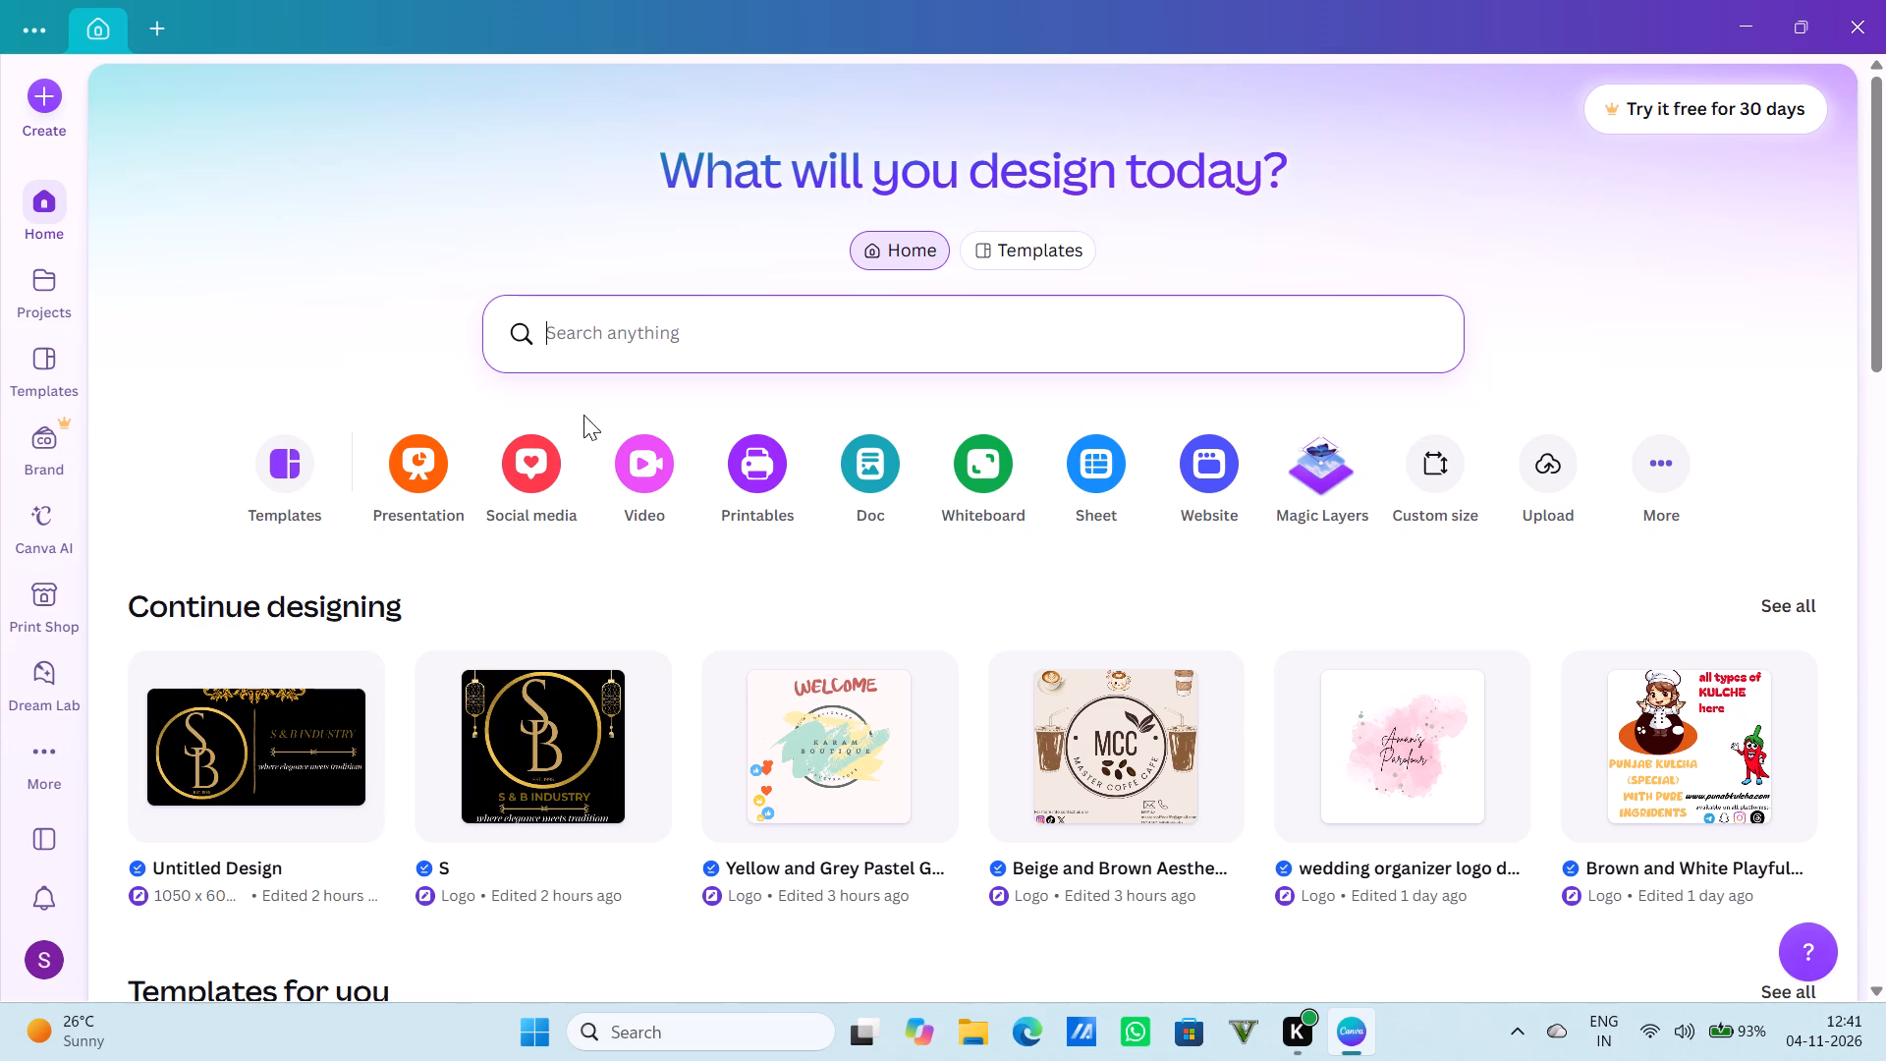
Open the recent Untitled Design with the black and gold S & B Industry business card.
{"action": "scroll", "coordinate": [593, 758], "scroll_direction": "down", "scroll_amount": 2}
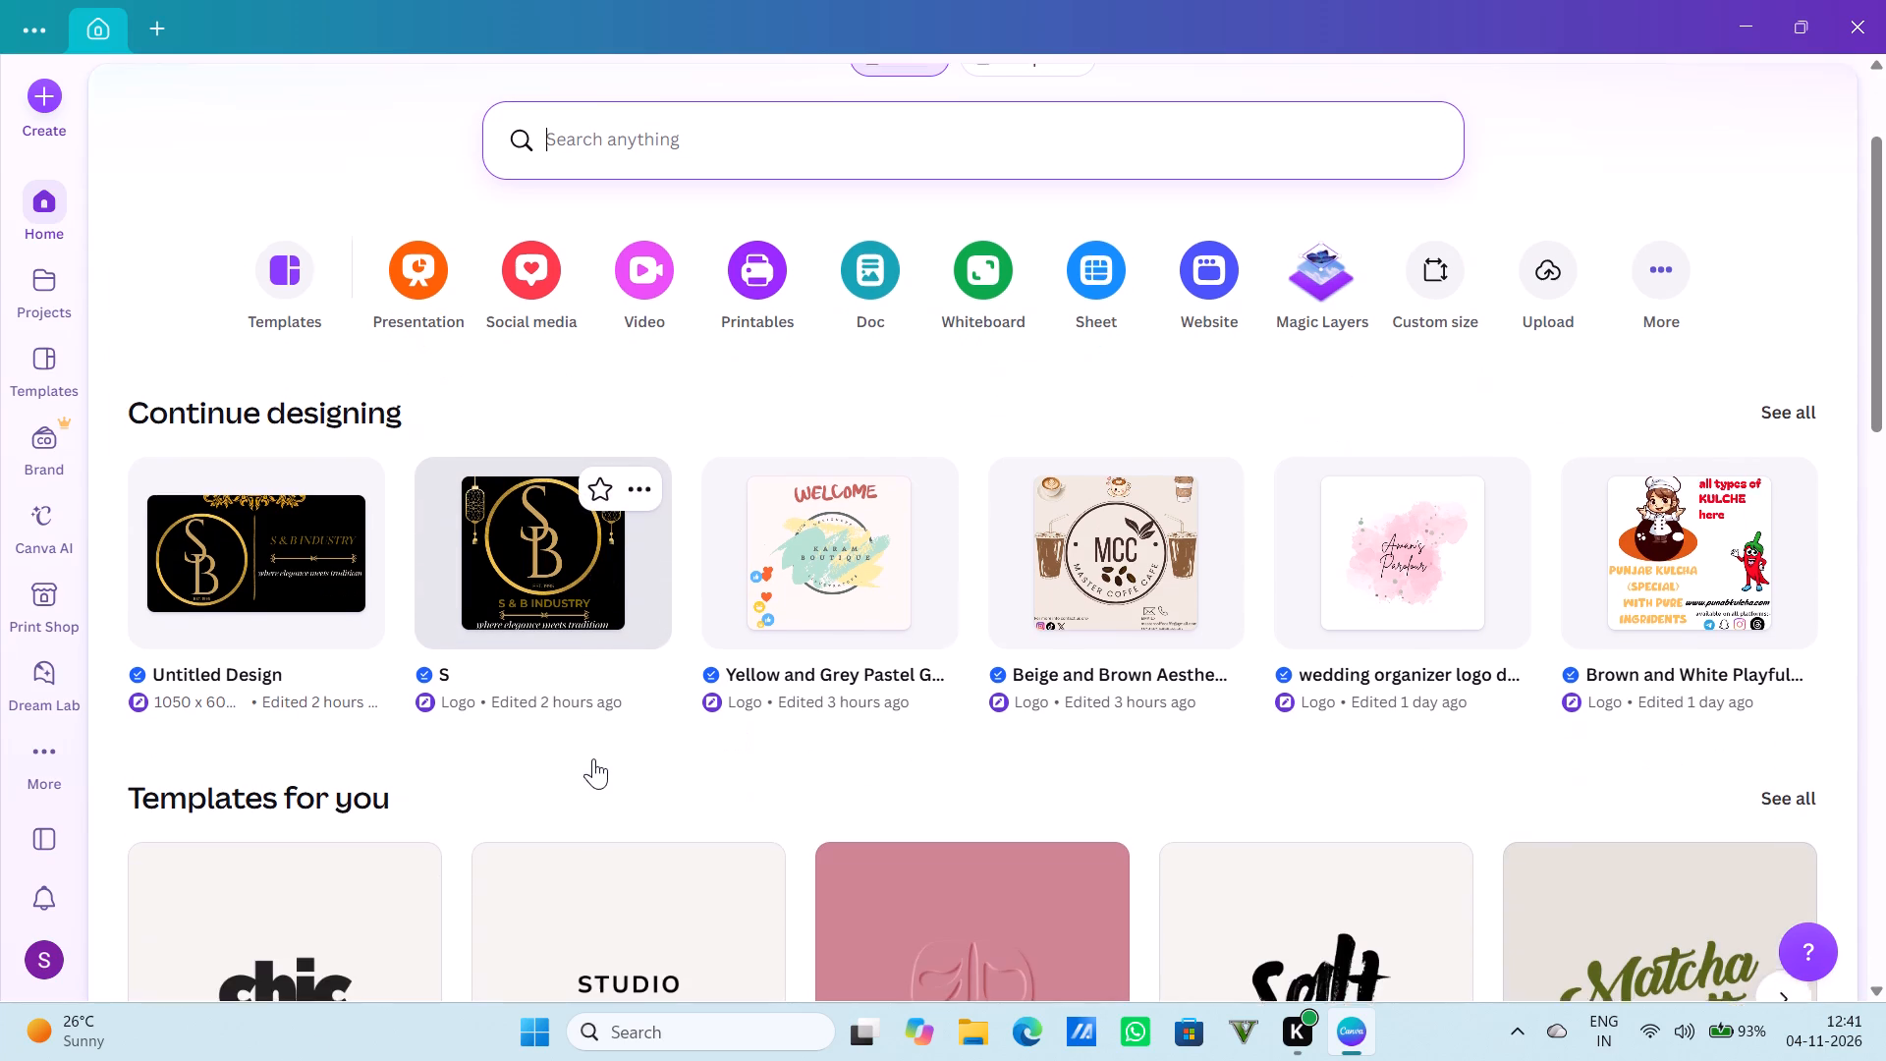
{"action": "double_click", "coordinate": [317, 512]}
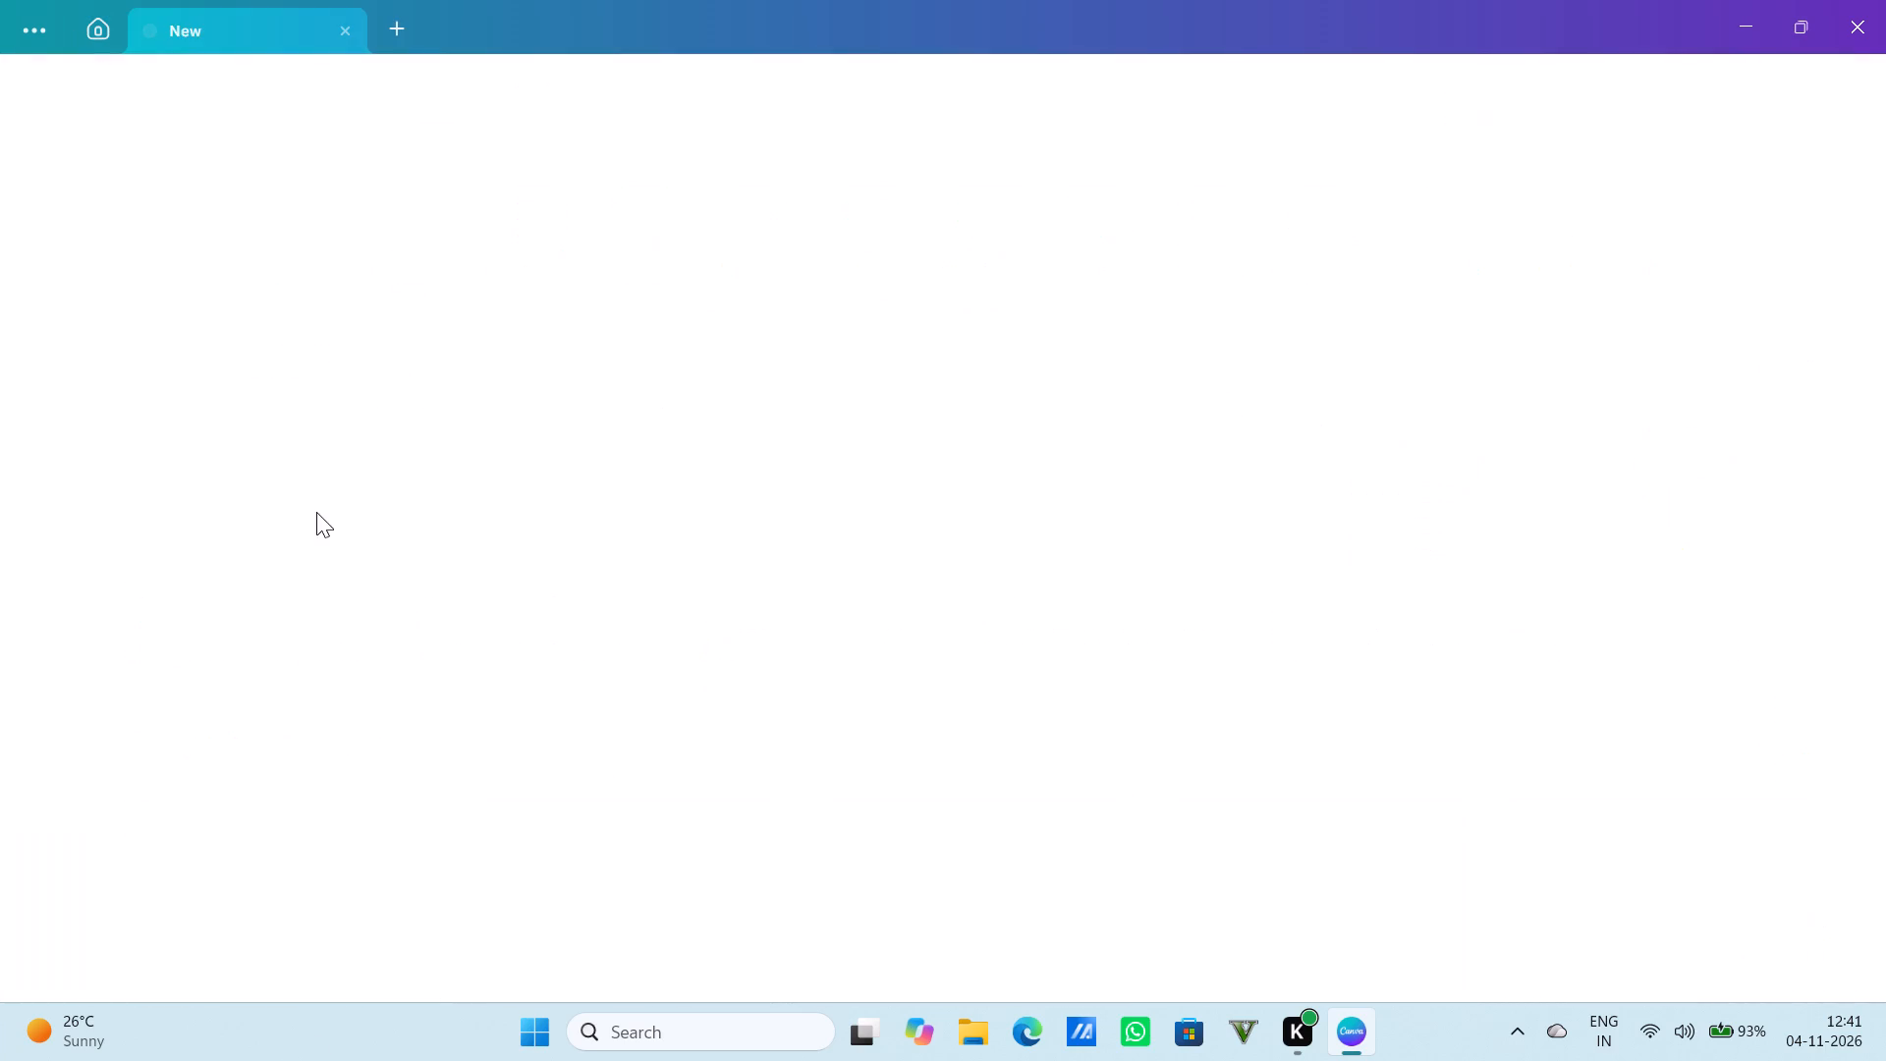
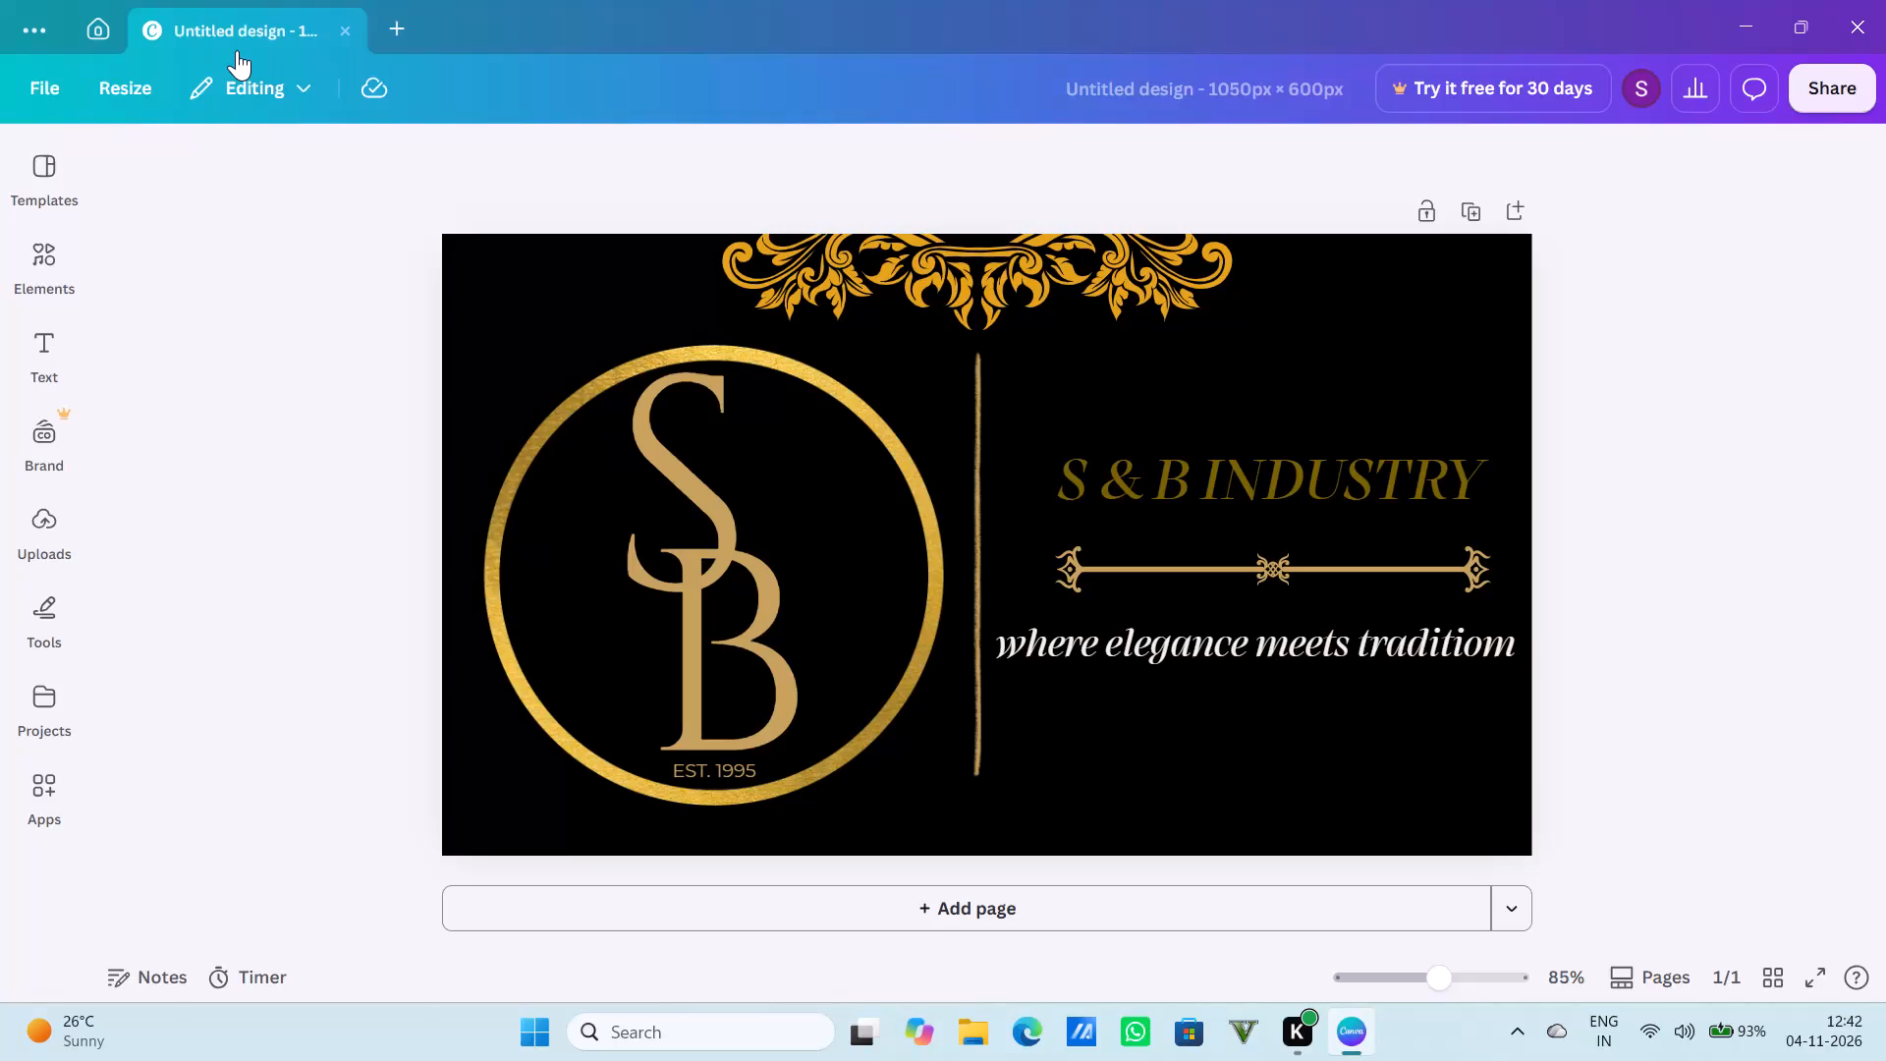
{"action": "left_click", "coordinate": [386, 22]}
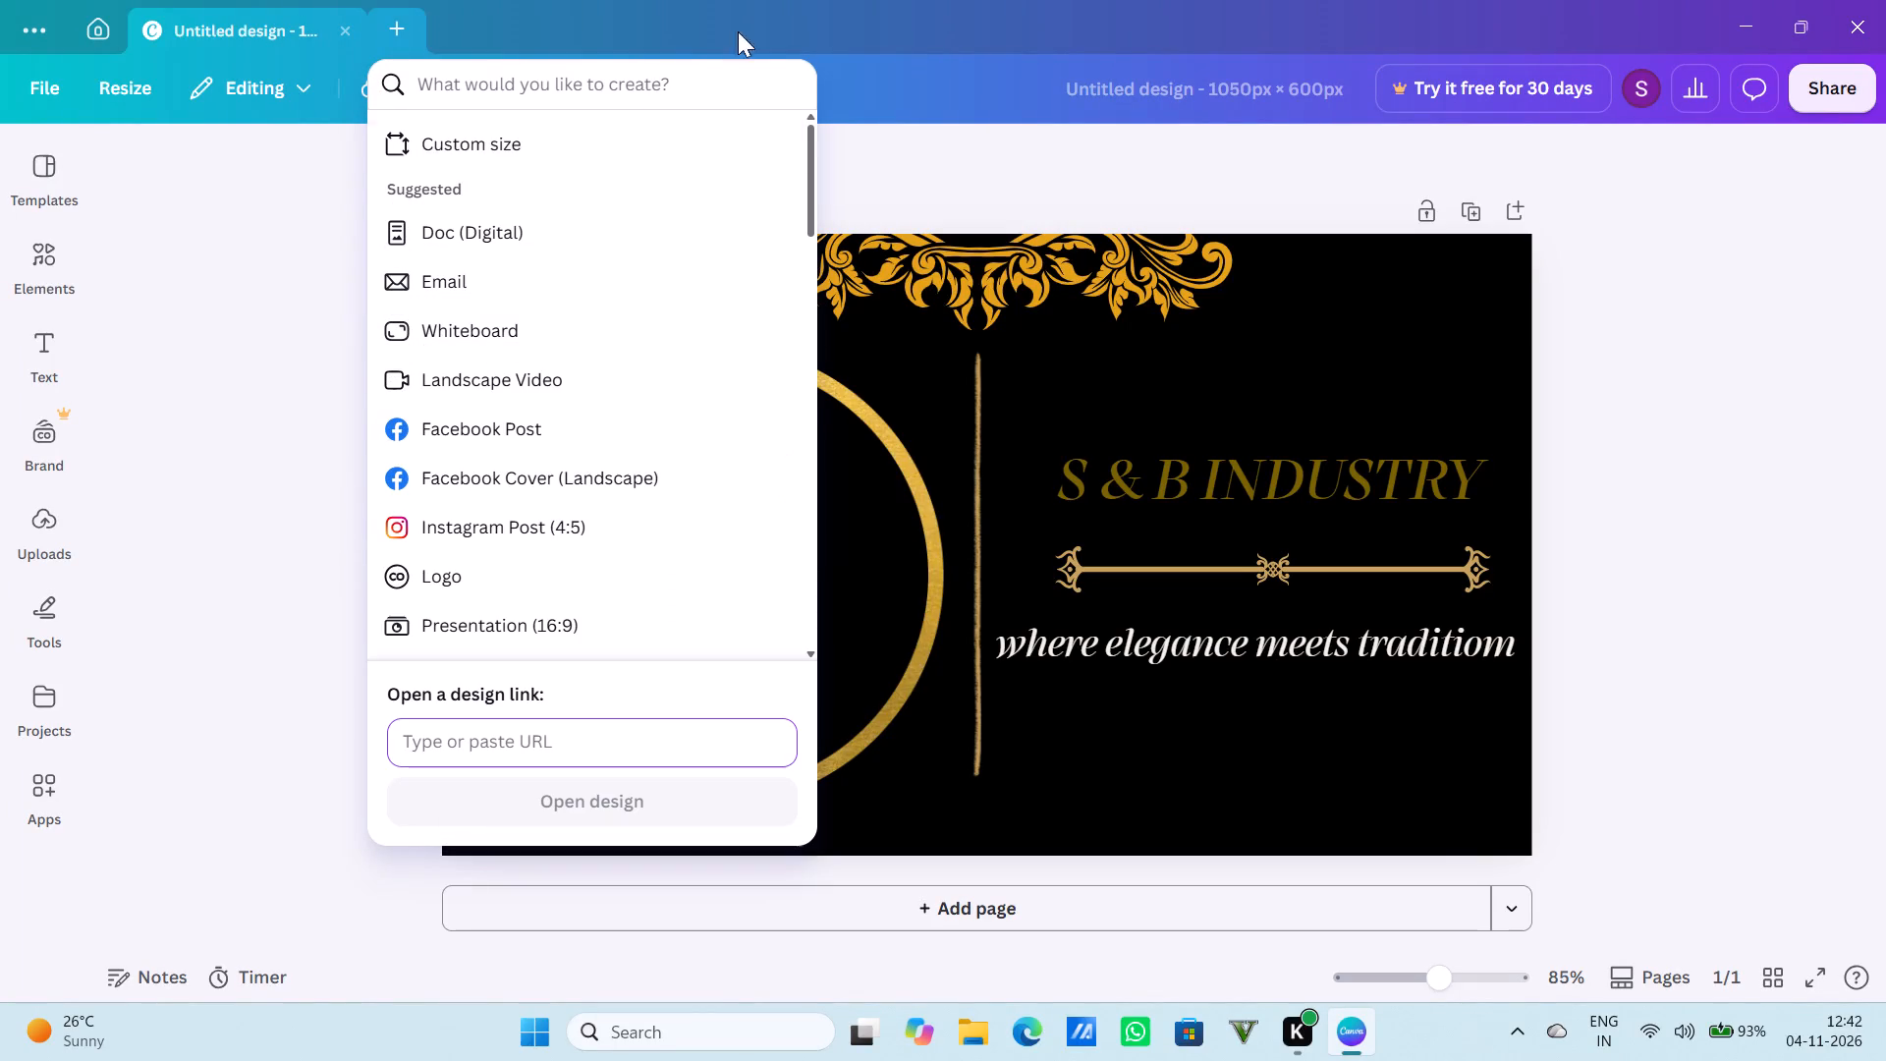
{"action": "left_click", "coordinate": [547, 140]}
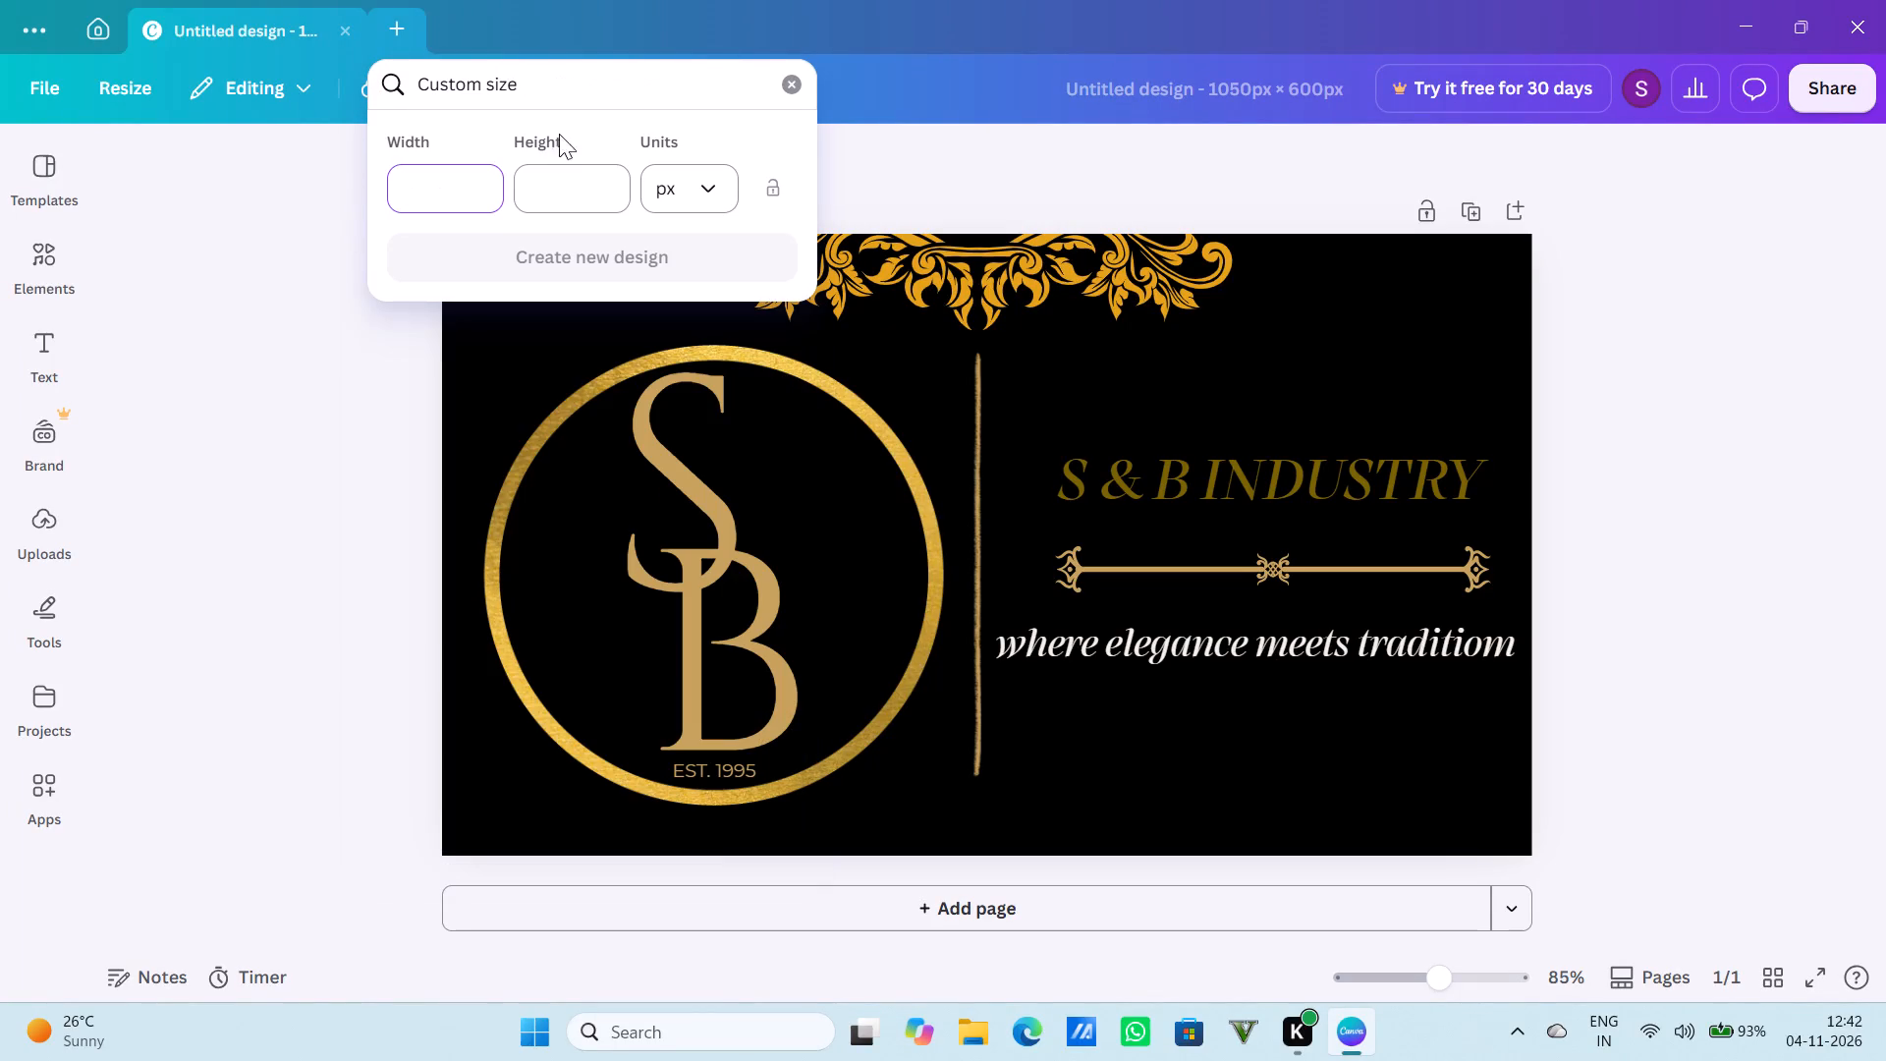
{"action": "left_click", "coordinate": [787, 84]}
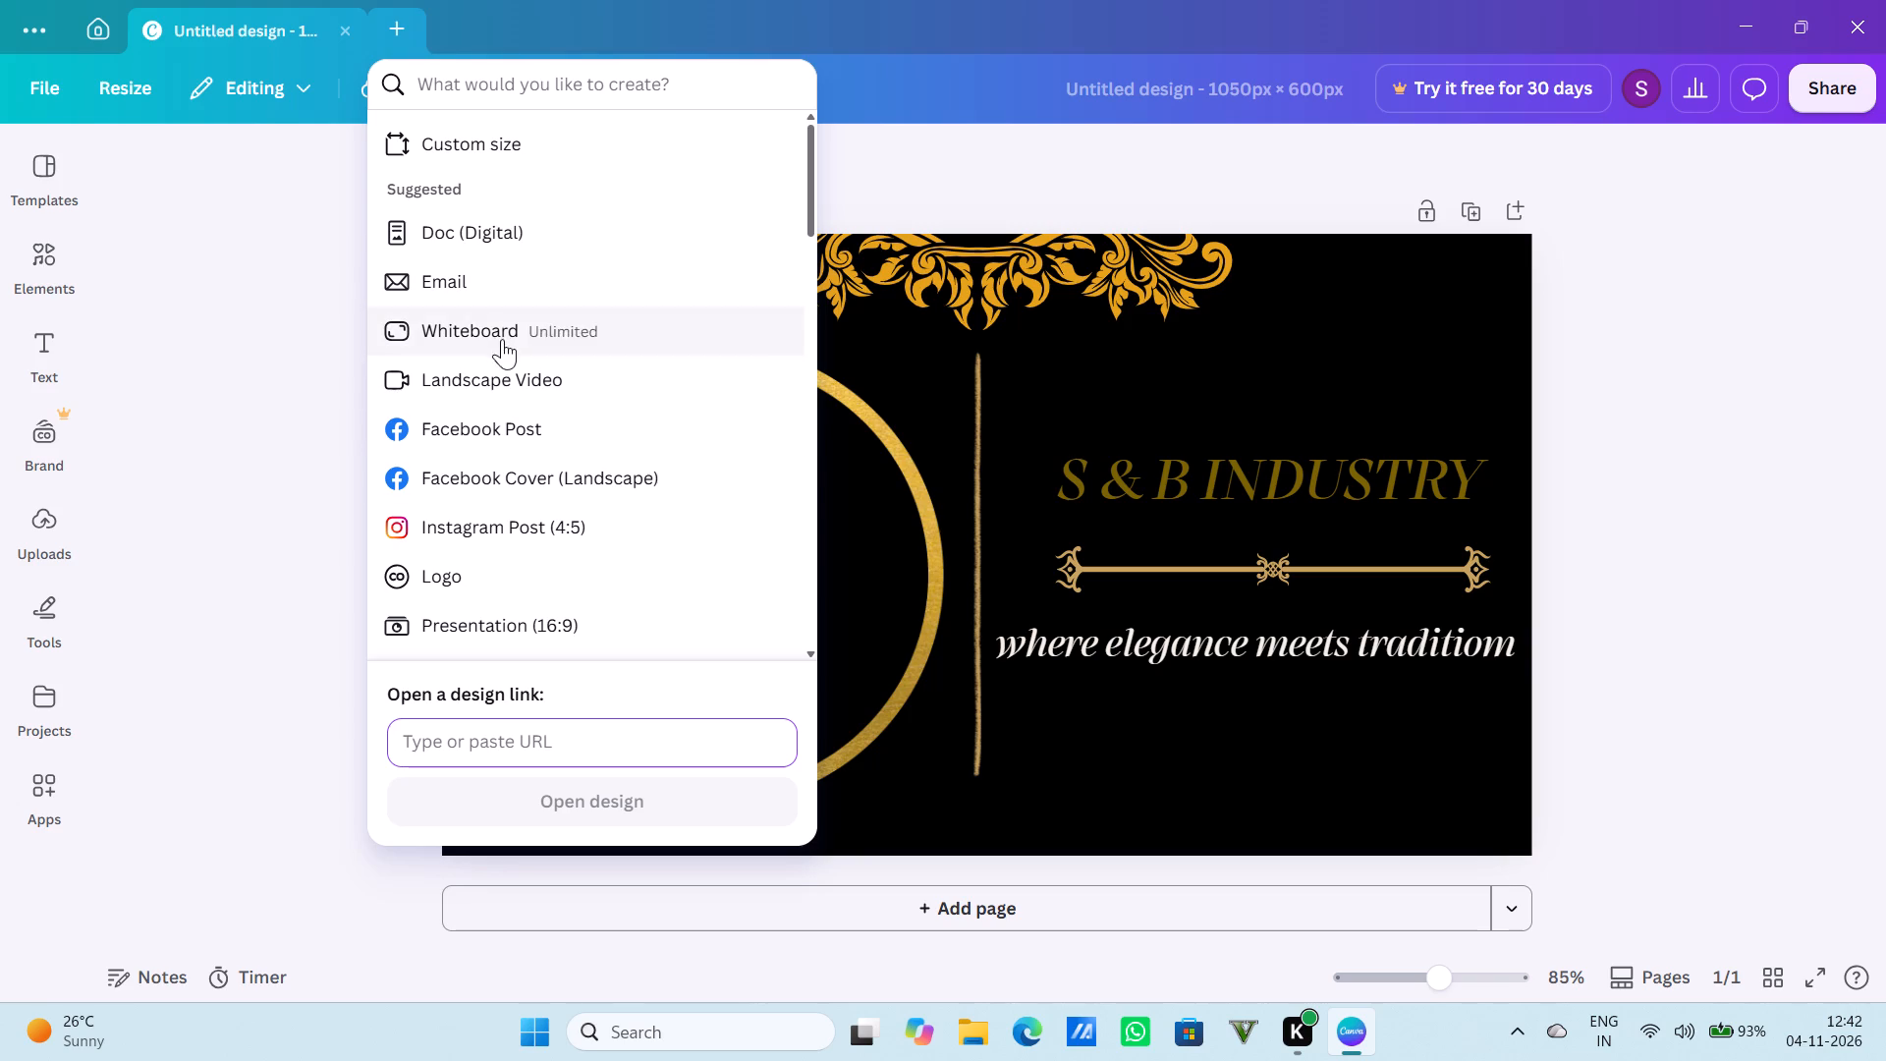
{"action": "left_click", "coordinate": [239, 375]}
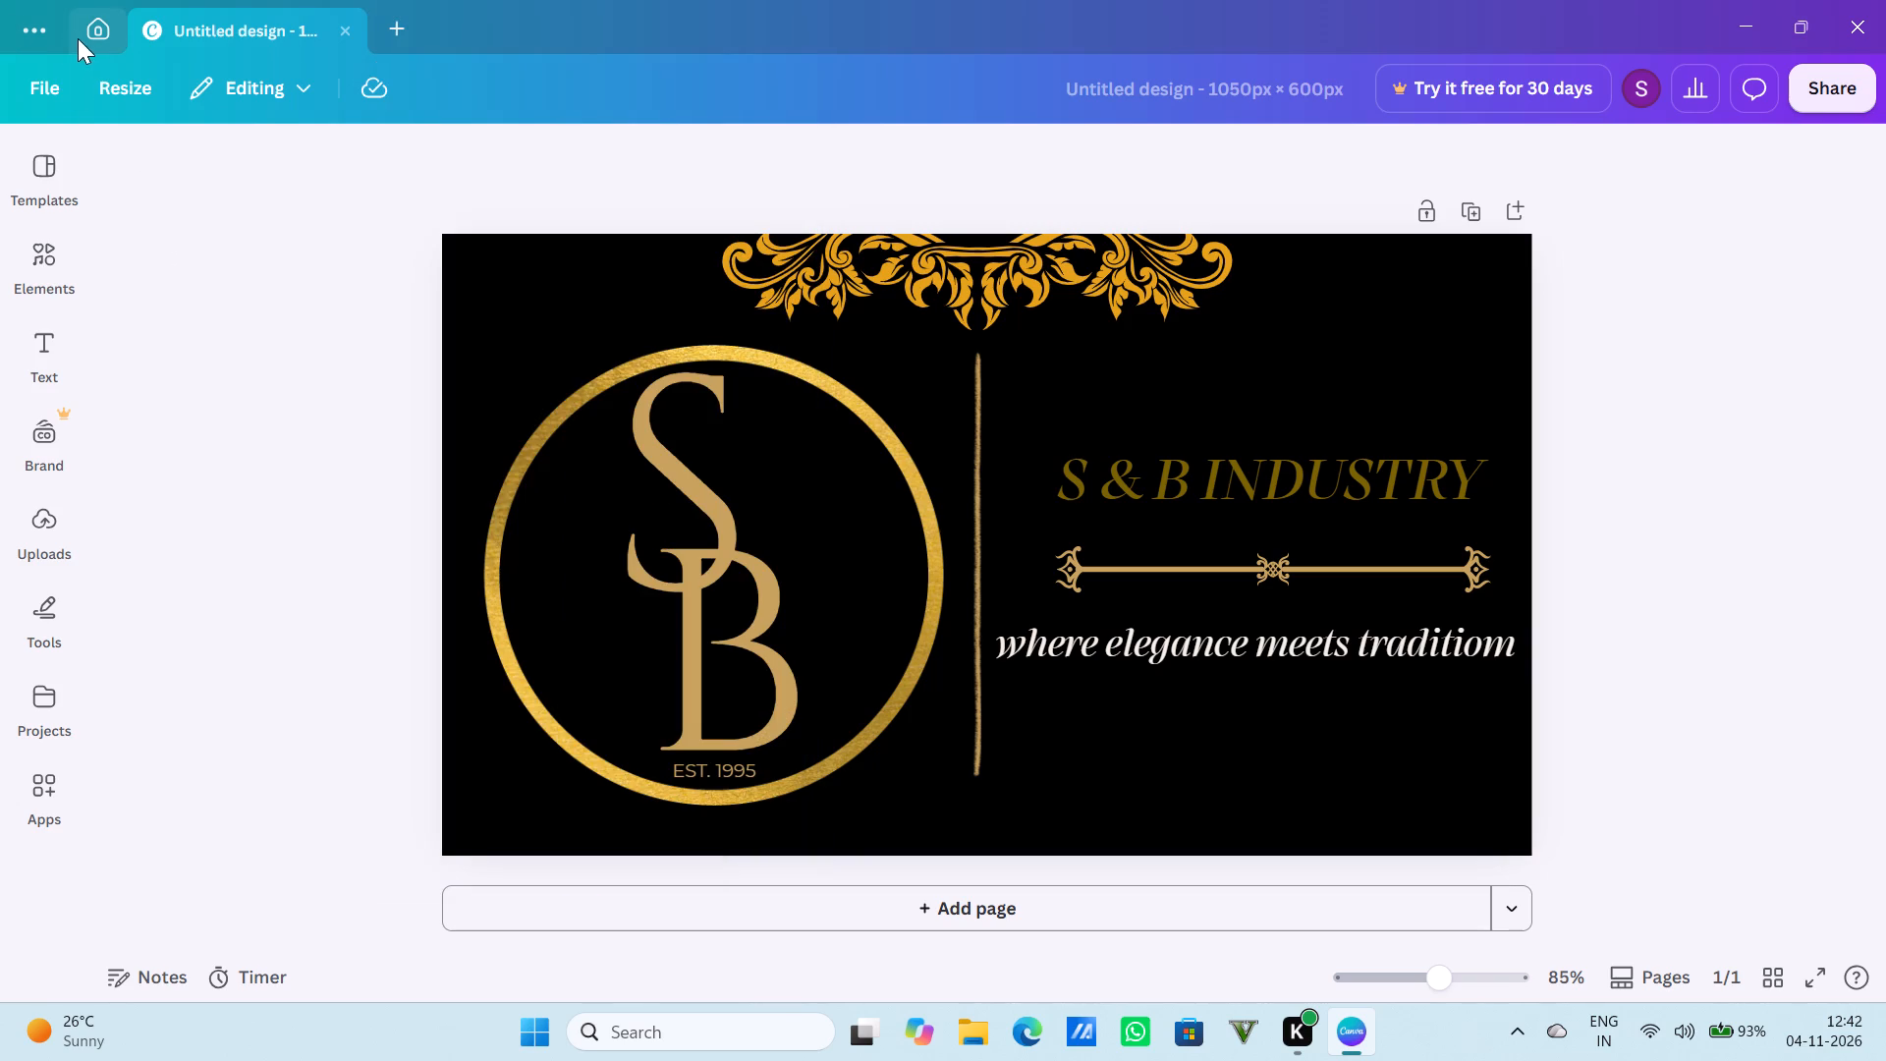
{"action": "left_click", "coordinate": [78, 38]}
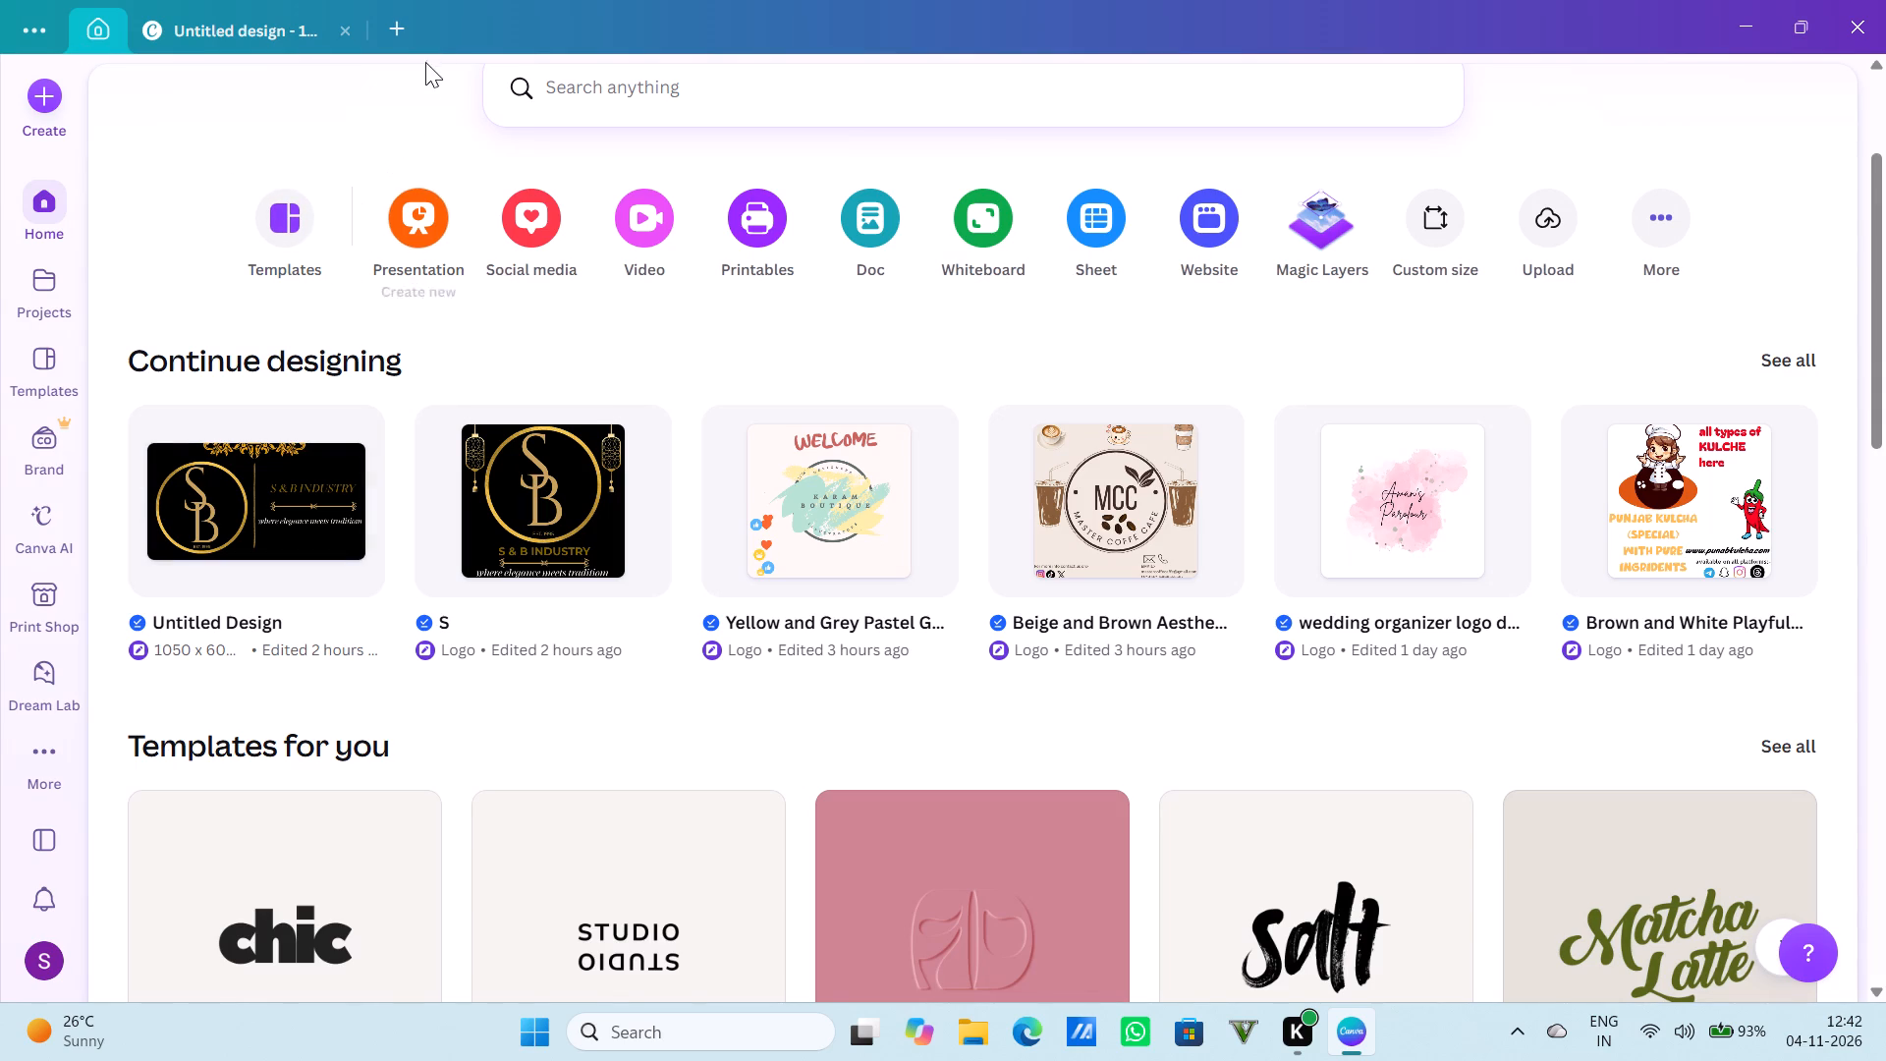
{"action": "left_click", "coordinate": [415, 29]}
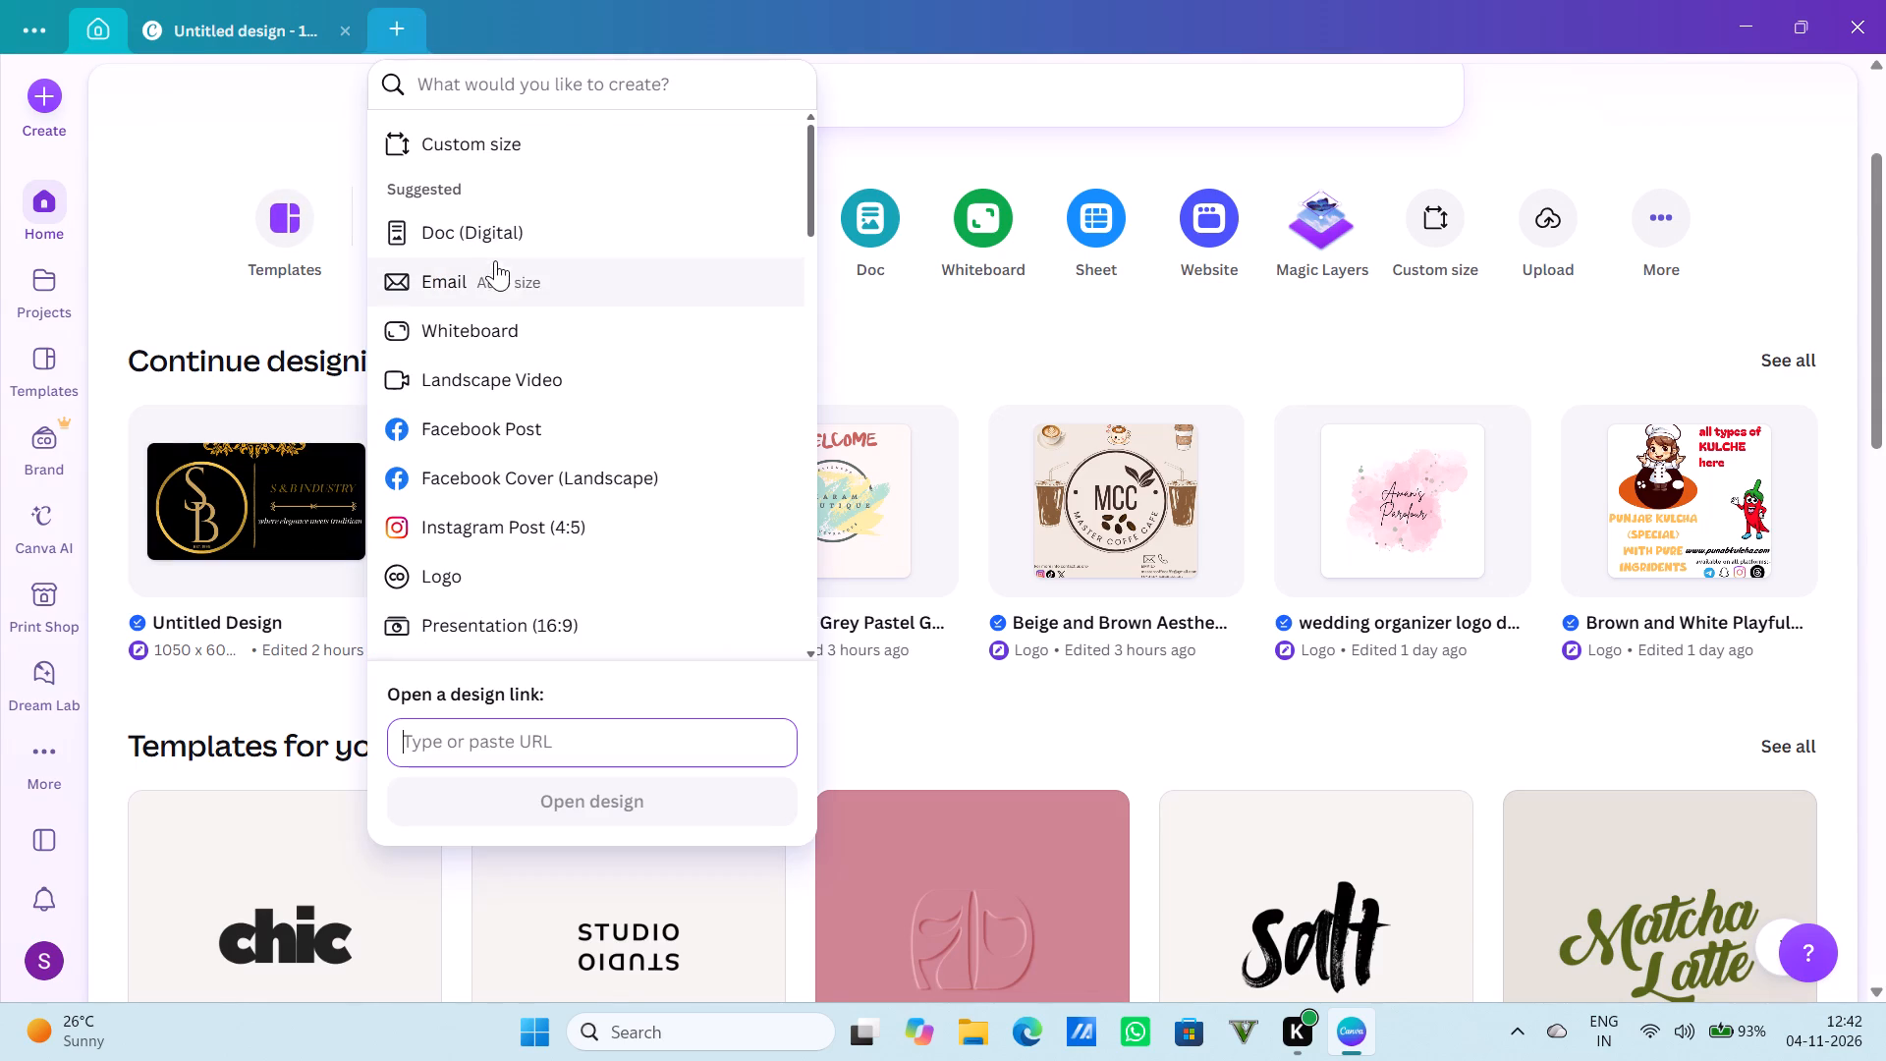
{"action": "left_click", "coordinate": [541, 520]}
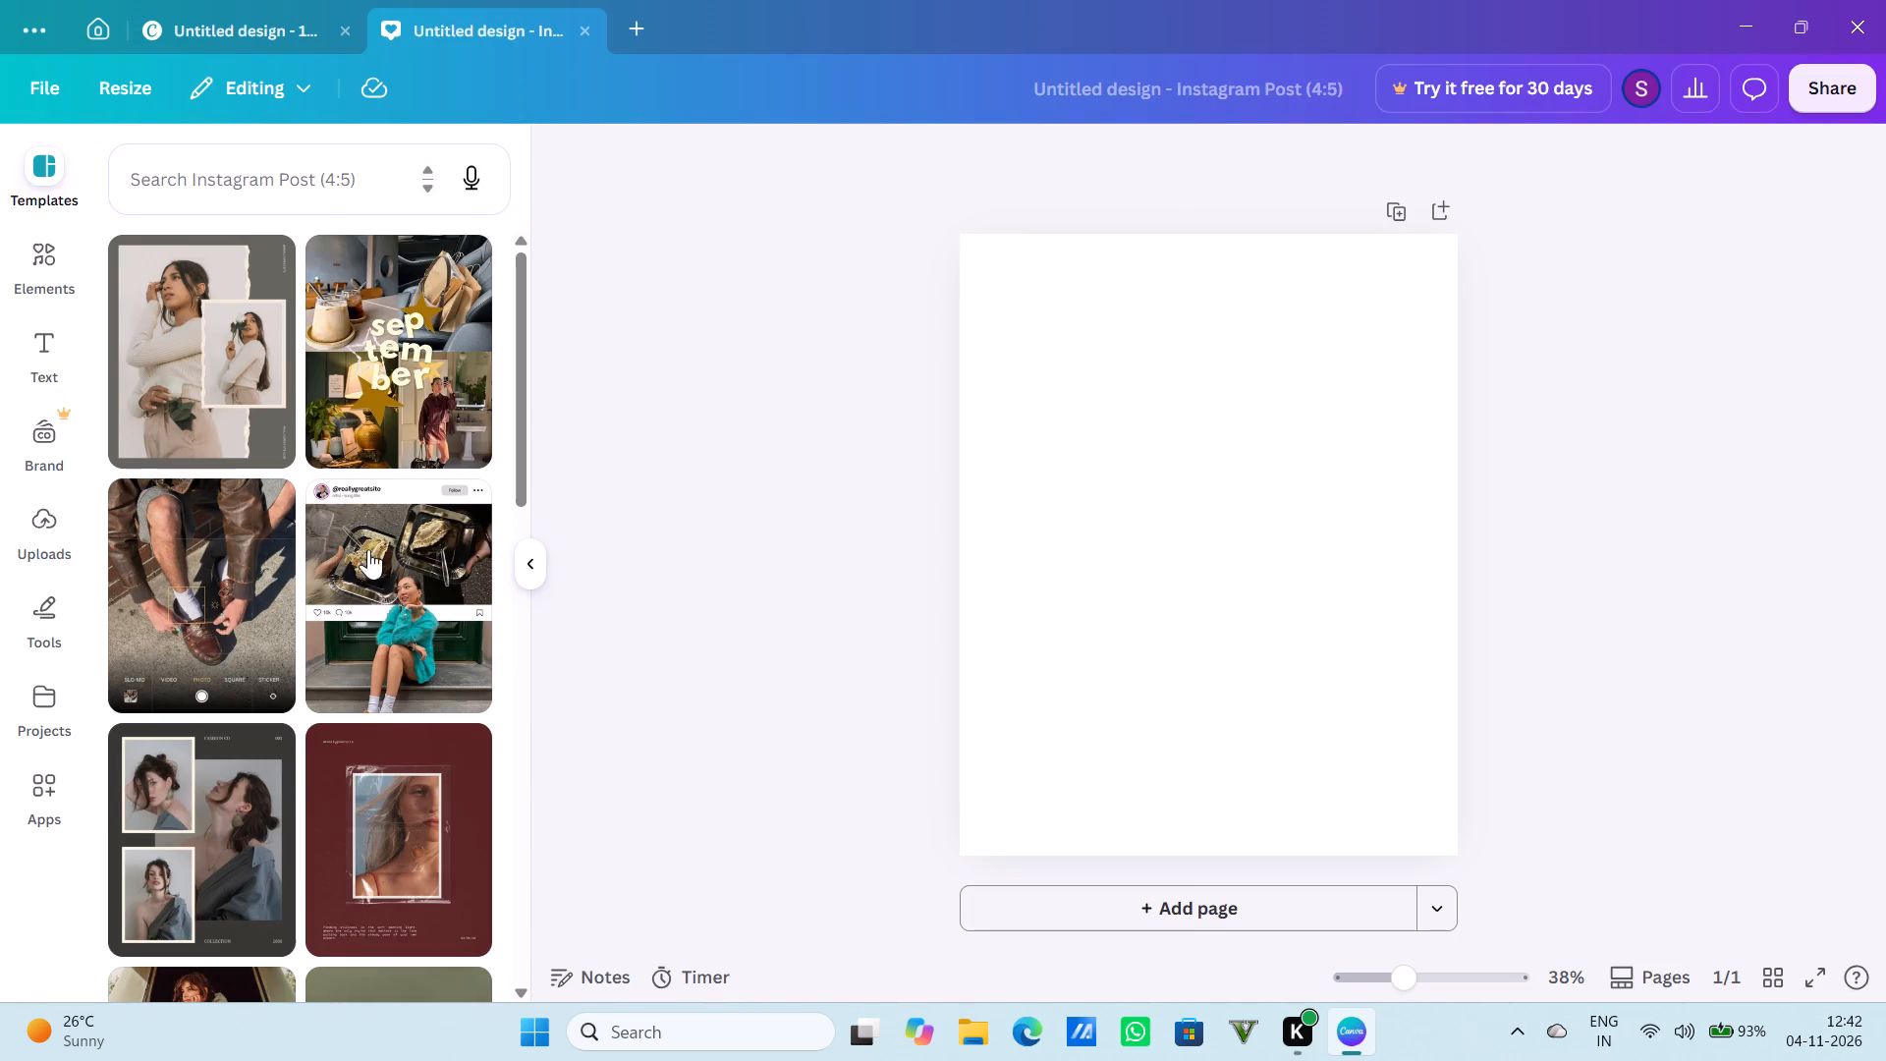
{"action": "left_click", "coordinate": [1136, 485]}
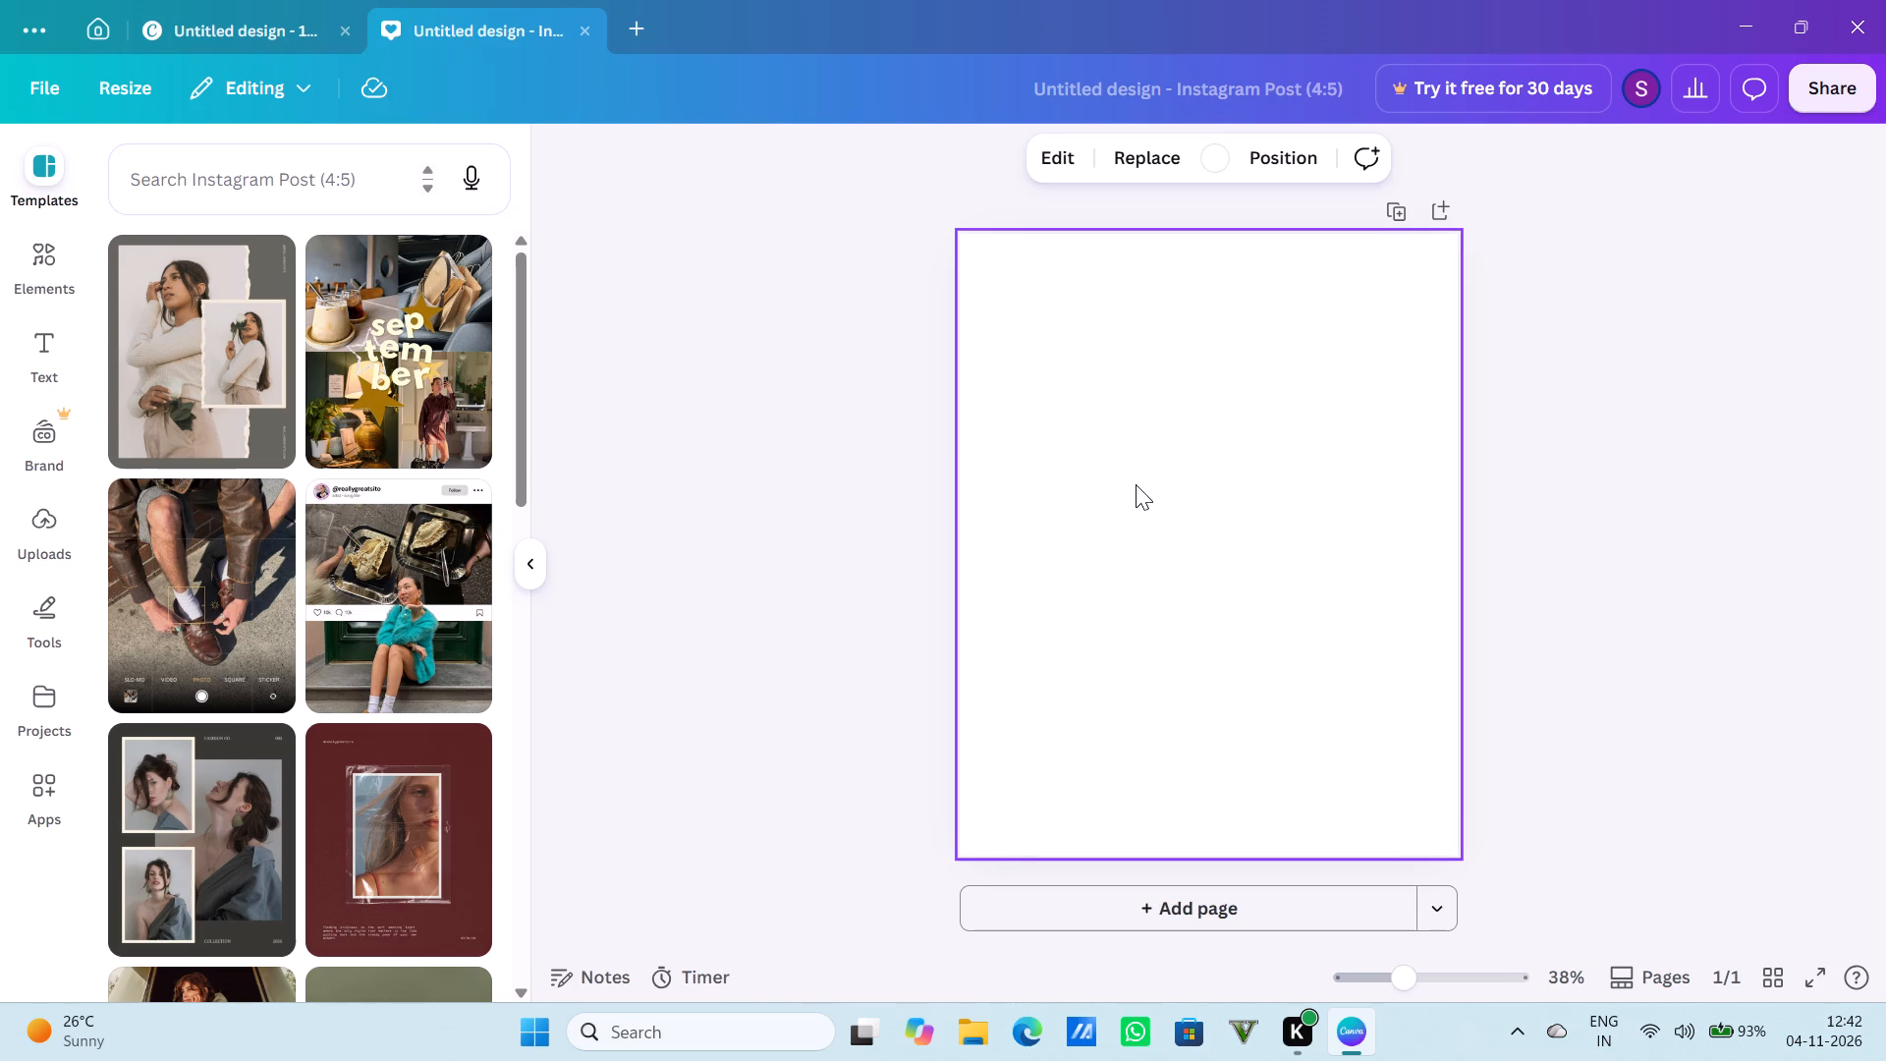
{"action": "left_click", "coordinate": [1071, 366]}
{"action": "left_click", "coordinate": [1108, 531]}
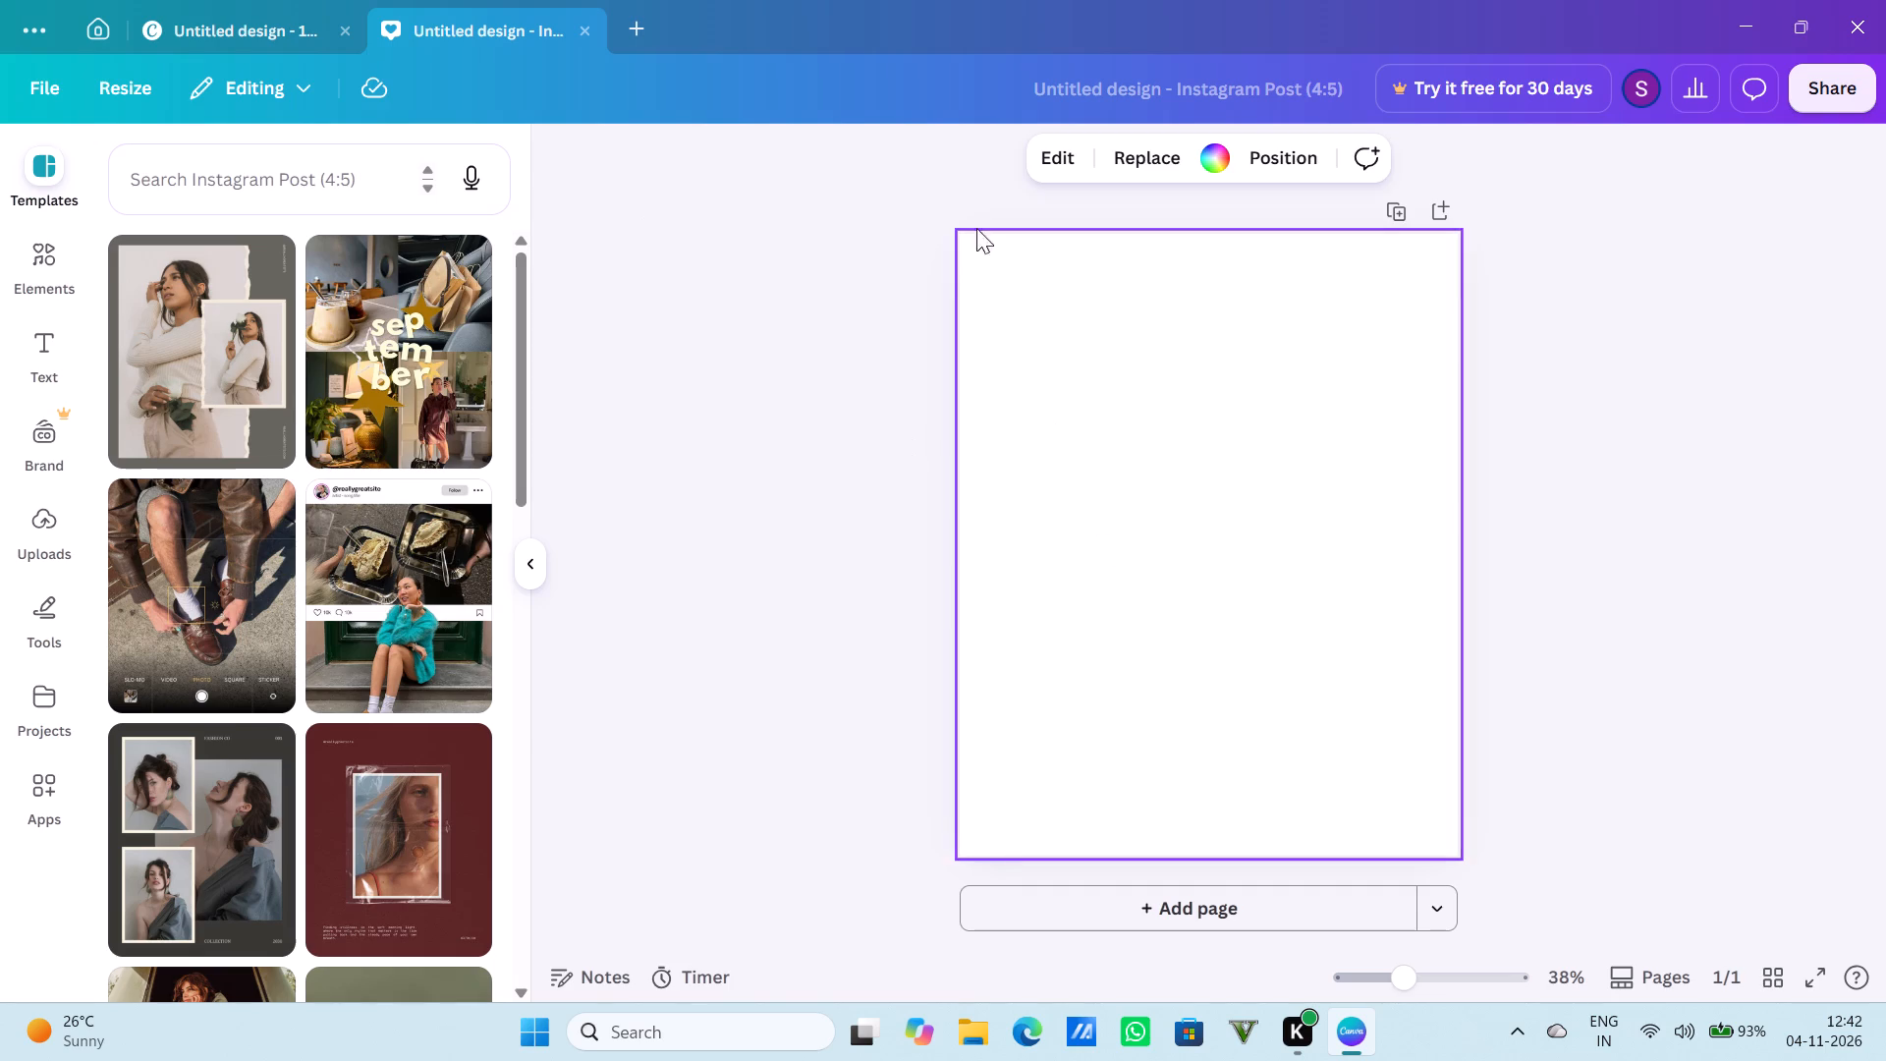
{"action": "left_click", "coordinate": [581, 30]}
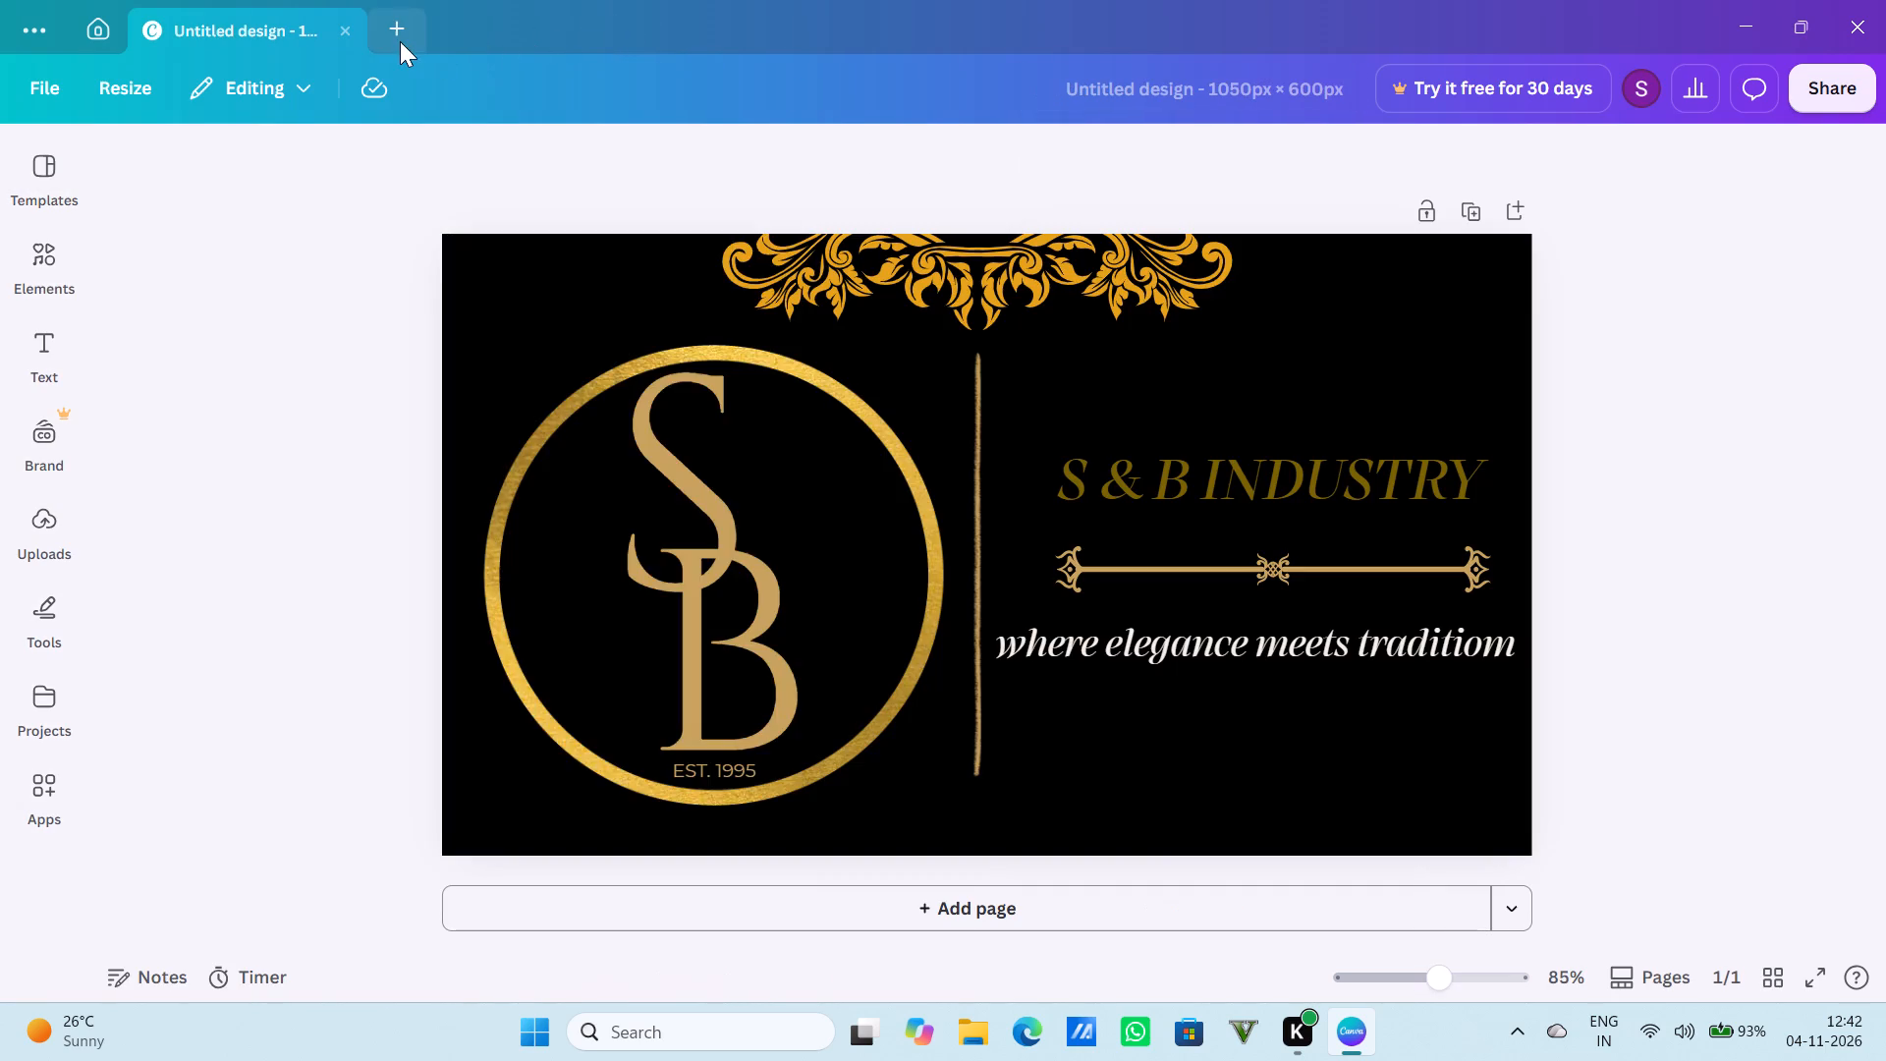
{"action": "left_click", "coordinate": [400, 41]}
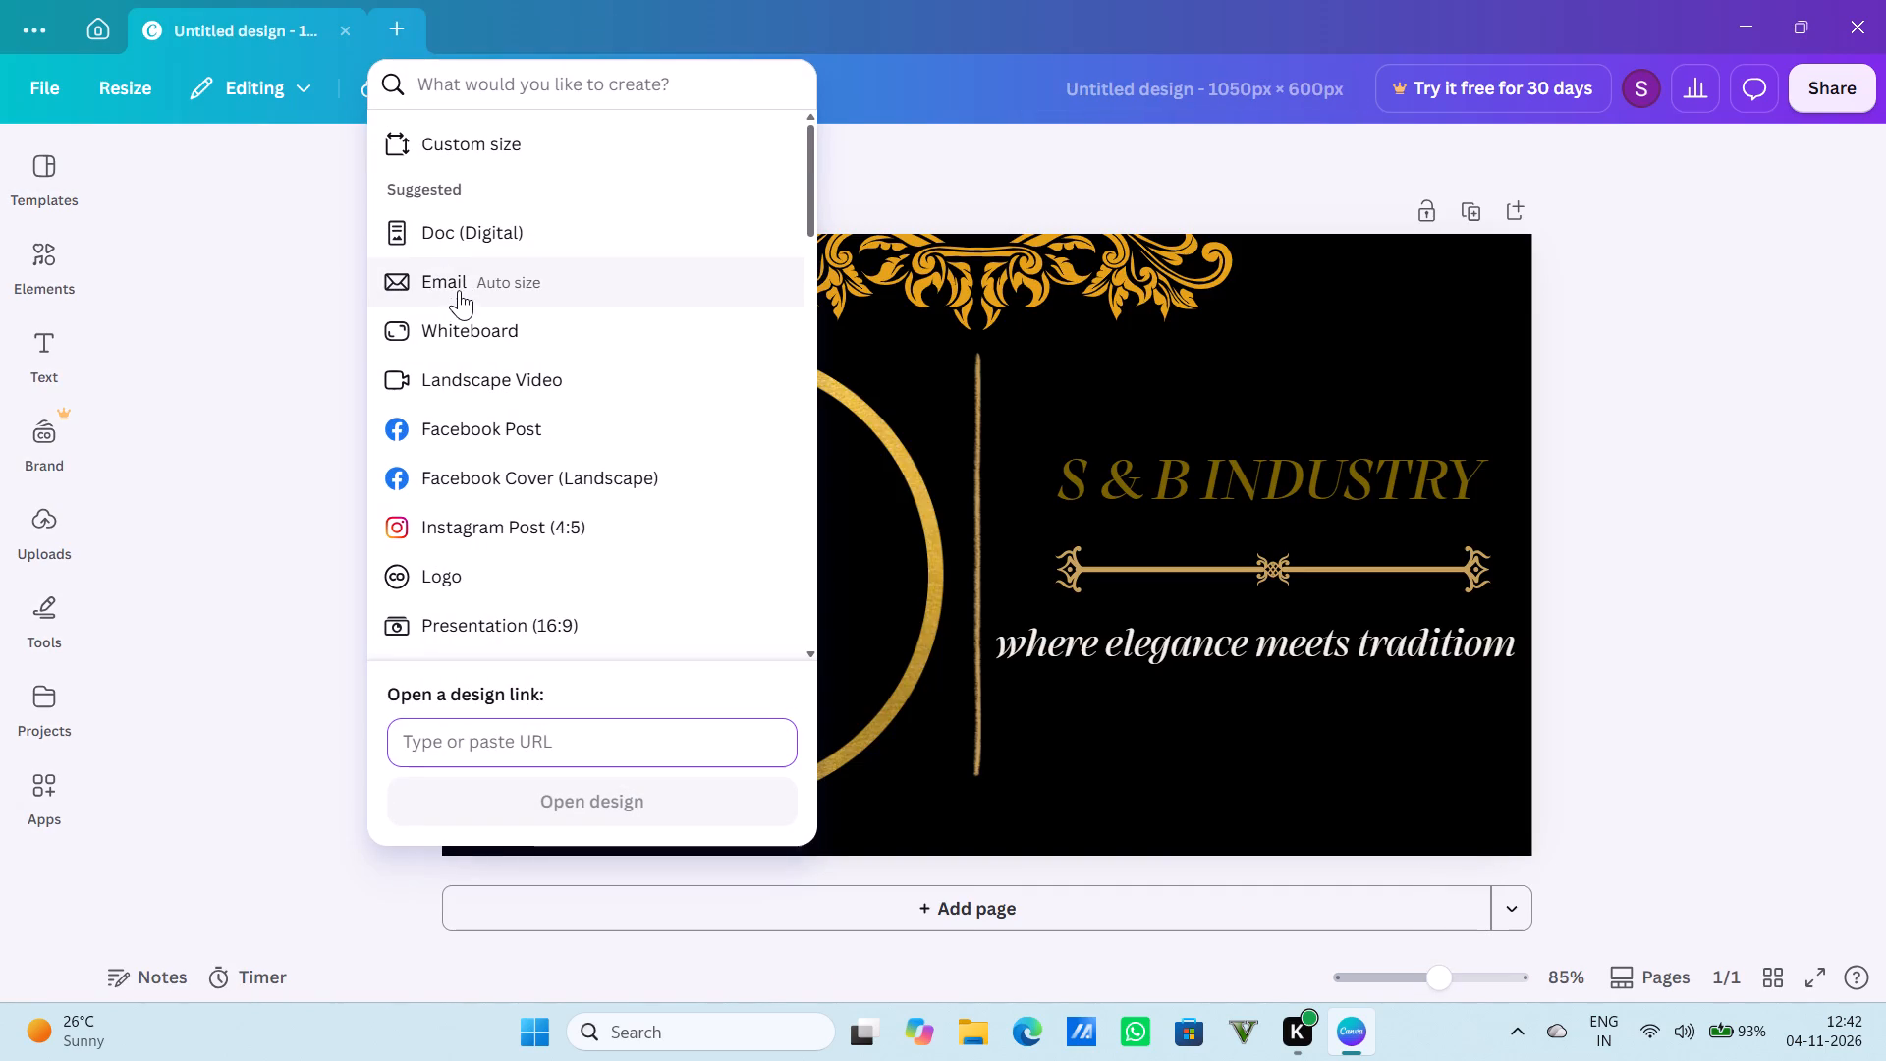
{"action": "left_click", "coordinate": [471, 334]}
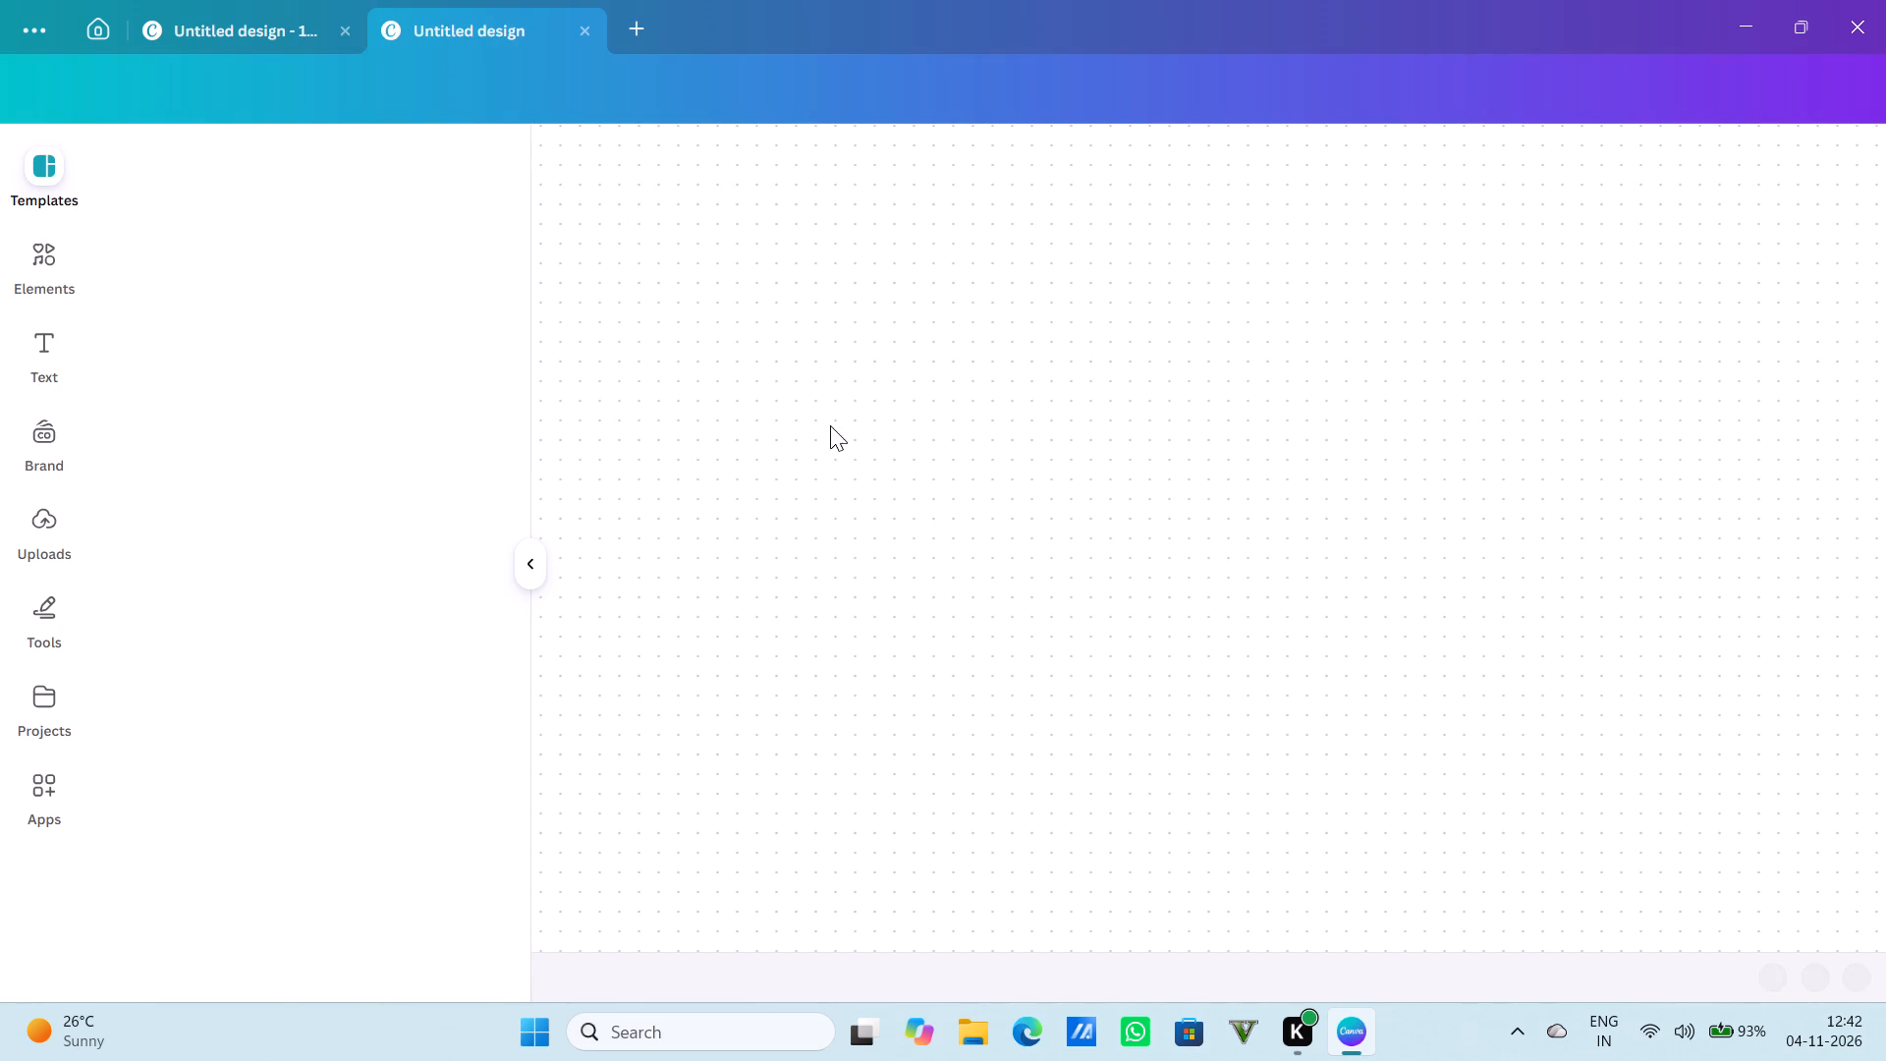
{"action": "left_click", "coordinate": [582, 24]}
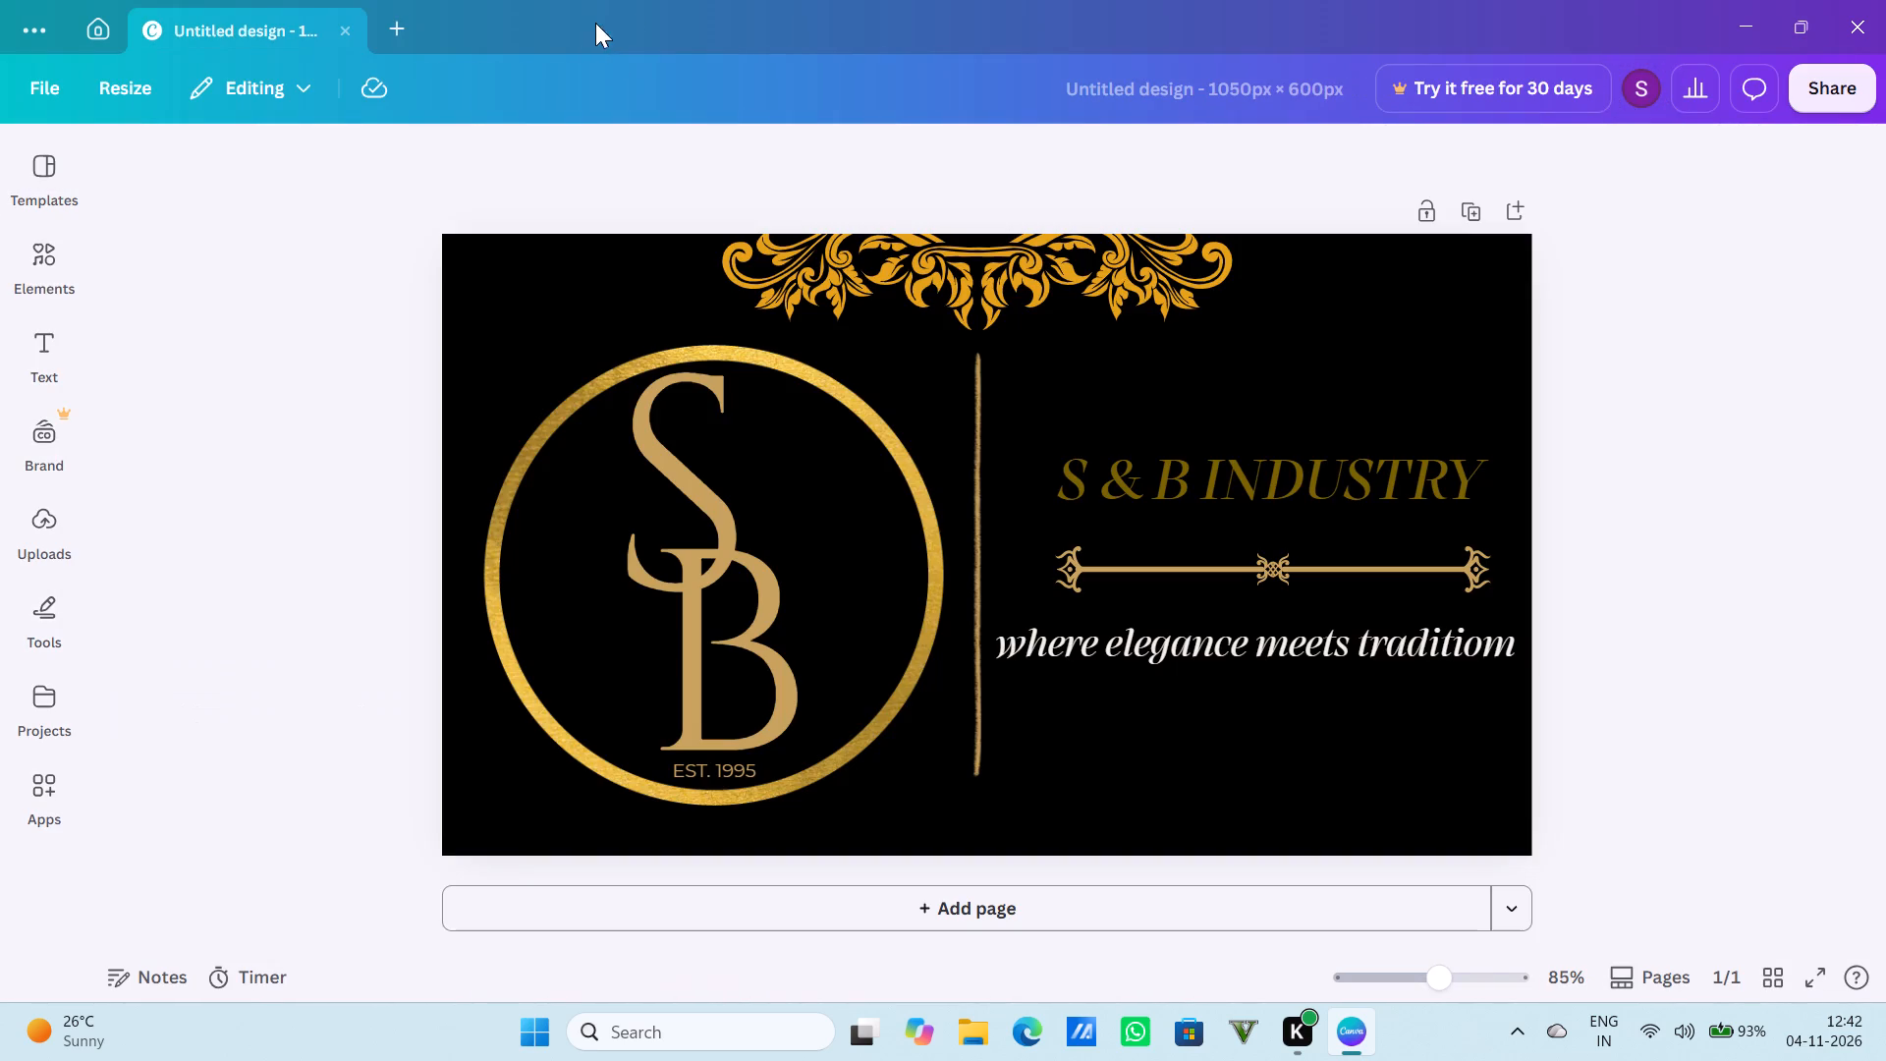
Create a new blank Logo design.
{"action": "left_click", "coordinate": [391, 23]}
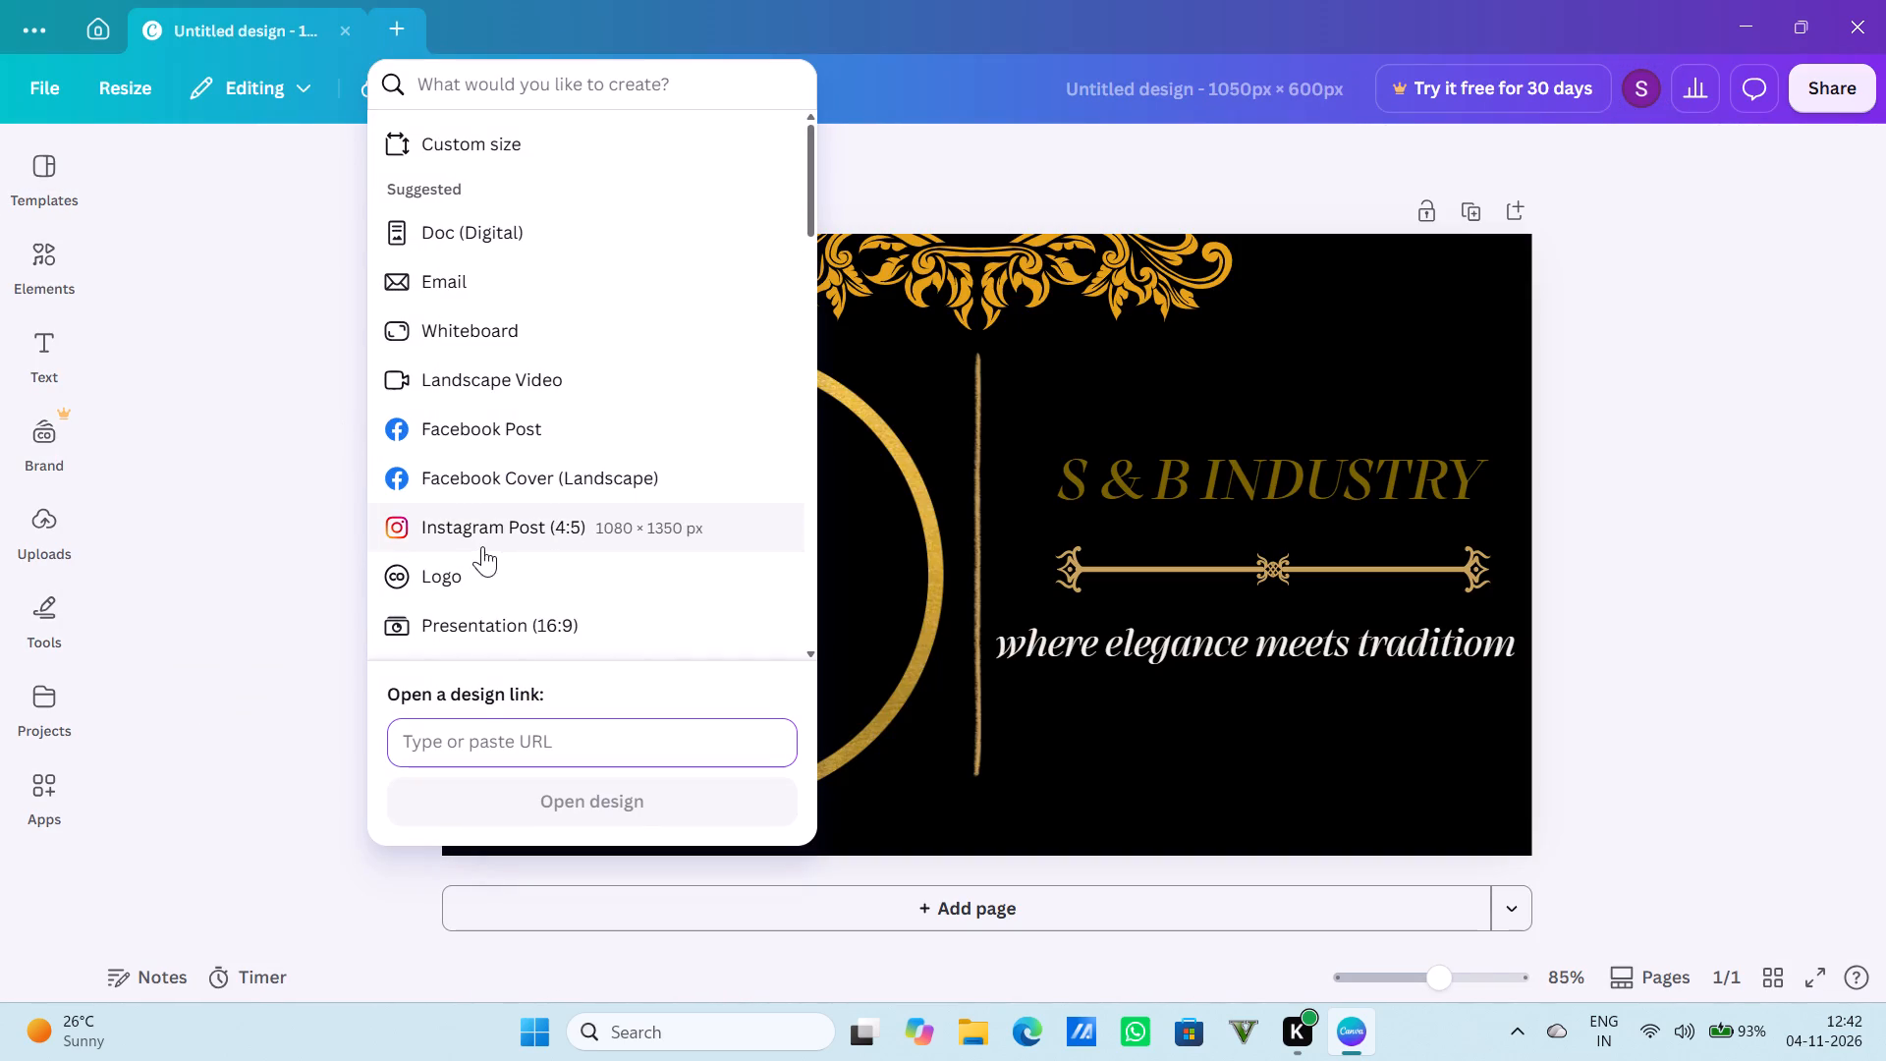
{"action": "left_click", "coordinate": [532, 588]}
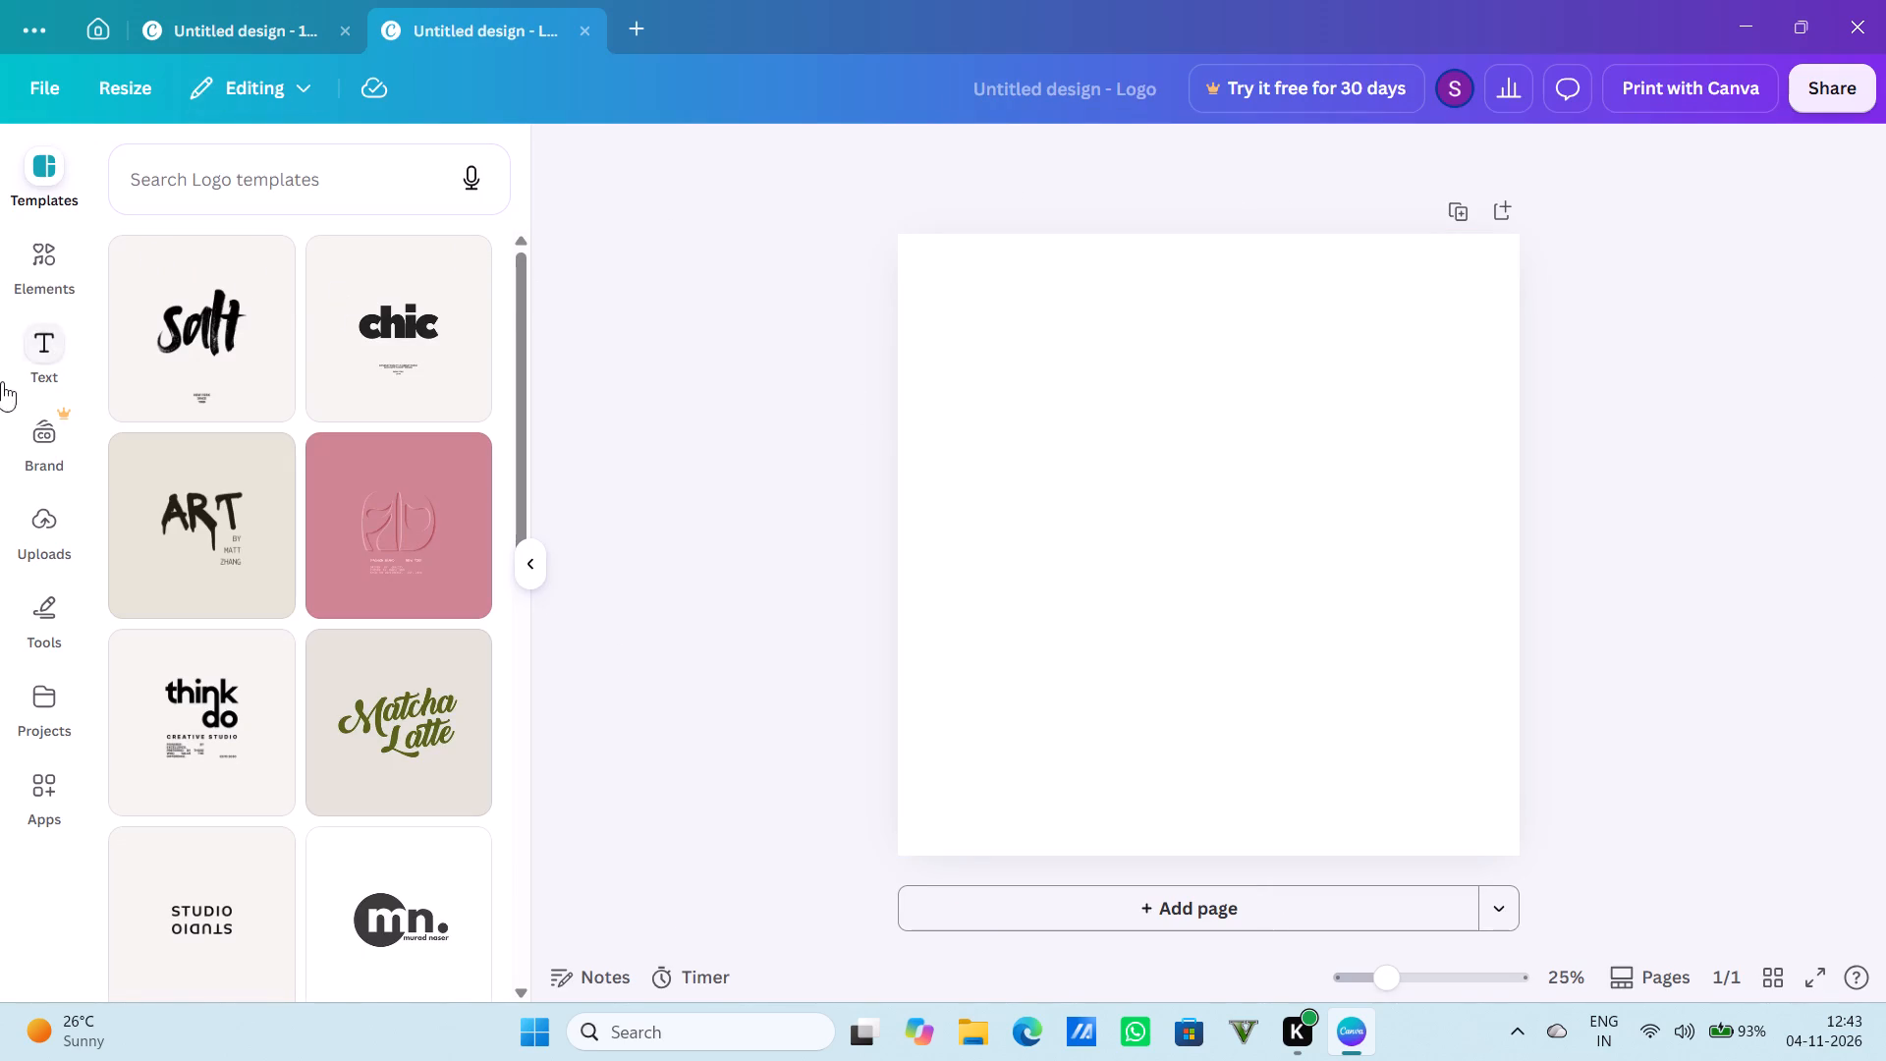
Add a heading text box to the blank page and replace its text with "c".
{"action": "left_click", "coordinate": [63, 339]}
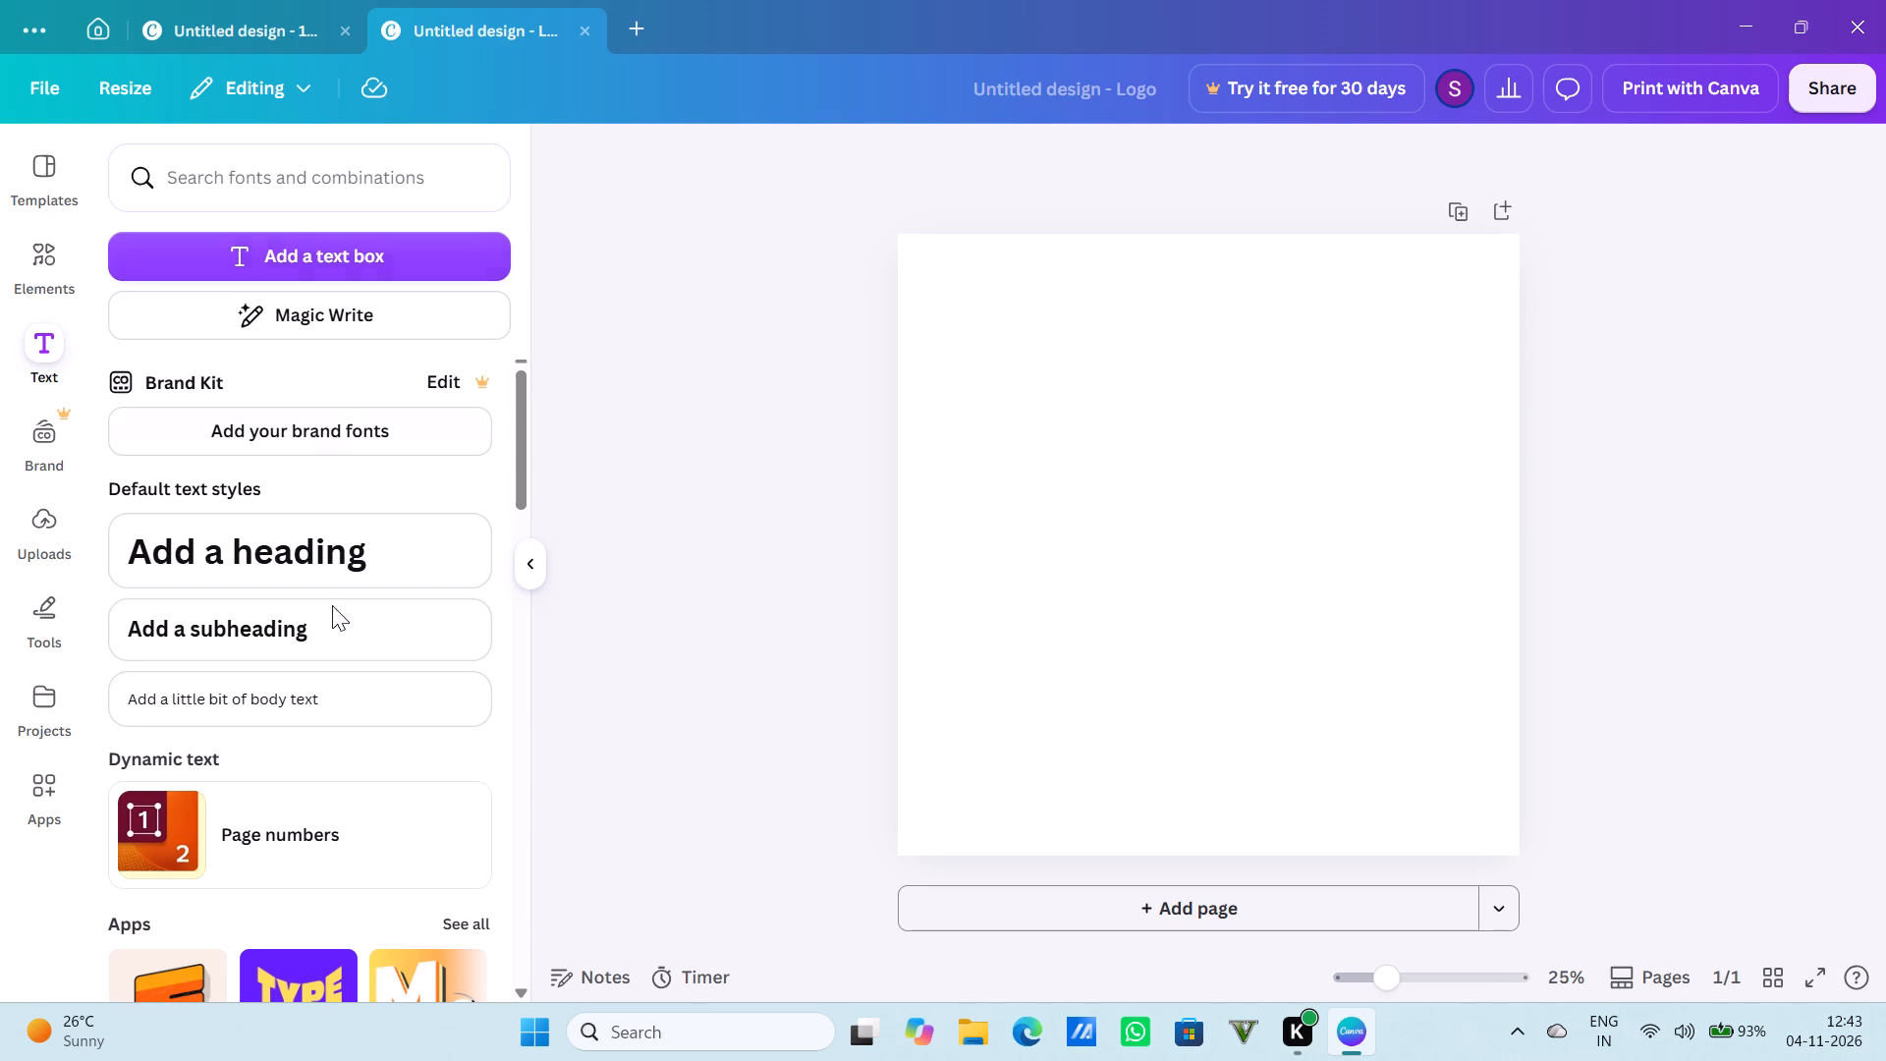
{"action": "left_click", "coordinate": [325, 560]}
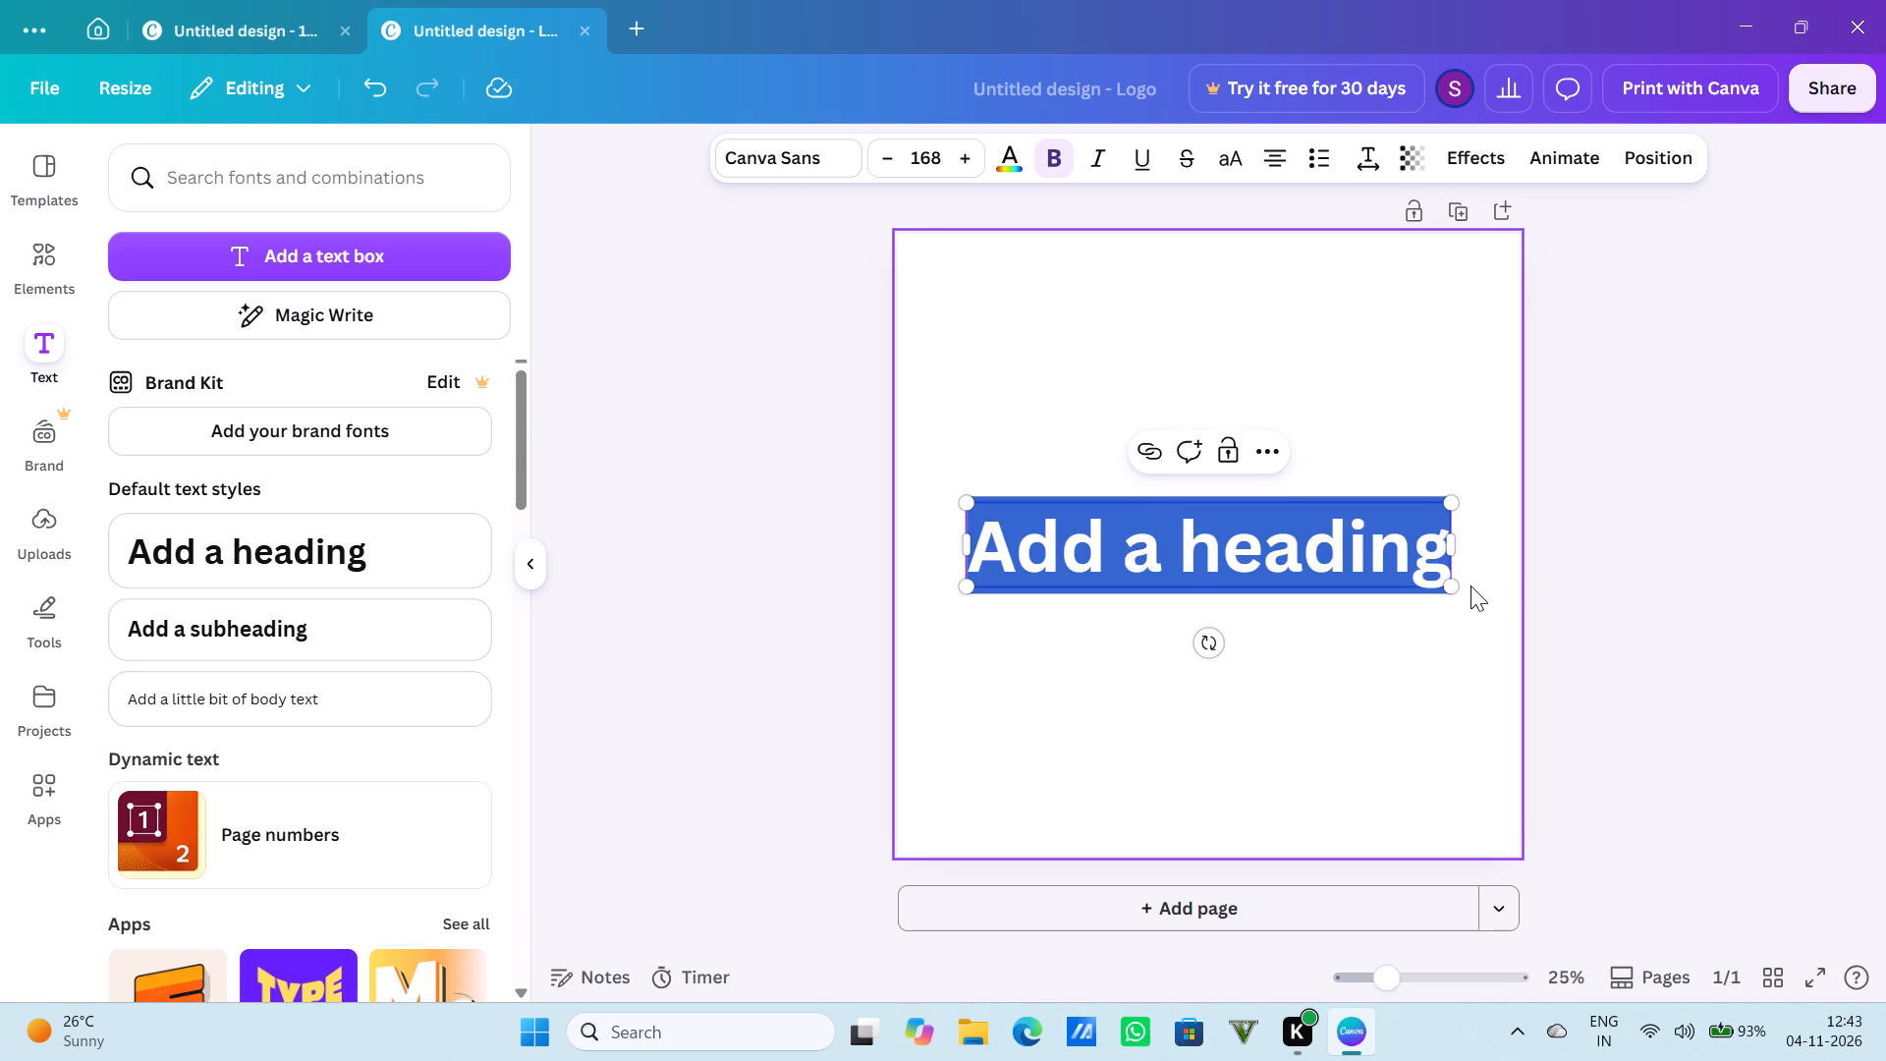
{"action": "left_click_drag", "start_coordinate": [1456, 587], "coordinate": [1461, 641]}
{"action": "left_click", "coordinate": [1342, 555]}
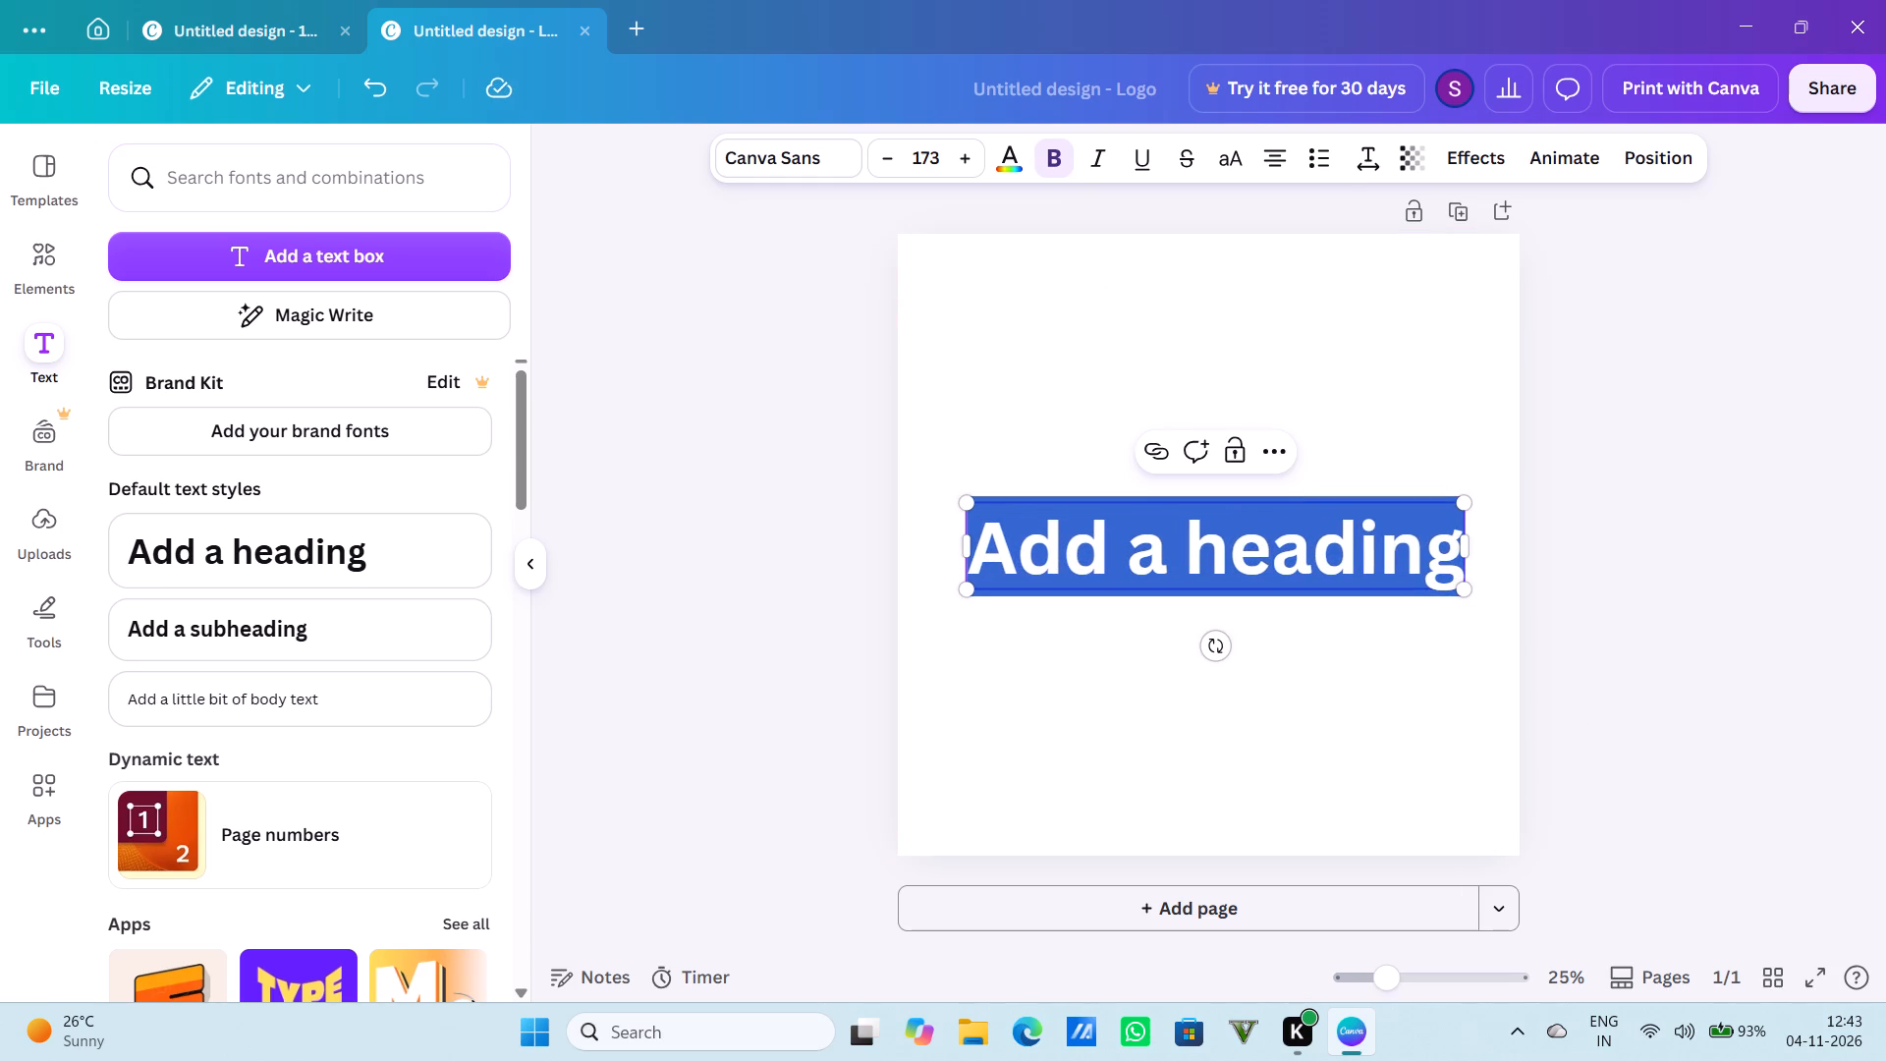
{"action": "key", "text": "c"}
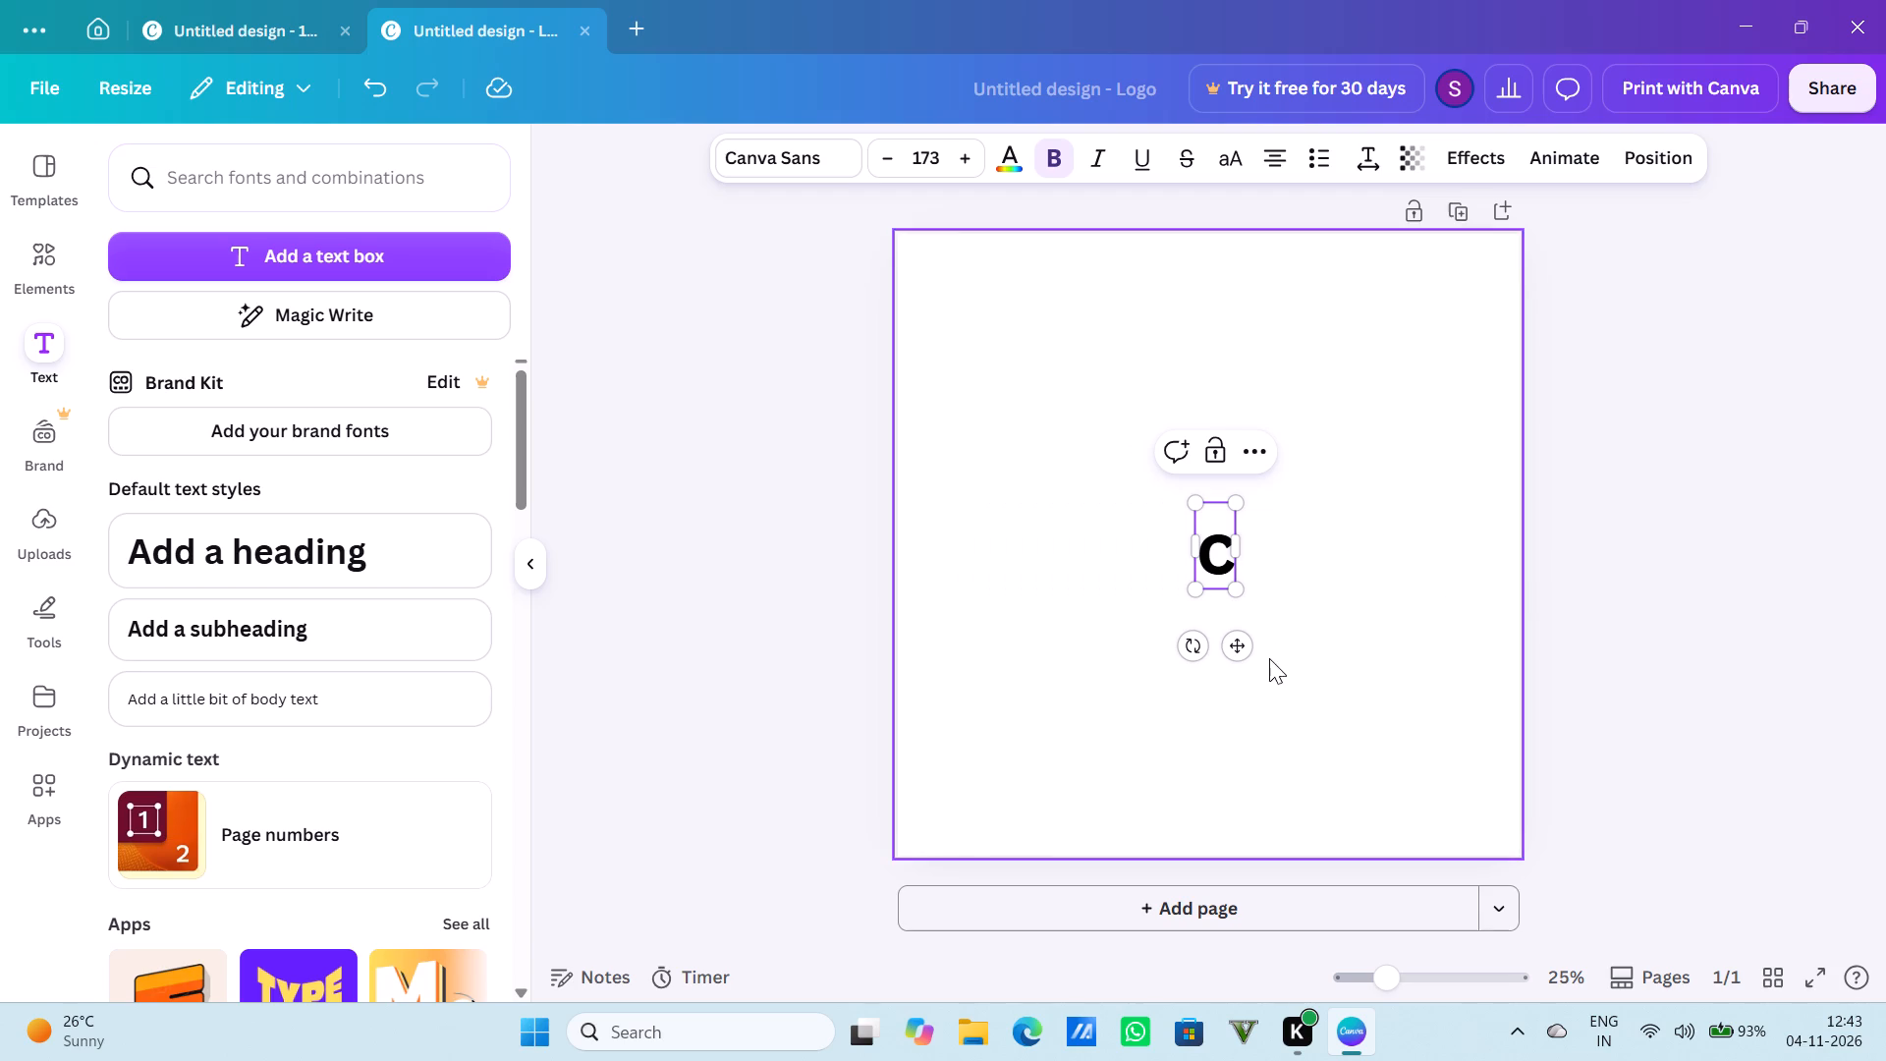
Enlarge the letter c to about font size 691 and move it to the upper middle of the page.
{"action": "left_click_drag", "start_coordinate": [1240, 591], "coordinate": [1509, 727]}
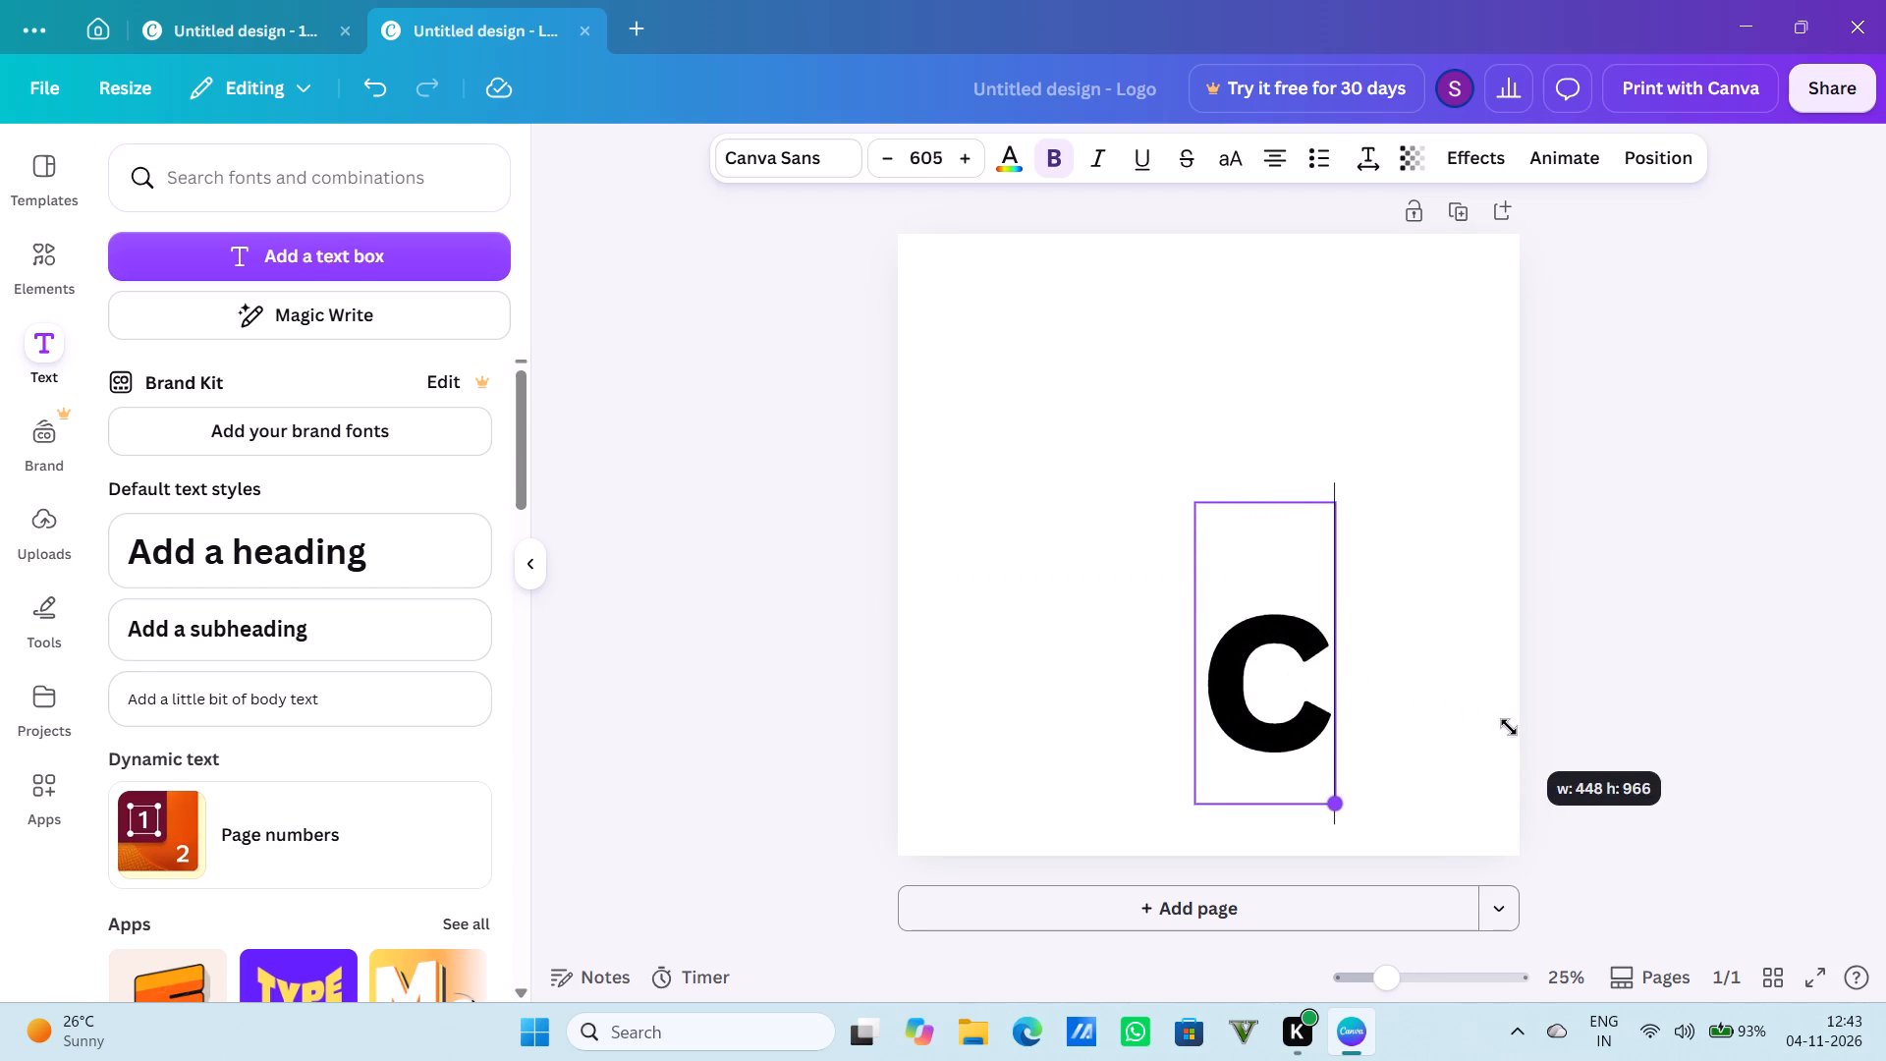
{"action": "left_click_drag", "start_coordinate": [1509, 727], "coordinate": [1640, 717]}
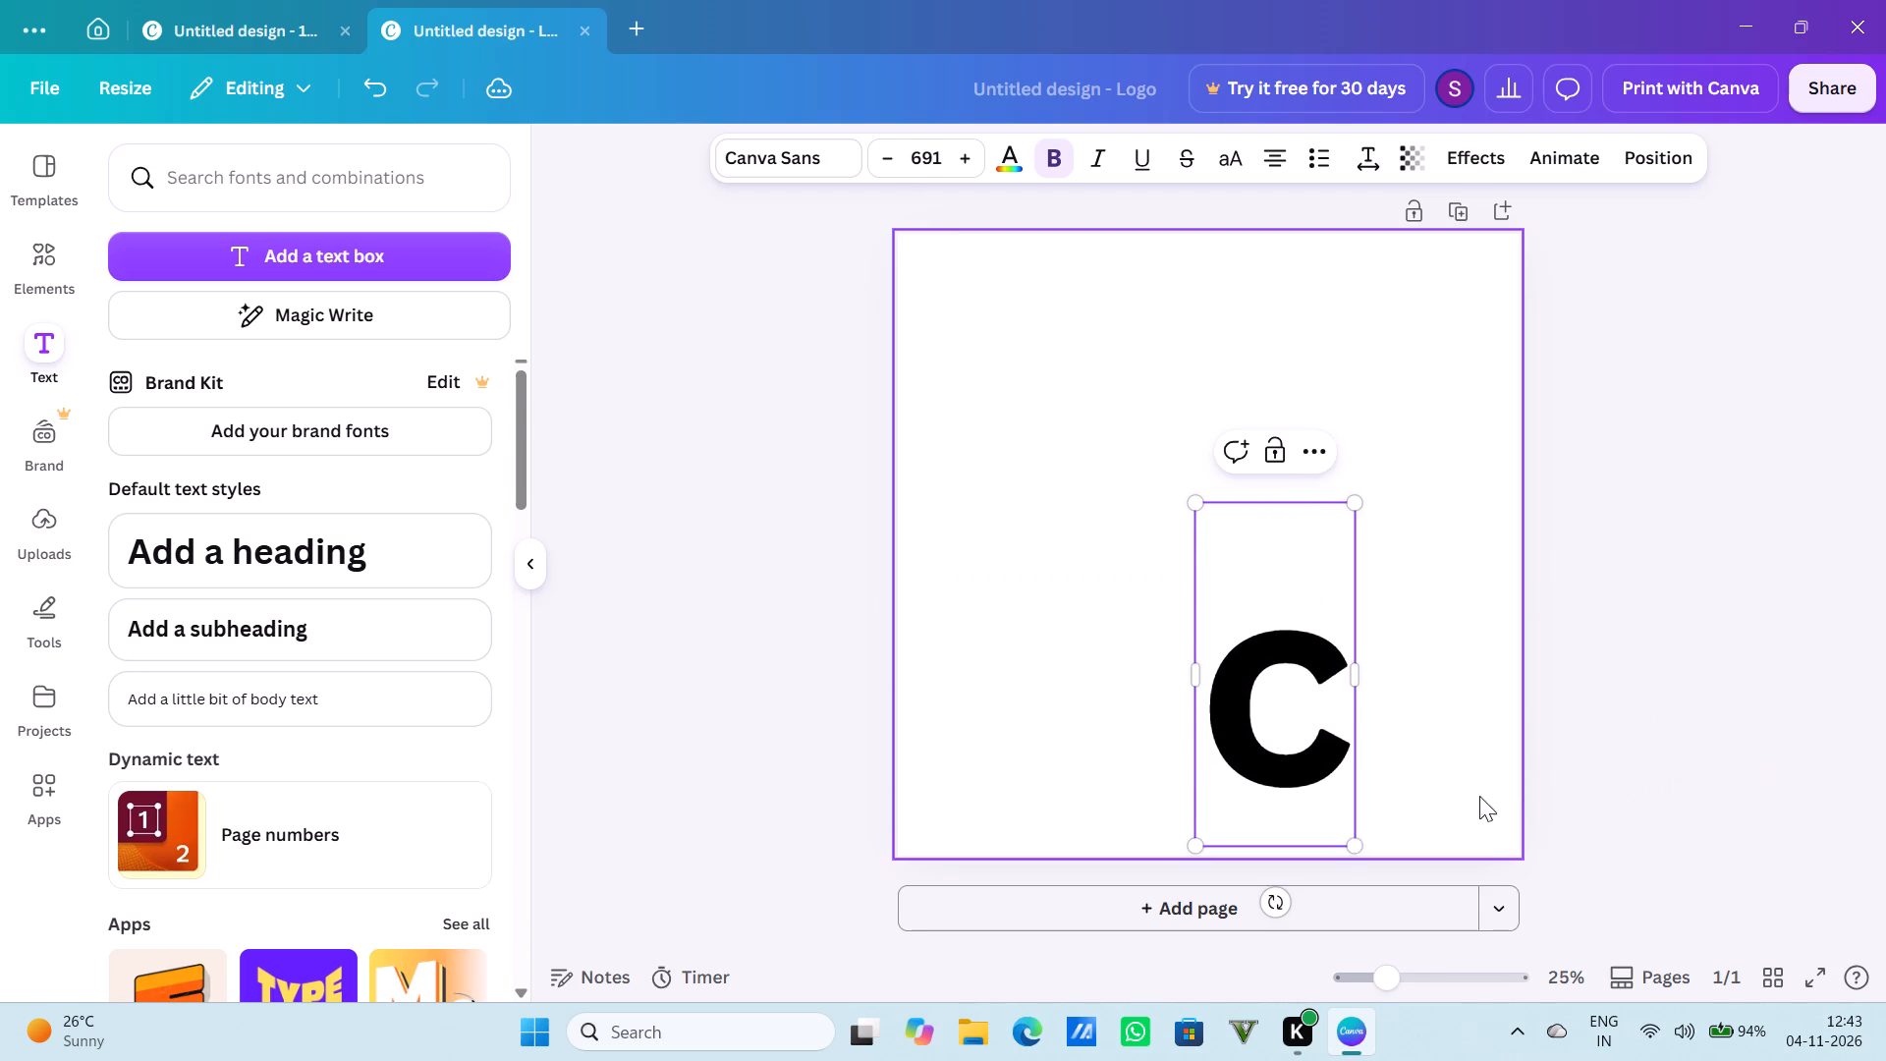
{"action": "left_click_drag", "start_coordinate": [1230, 748], "coordinate": [1174, 539]}
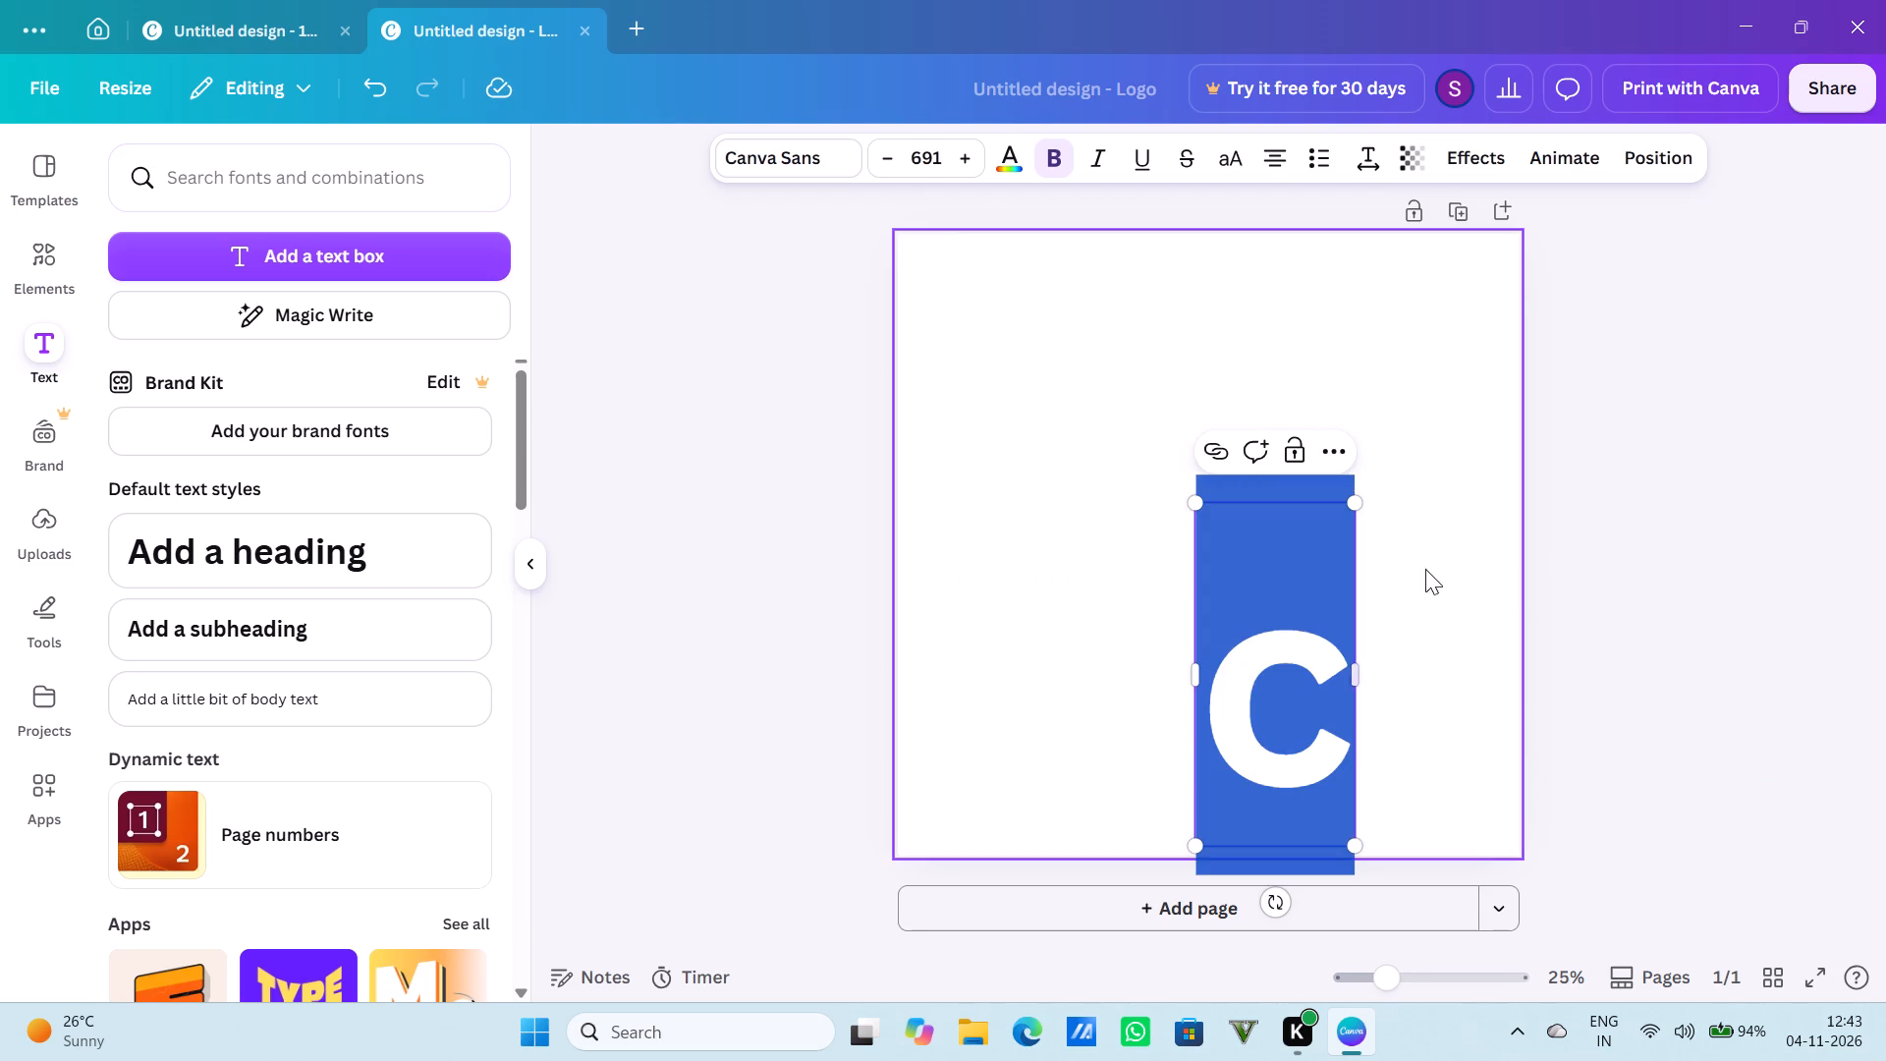
{"action": "left_click", "coordinate": [1438, 568]}
{"action": "left_click_drag", "start_coordinate": [1245, 723], "coordinate": [1143, 522]}
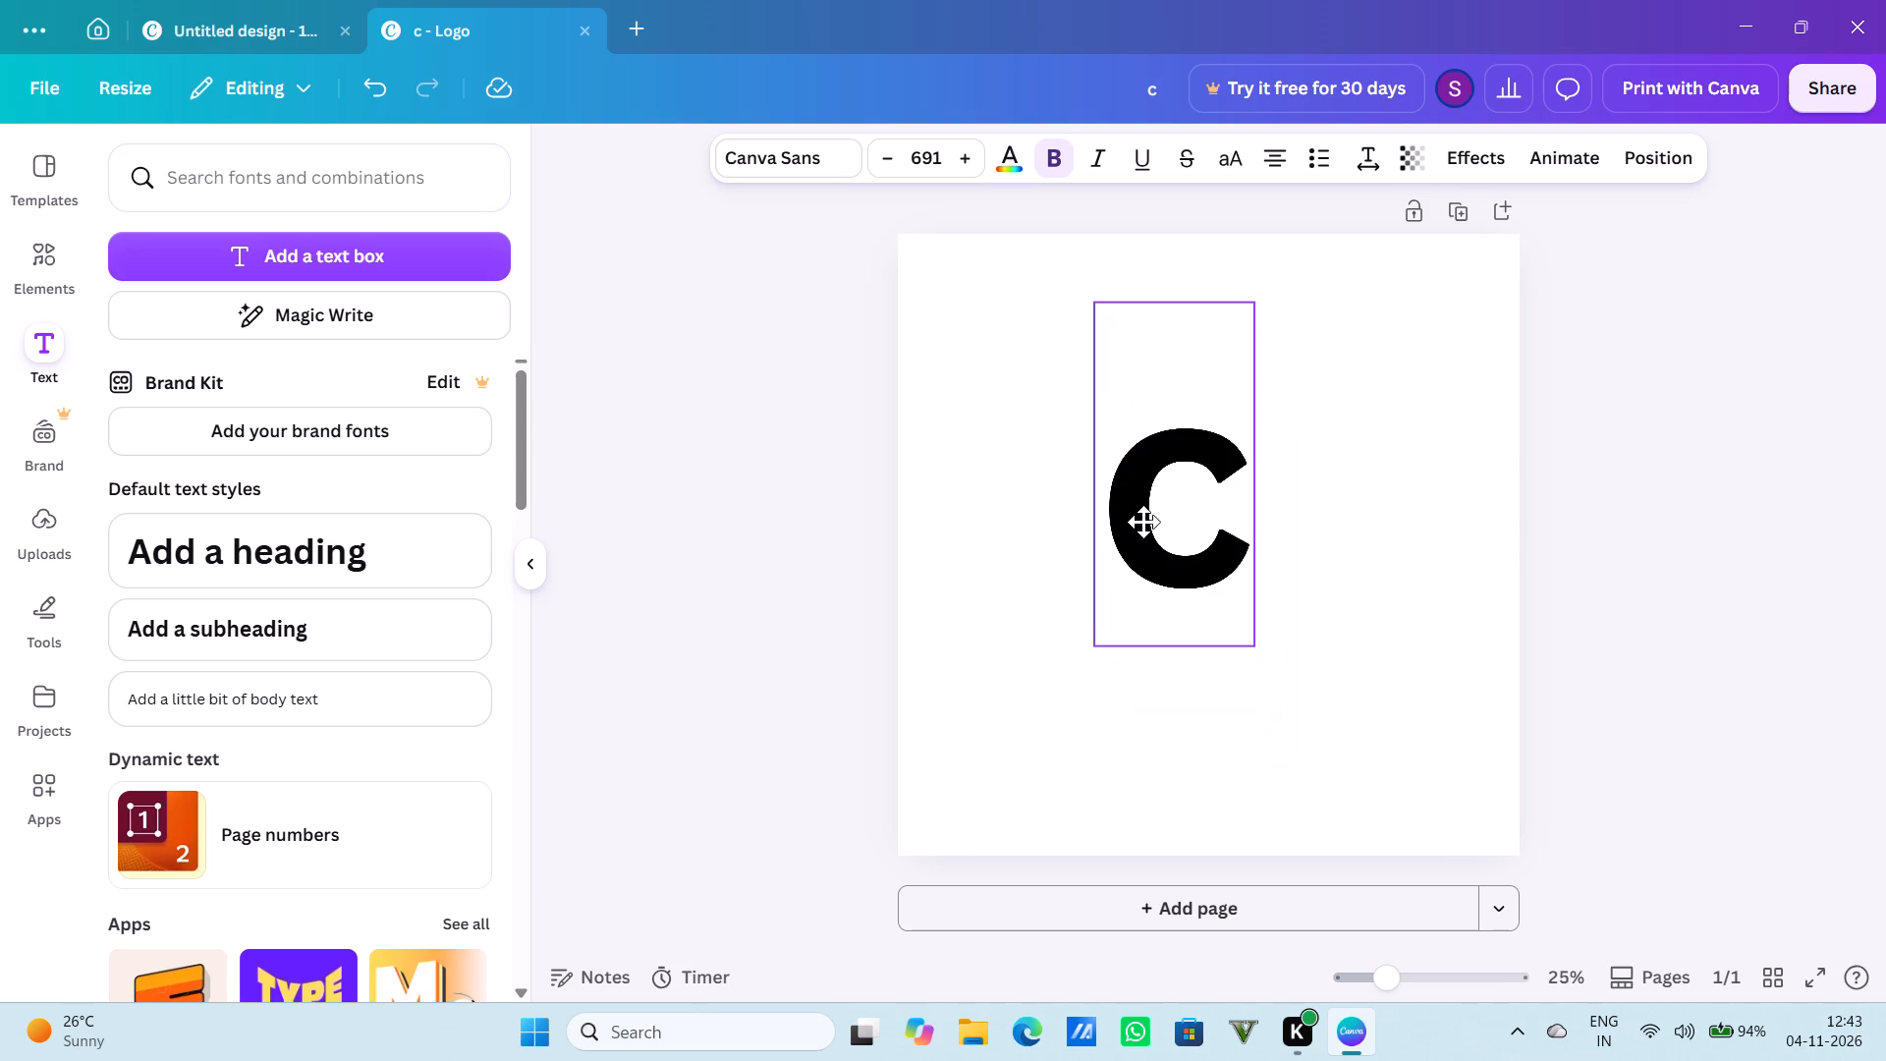
{"action": "left_click_drag", "start_coordinate": [1143, 522], "coordinate": [1114, 472]}
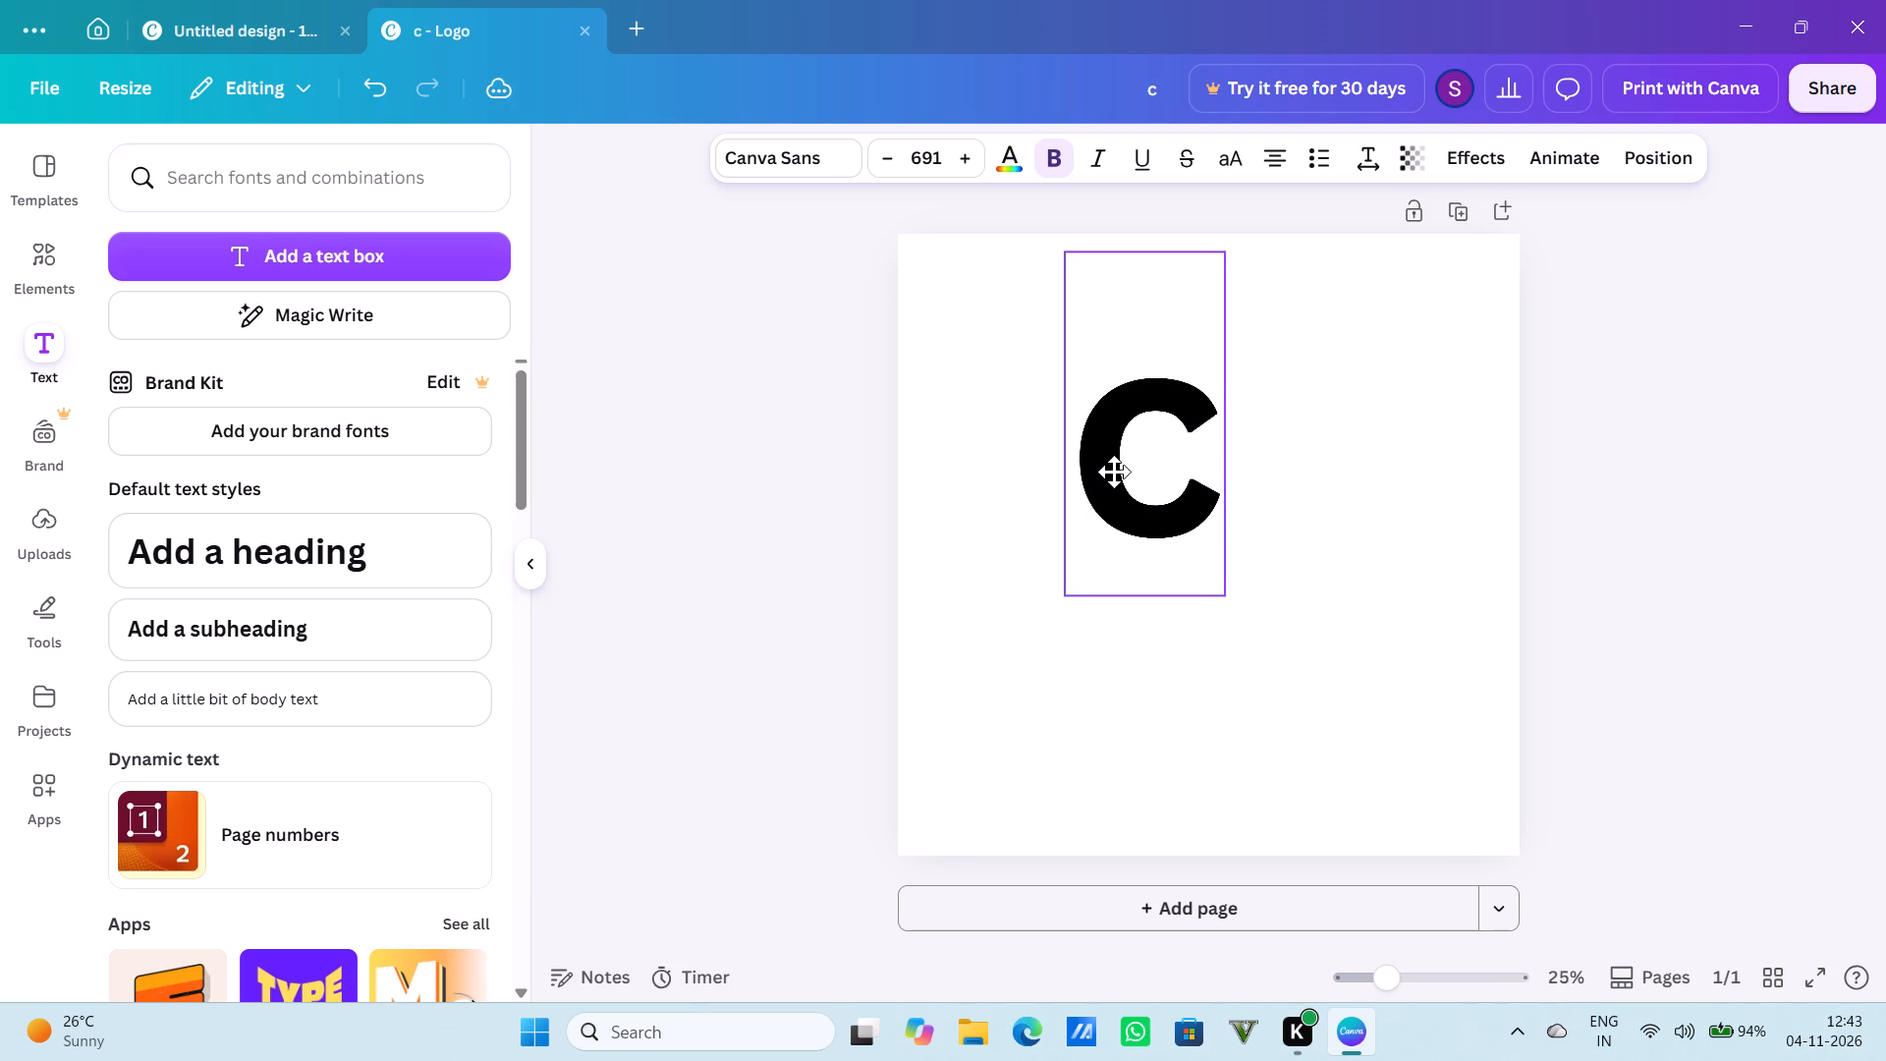
{"action": "left_click_drag", "start_coordinate": [1114, 472], "coordinate": [1108, 467]}
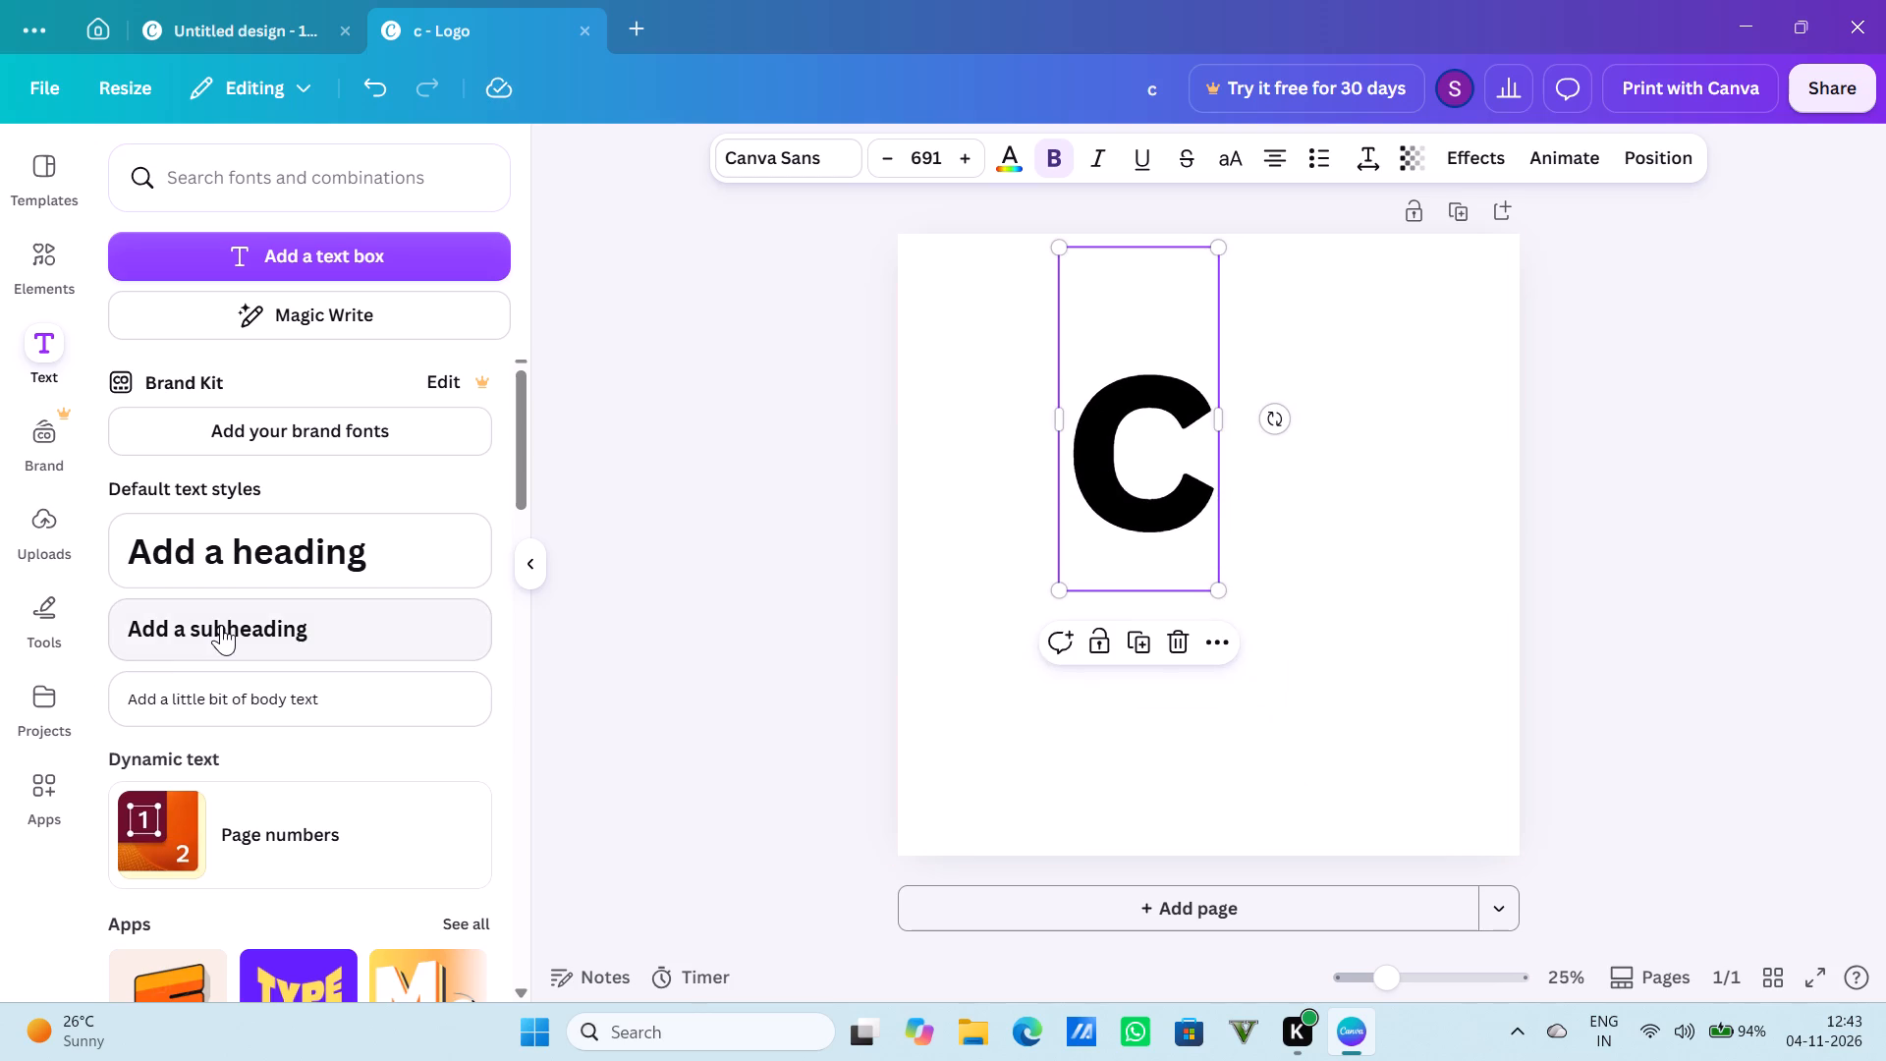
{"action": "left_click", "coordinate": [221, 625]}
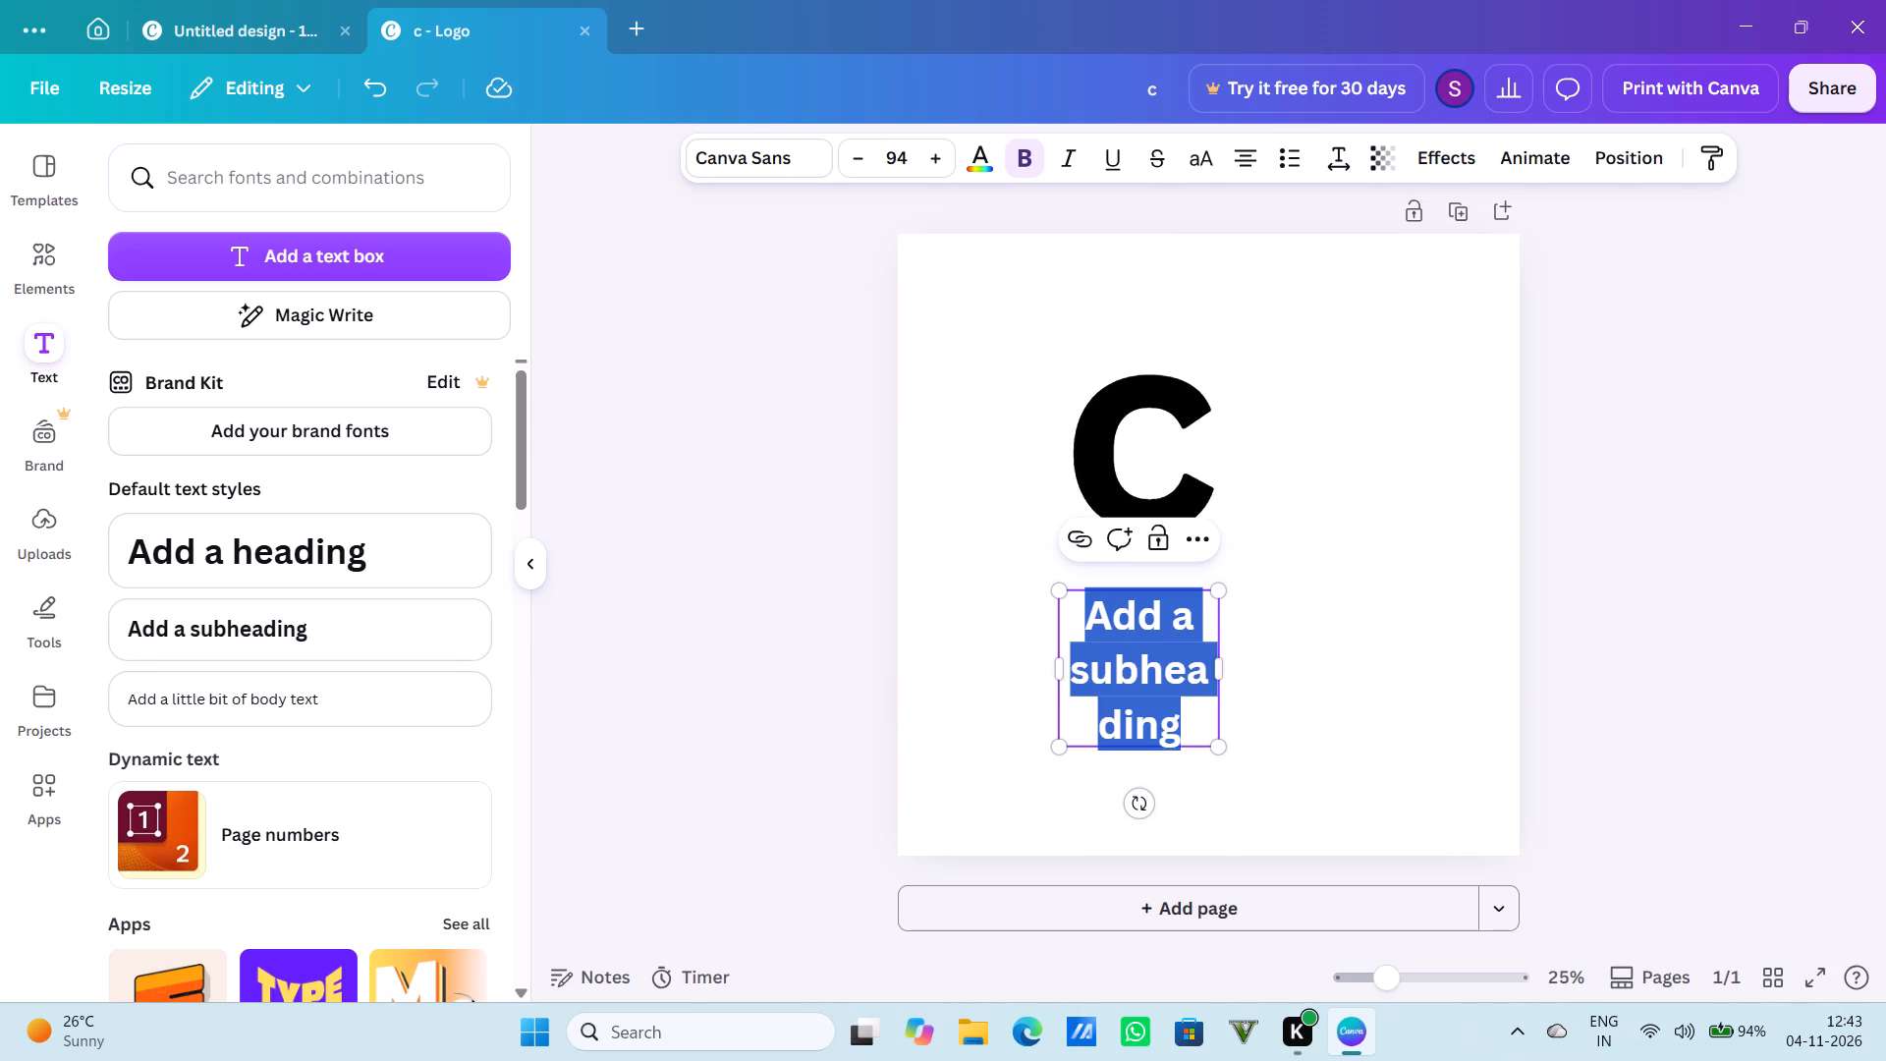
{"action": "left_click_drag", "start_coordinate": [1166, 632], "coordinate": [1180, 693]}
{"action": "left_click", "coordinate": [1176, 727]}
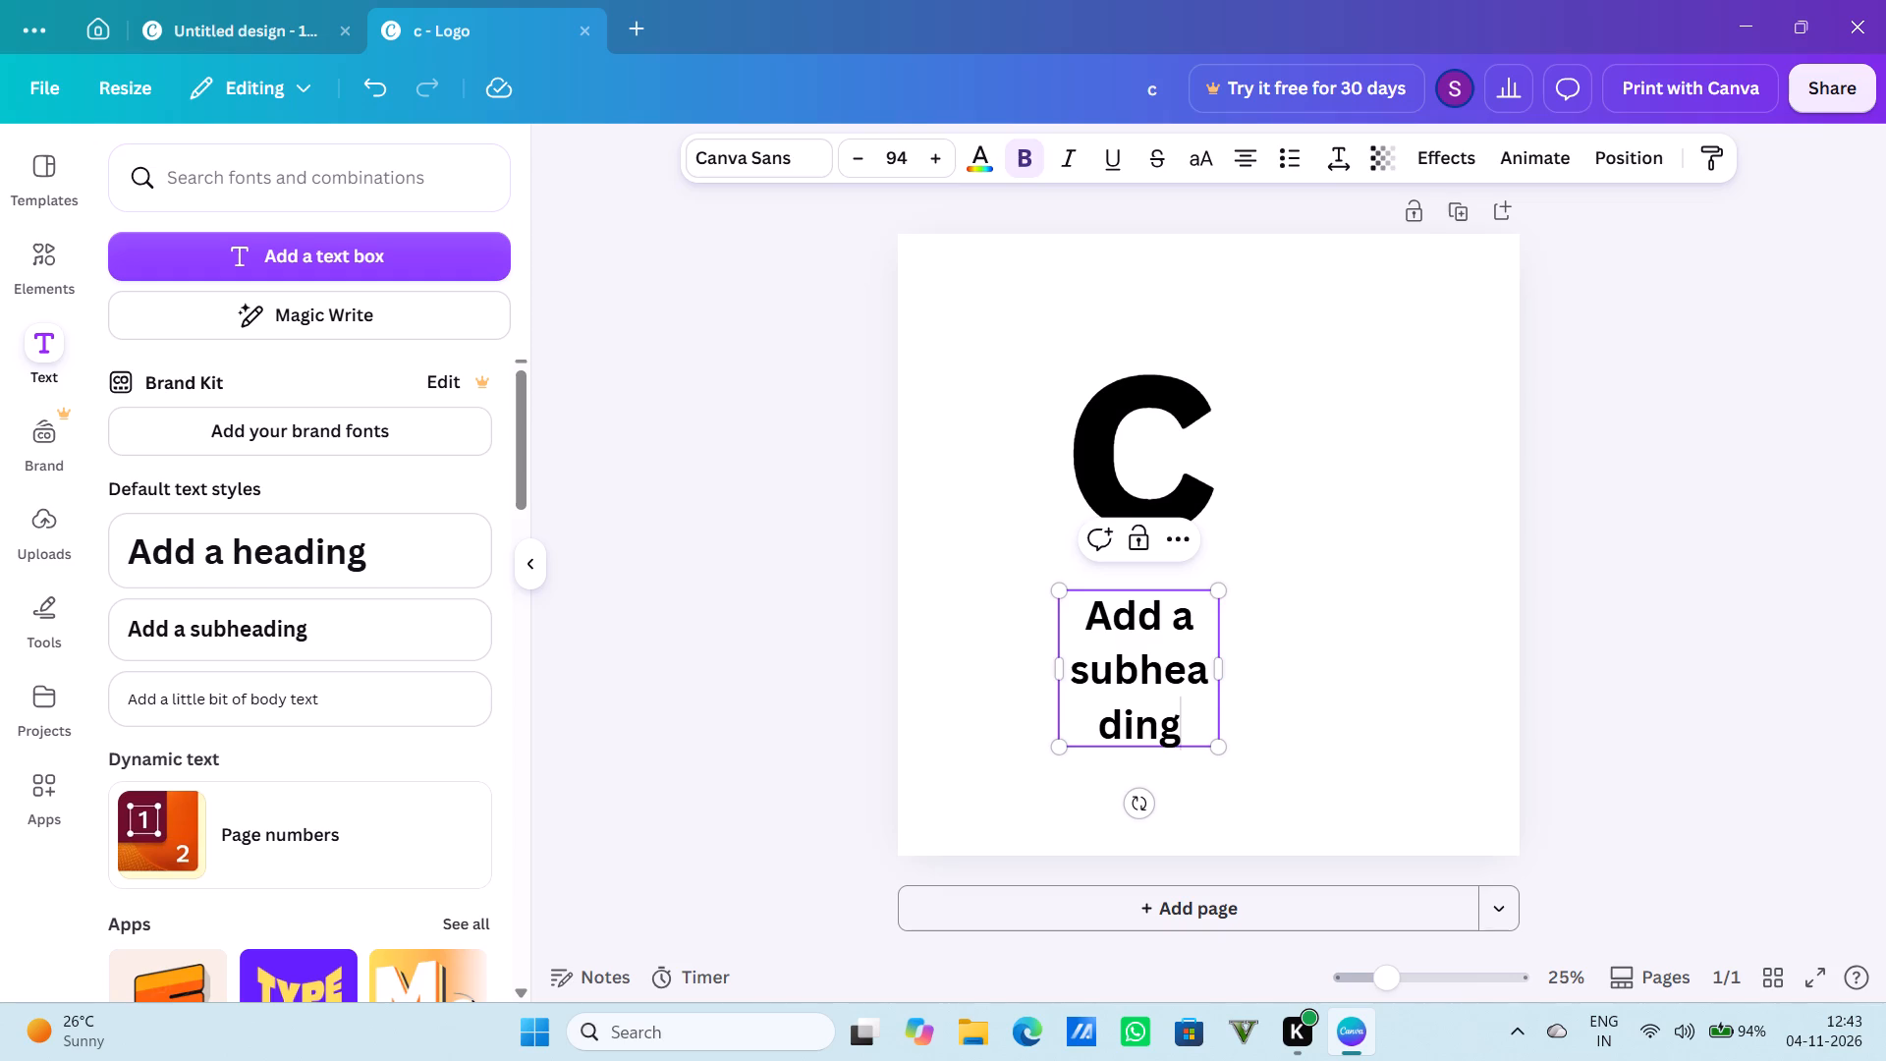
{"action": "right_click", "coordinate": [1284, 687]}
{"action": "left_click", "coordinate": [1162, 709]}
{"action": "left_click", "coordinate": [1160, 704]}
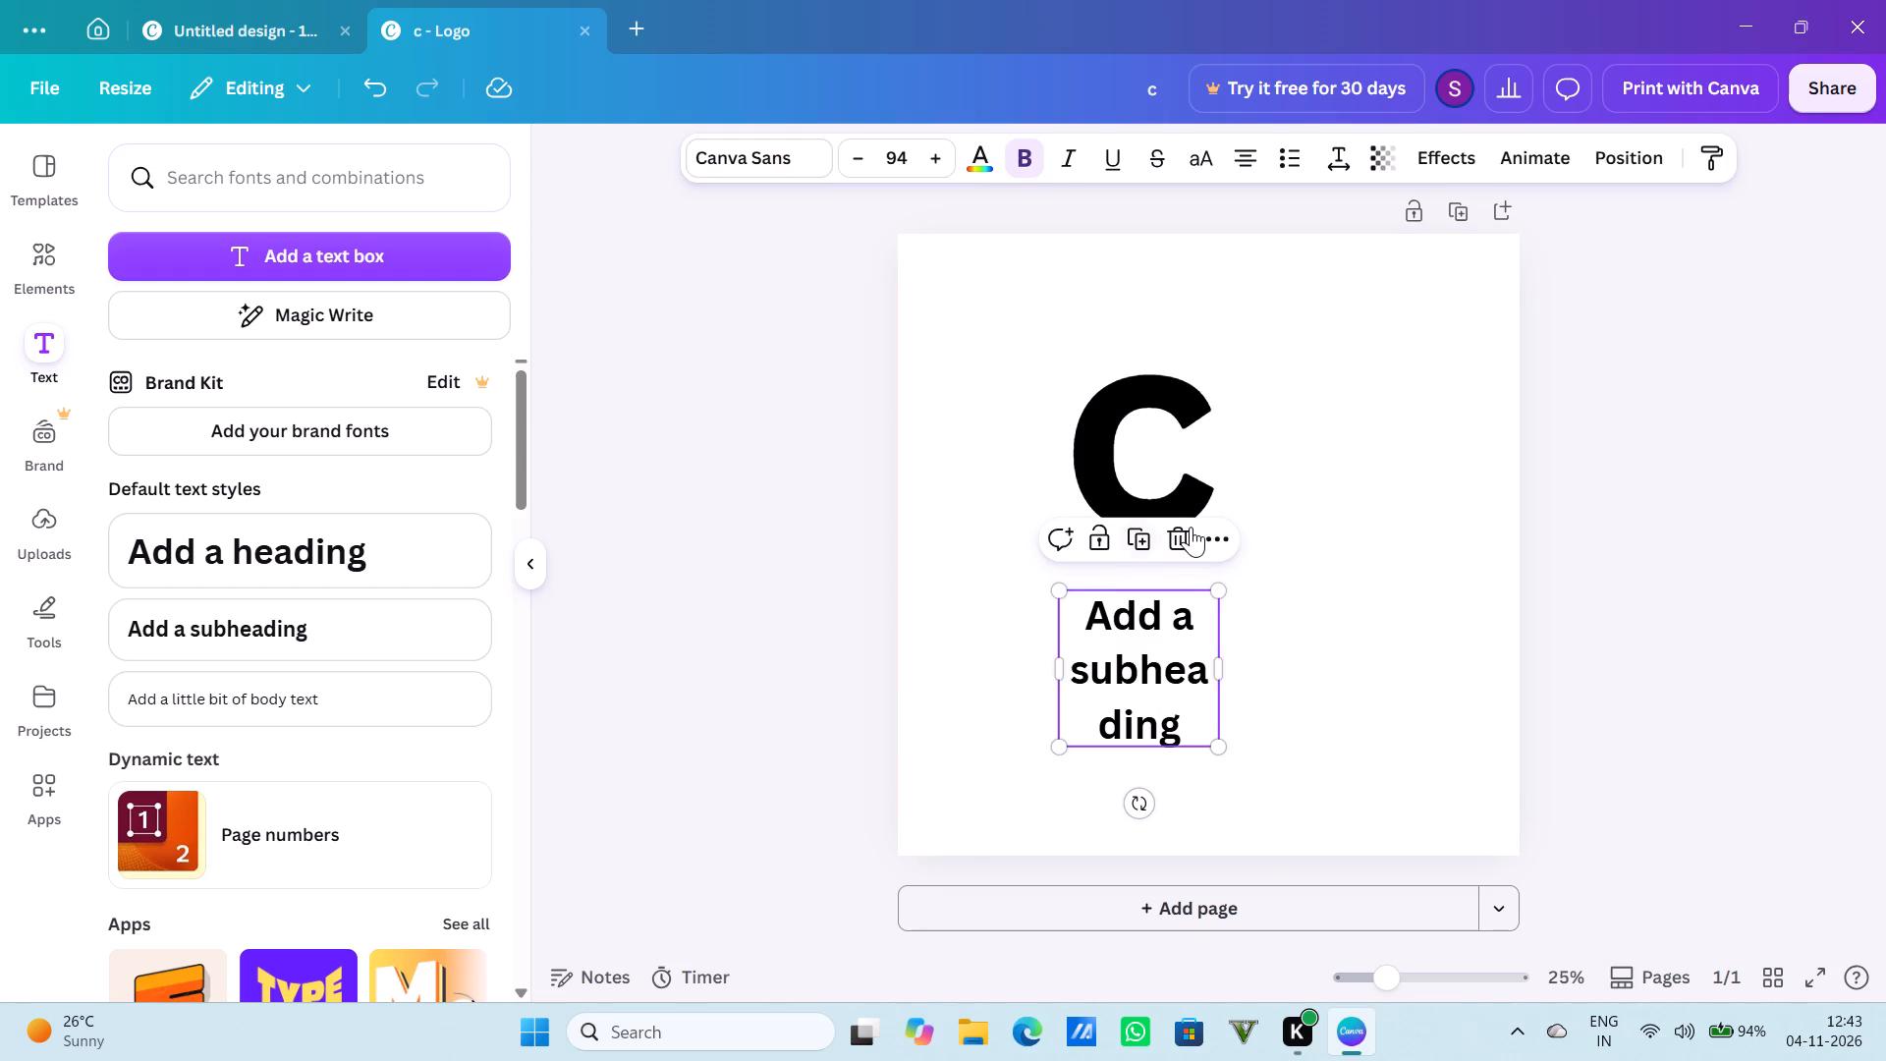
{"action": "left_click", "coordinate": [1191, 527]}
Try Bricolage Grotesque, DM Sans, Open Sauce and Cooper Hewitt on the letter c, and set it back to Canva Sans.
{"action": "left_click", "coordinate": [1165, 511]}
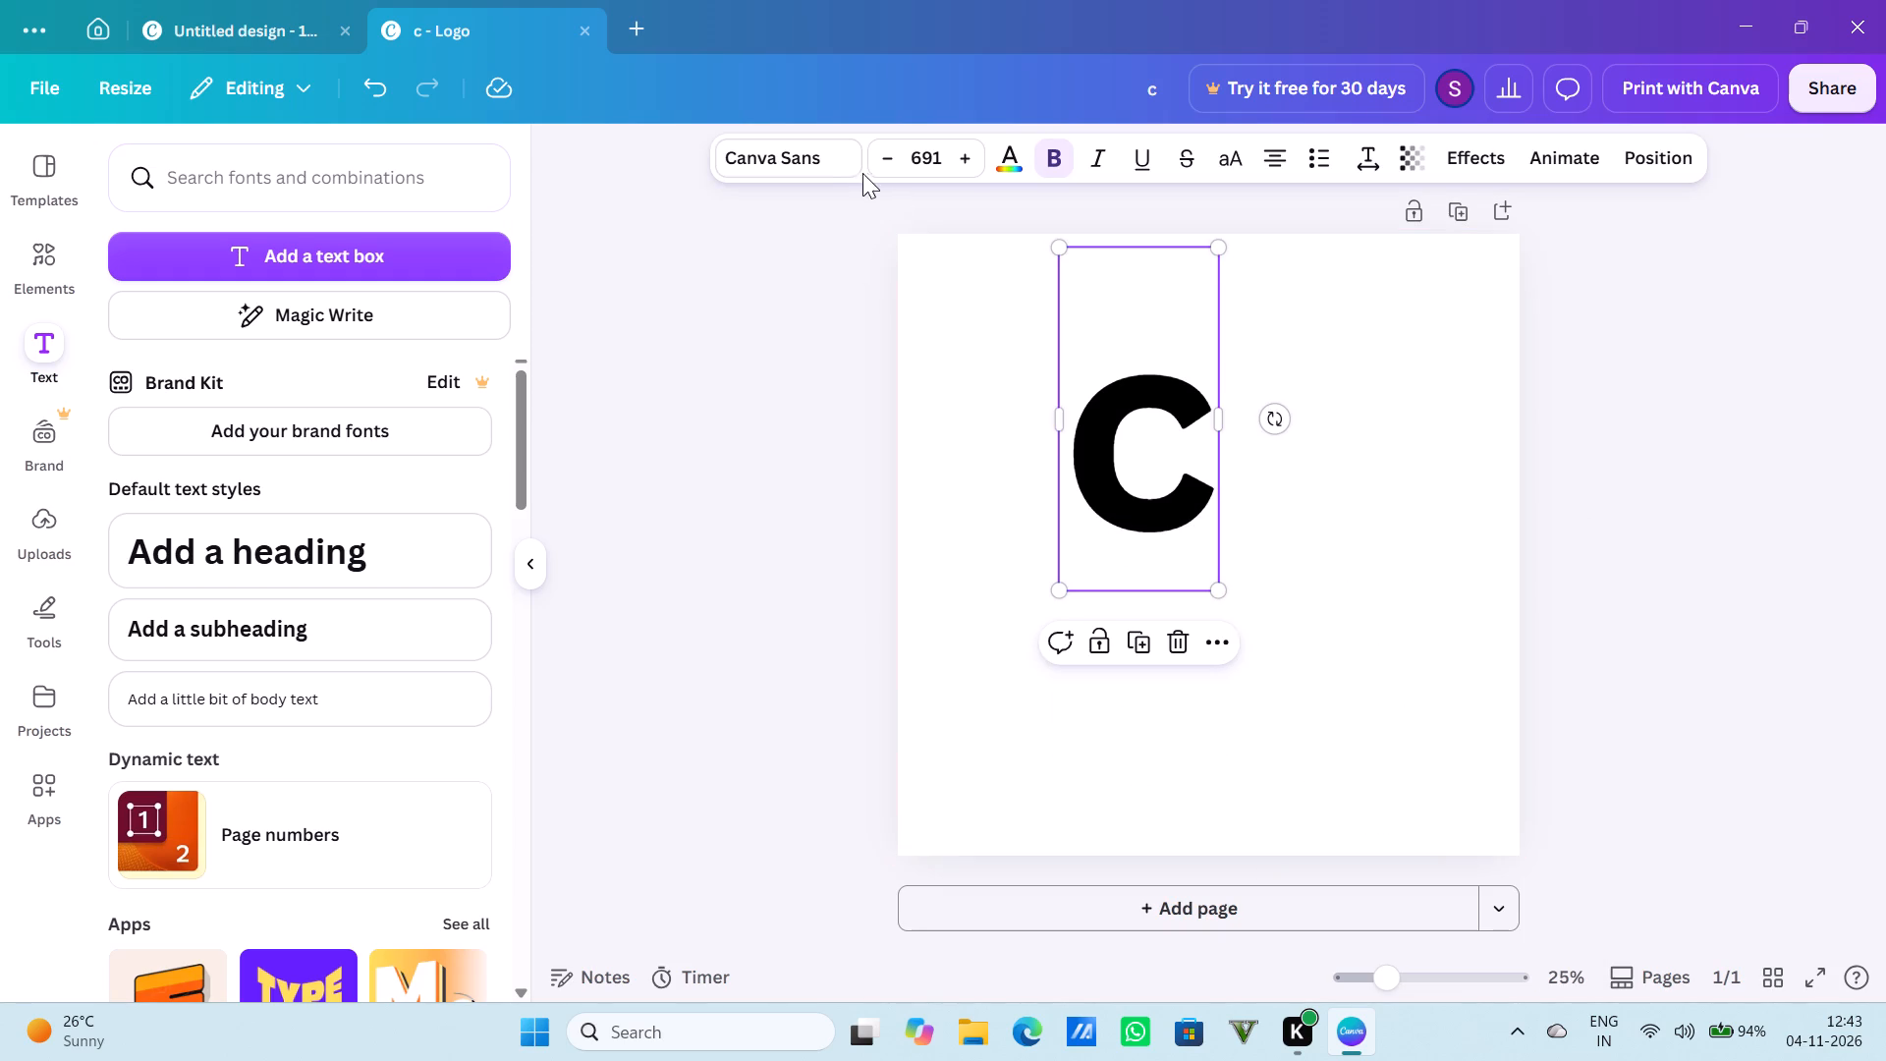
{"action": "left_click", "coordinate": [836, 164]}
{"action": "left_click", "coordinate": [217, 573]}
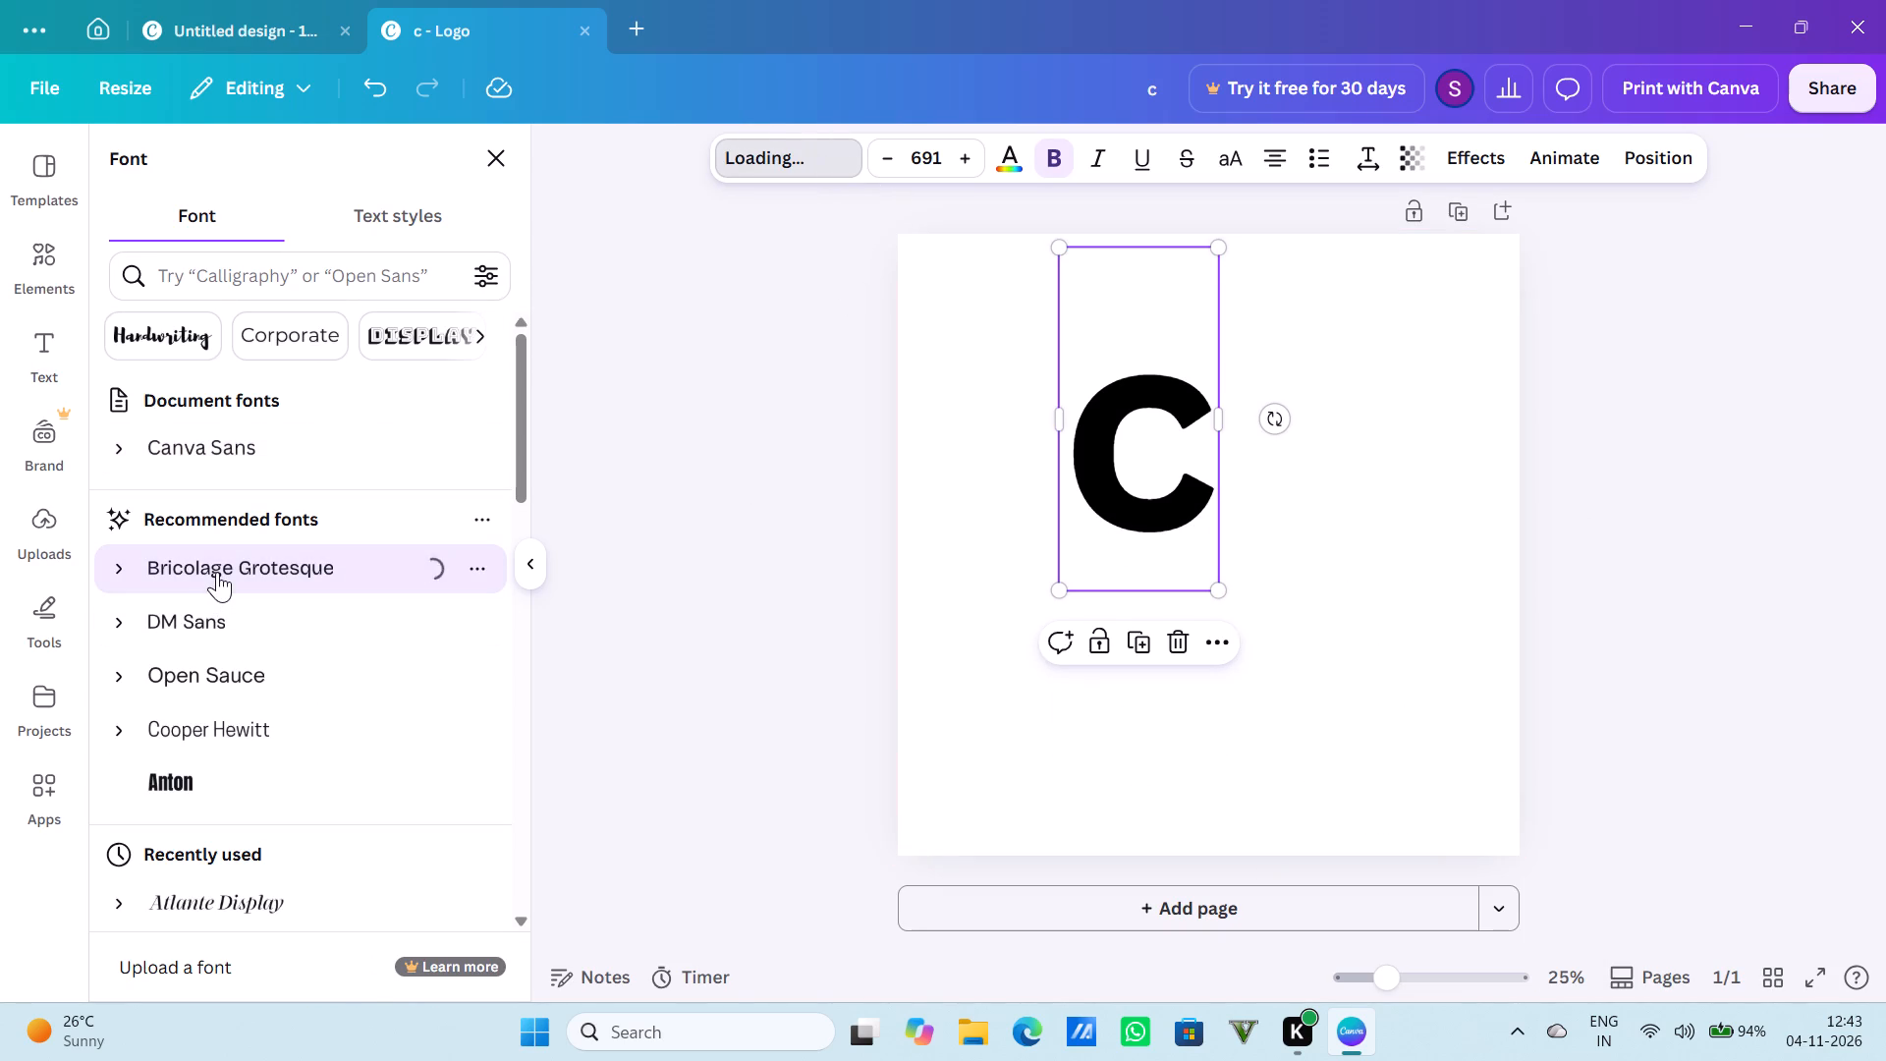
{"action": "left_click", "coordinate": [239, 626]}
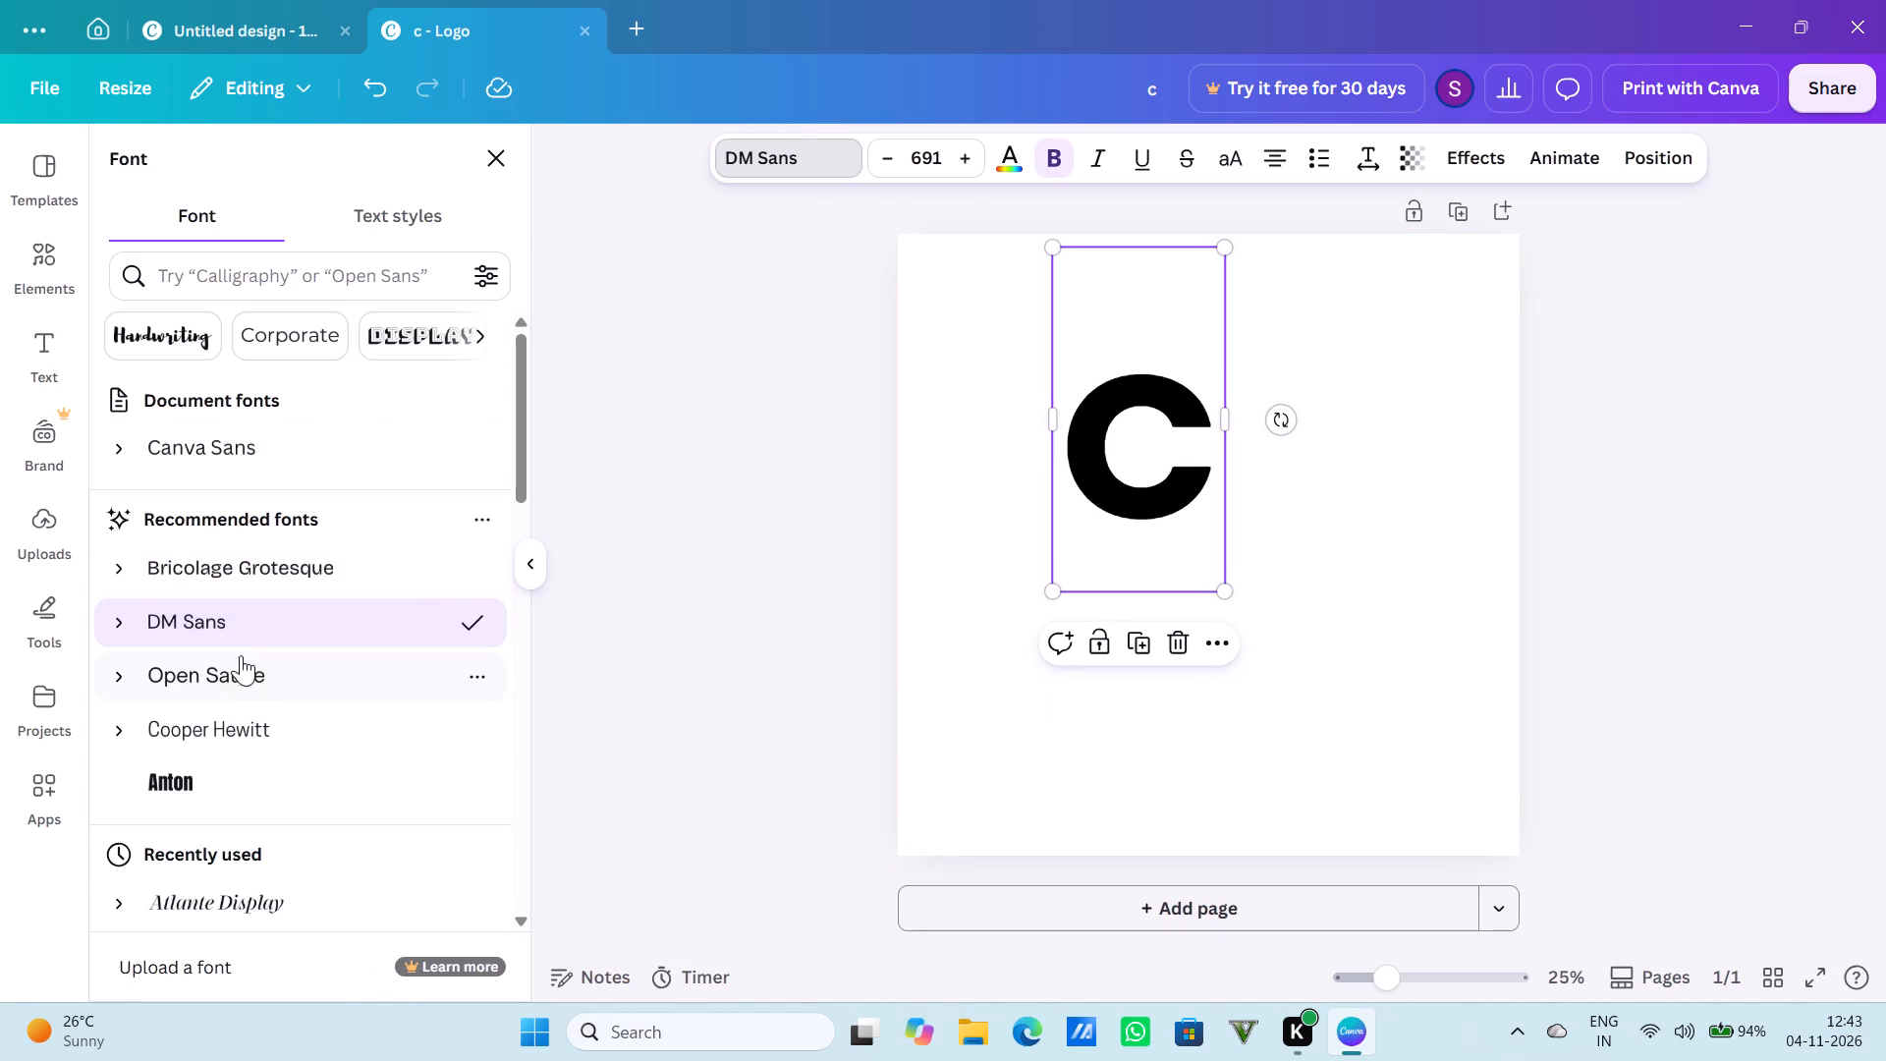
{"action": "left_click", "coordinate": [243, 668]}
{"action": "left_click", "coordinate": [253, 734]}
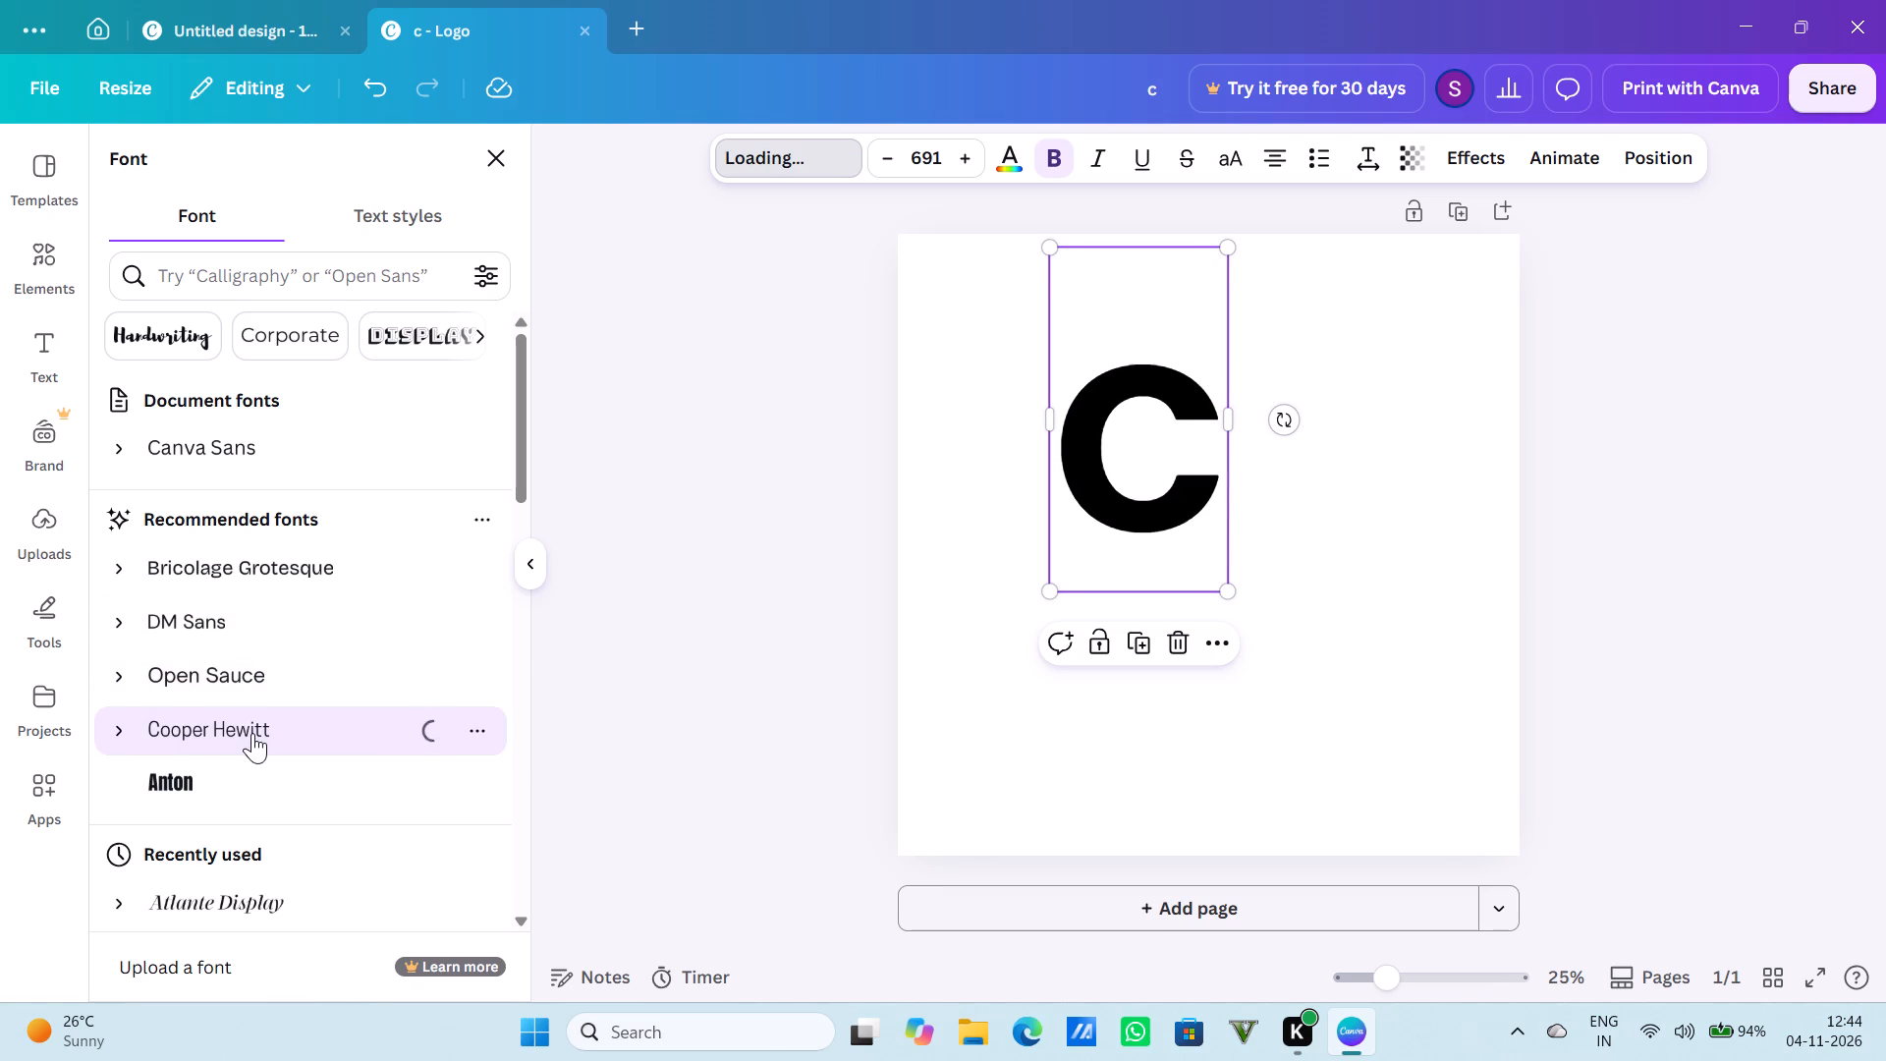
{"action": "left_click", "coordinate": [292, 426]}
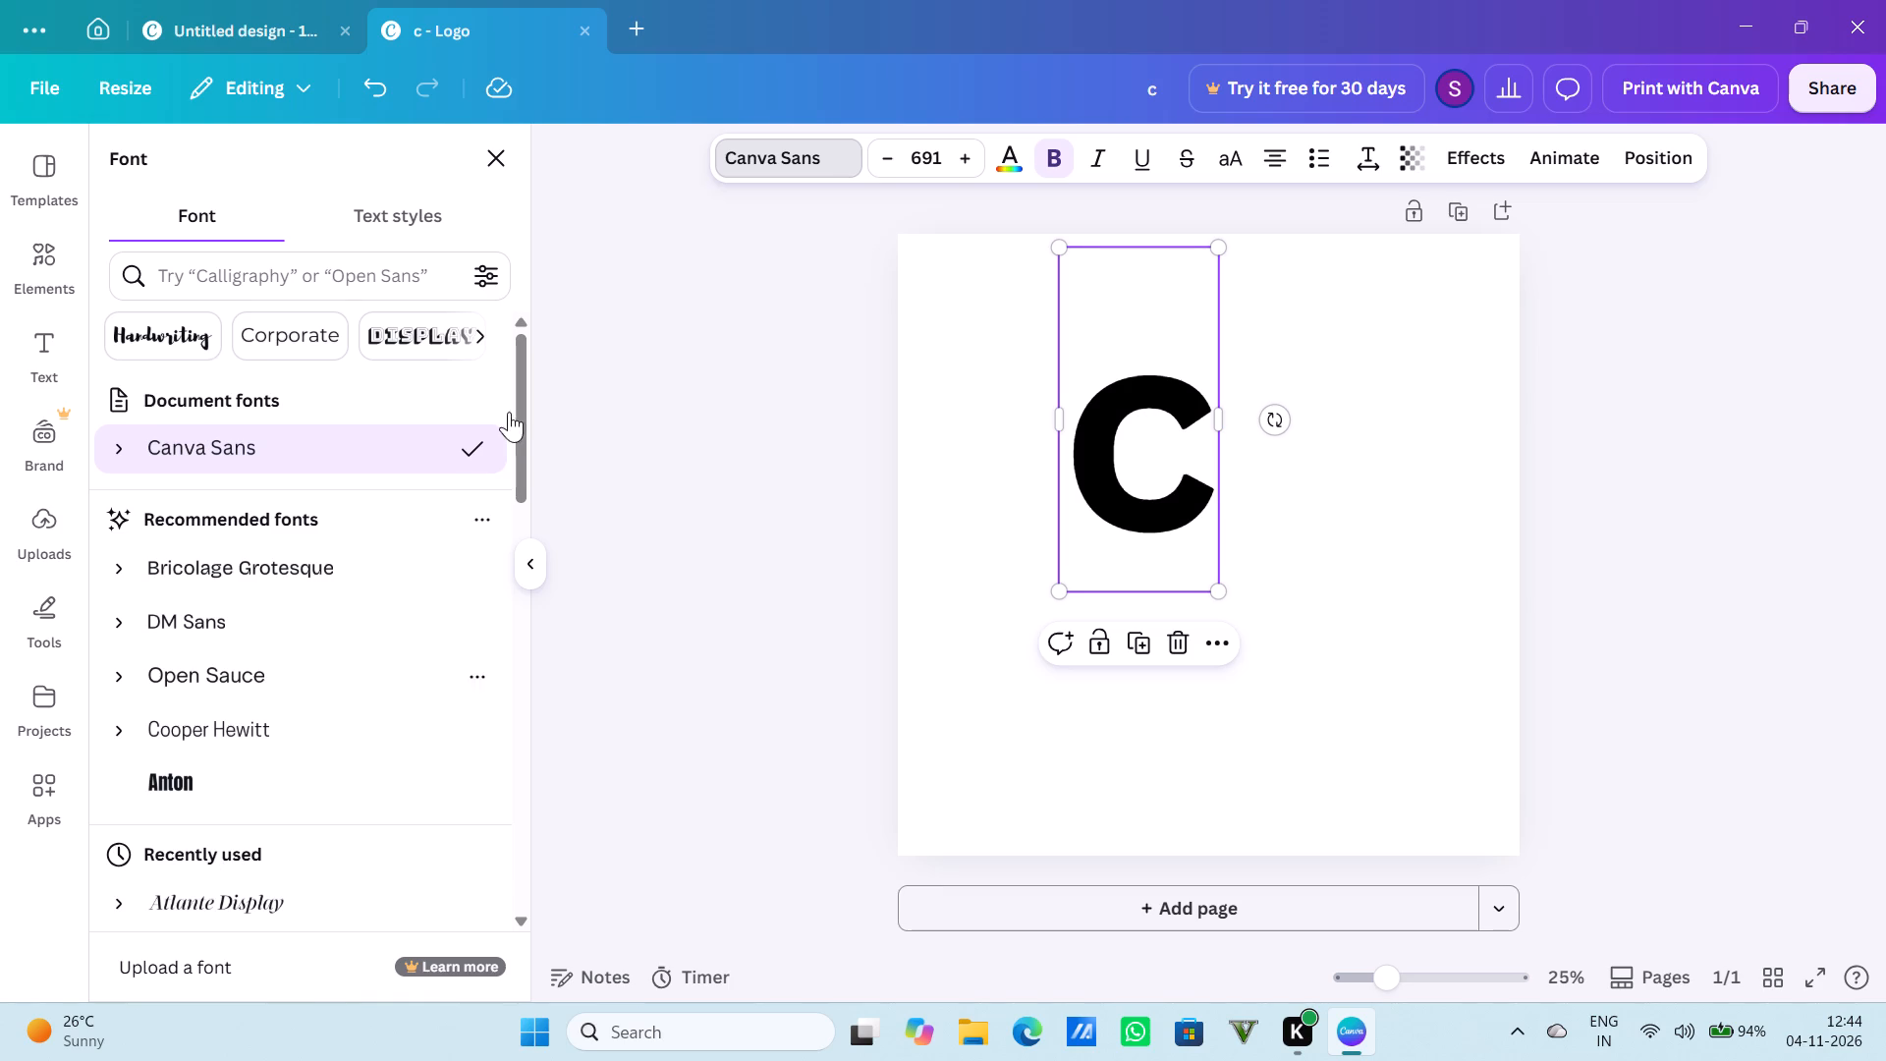
Search the fonts for "open sans extra" with the letter c selected.
{"action": "left_click", "coordinate": [400, 263]}
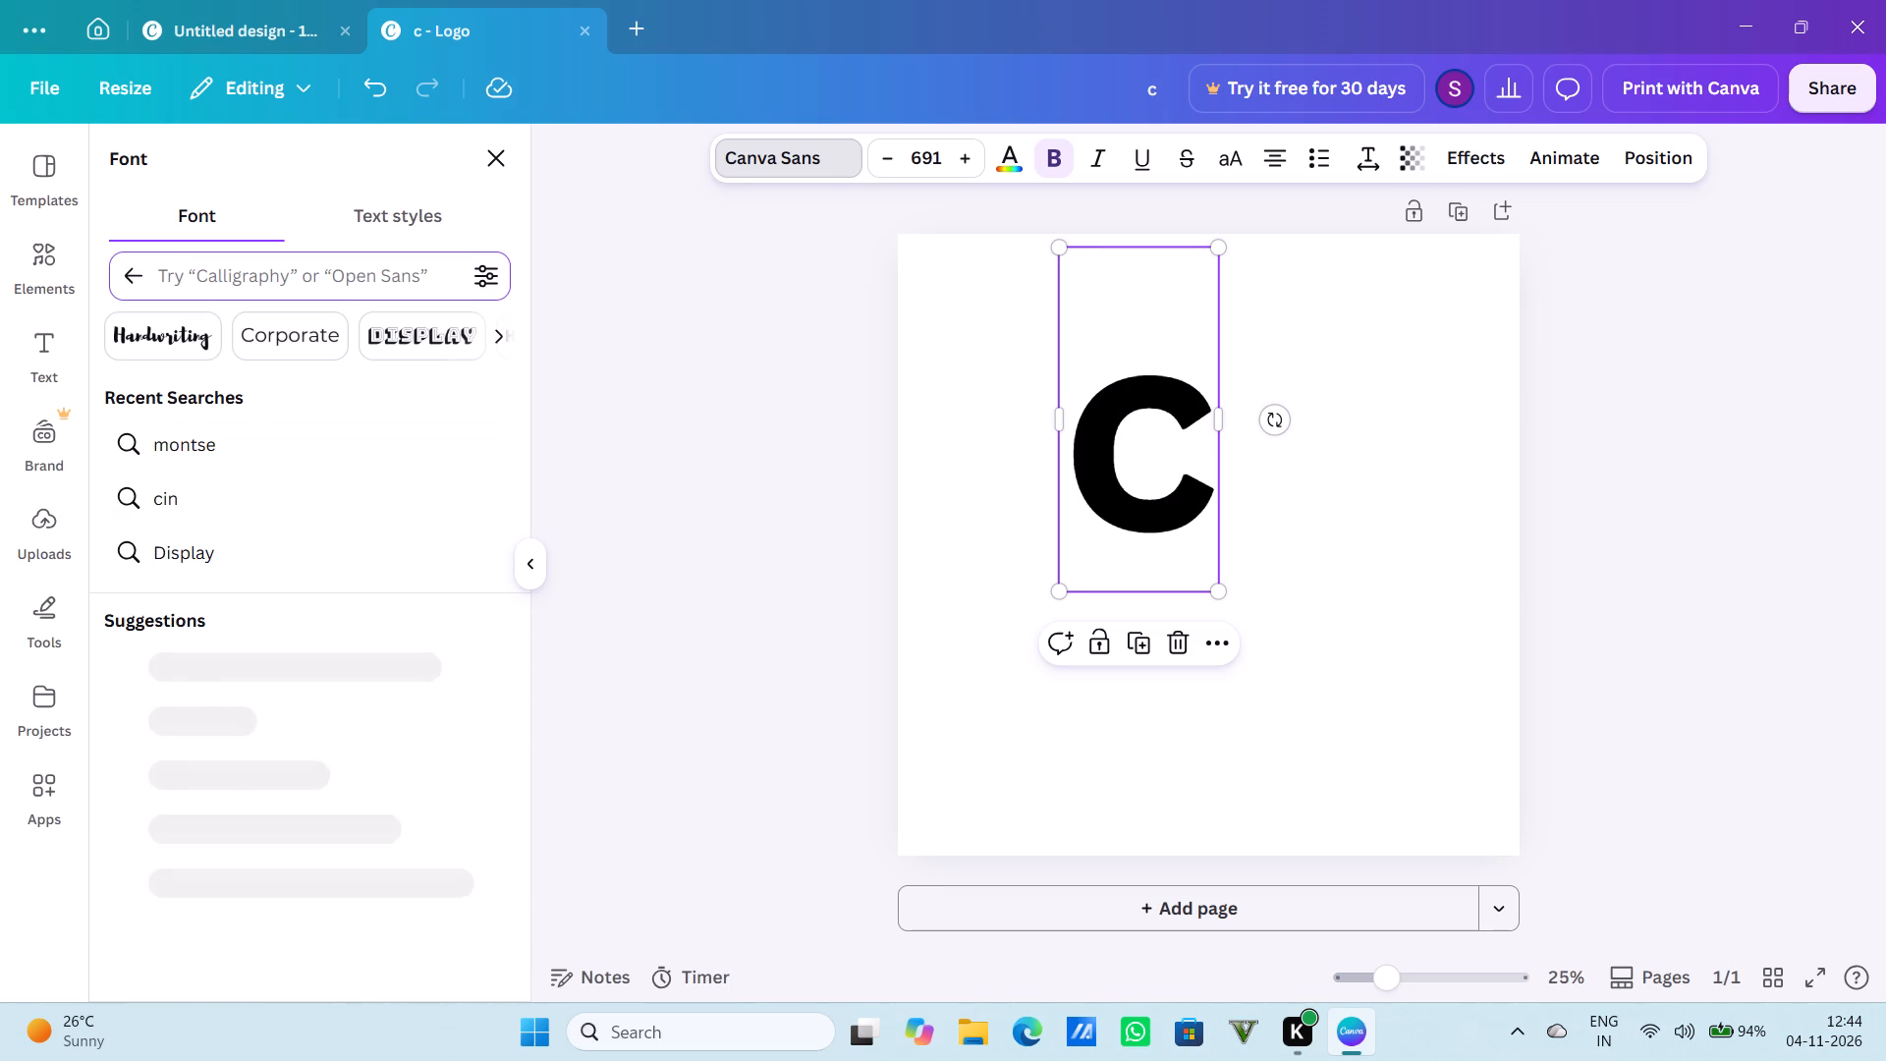
{"action": "left_click", "coordinate": [131, 272]}
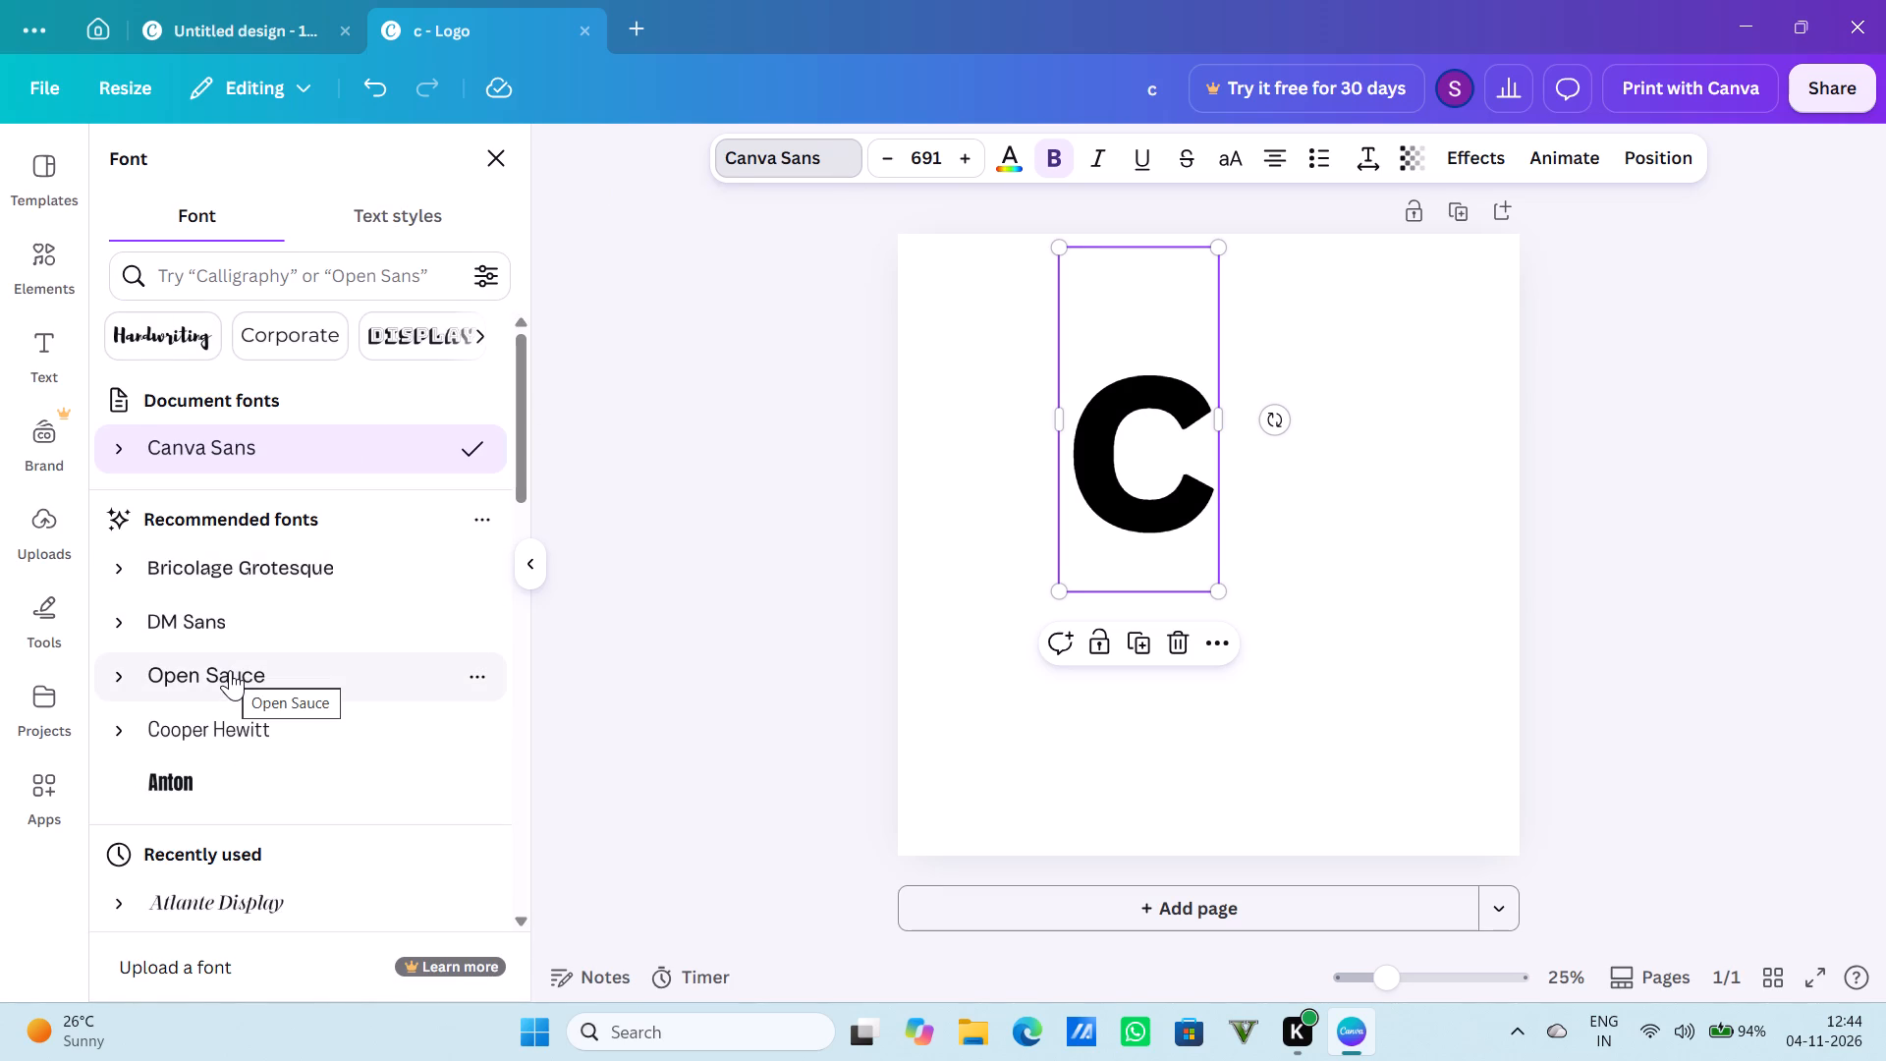
{"action": "left_click", "coordinate": [333, 275]}
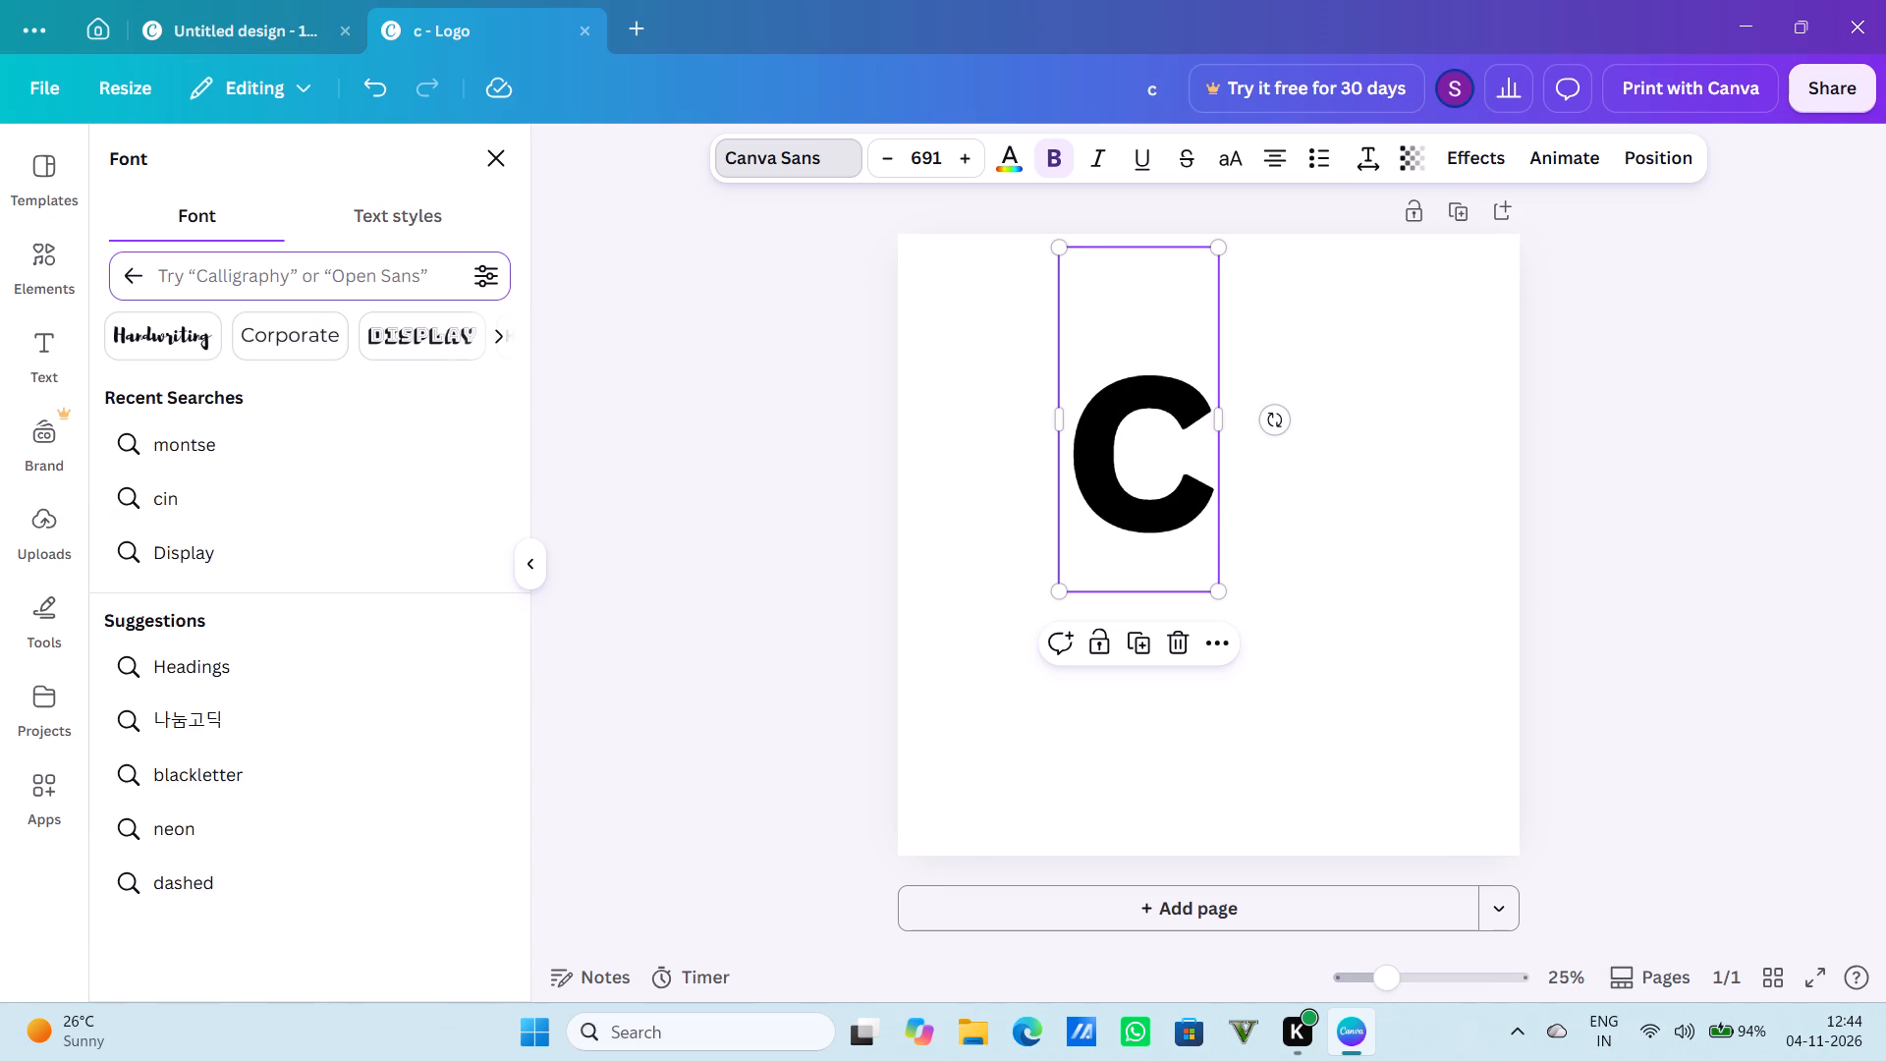
{"action": "type", "text": "open sams"}
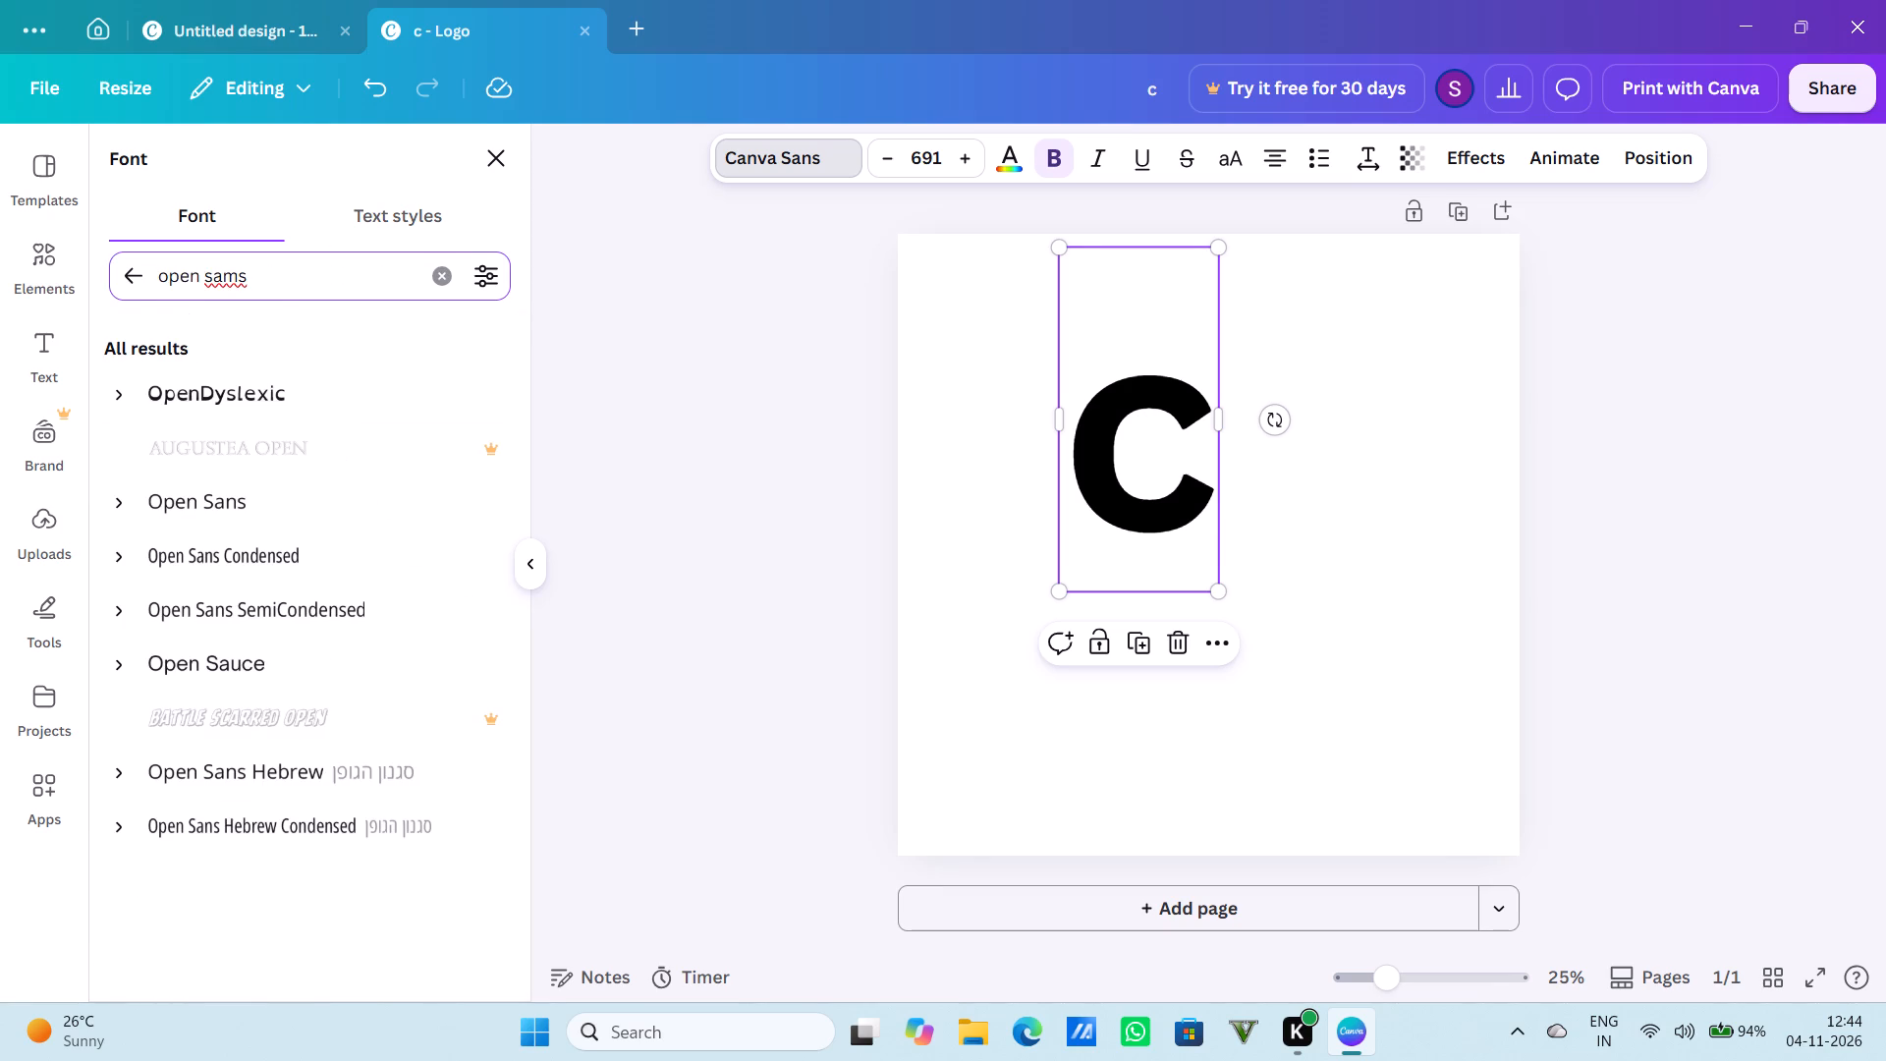
{"action": "key", "text": "BackSpace"}
{"action": "key", "text": "BackSpace"}
{"action": "type", "text": "ns"}
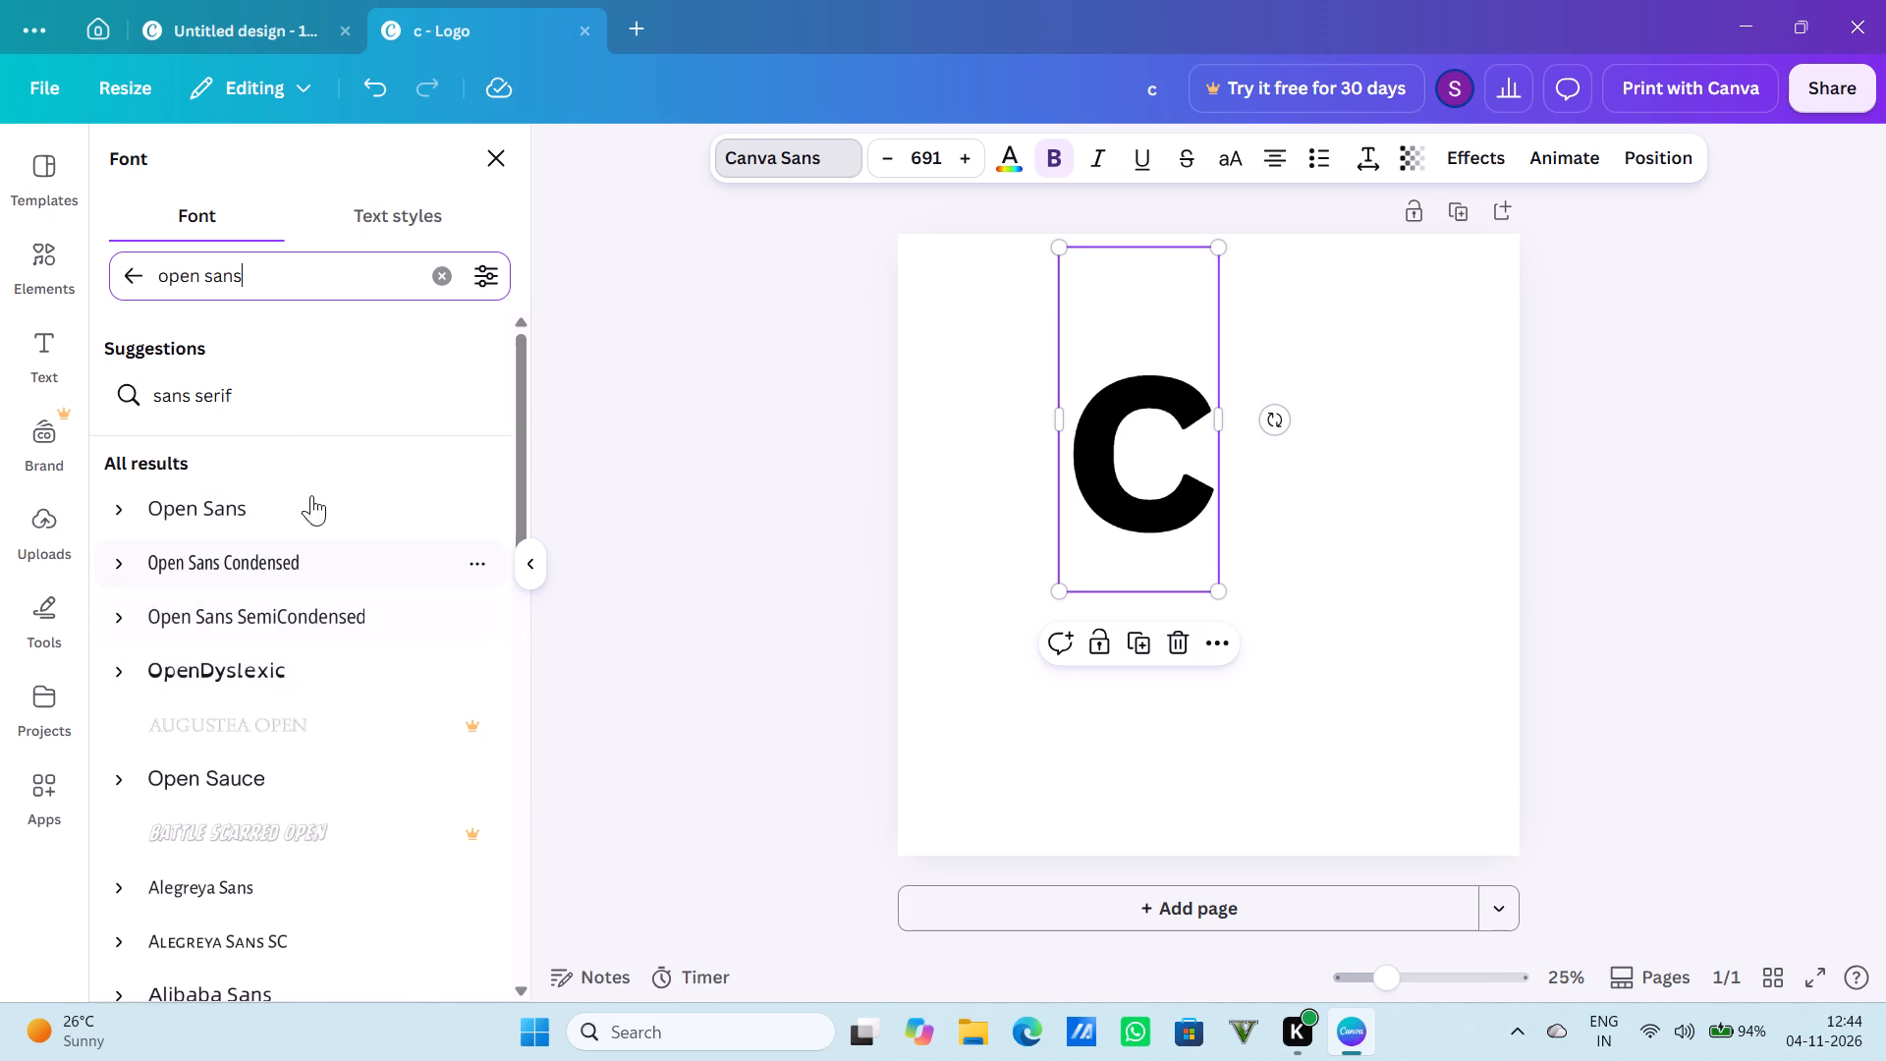
{"action": "left_click", "coordinate": [304, 281]}
{"action": "key", "text": "space"}
{"action": "type", "text": "e"}
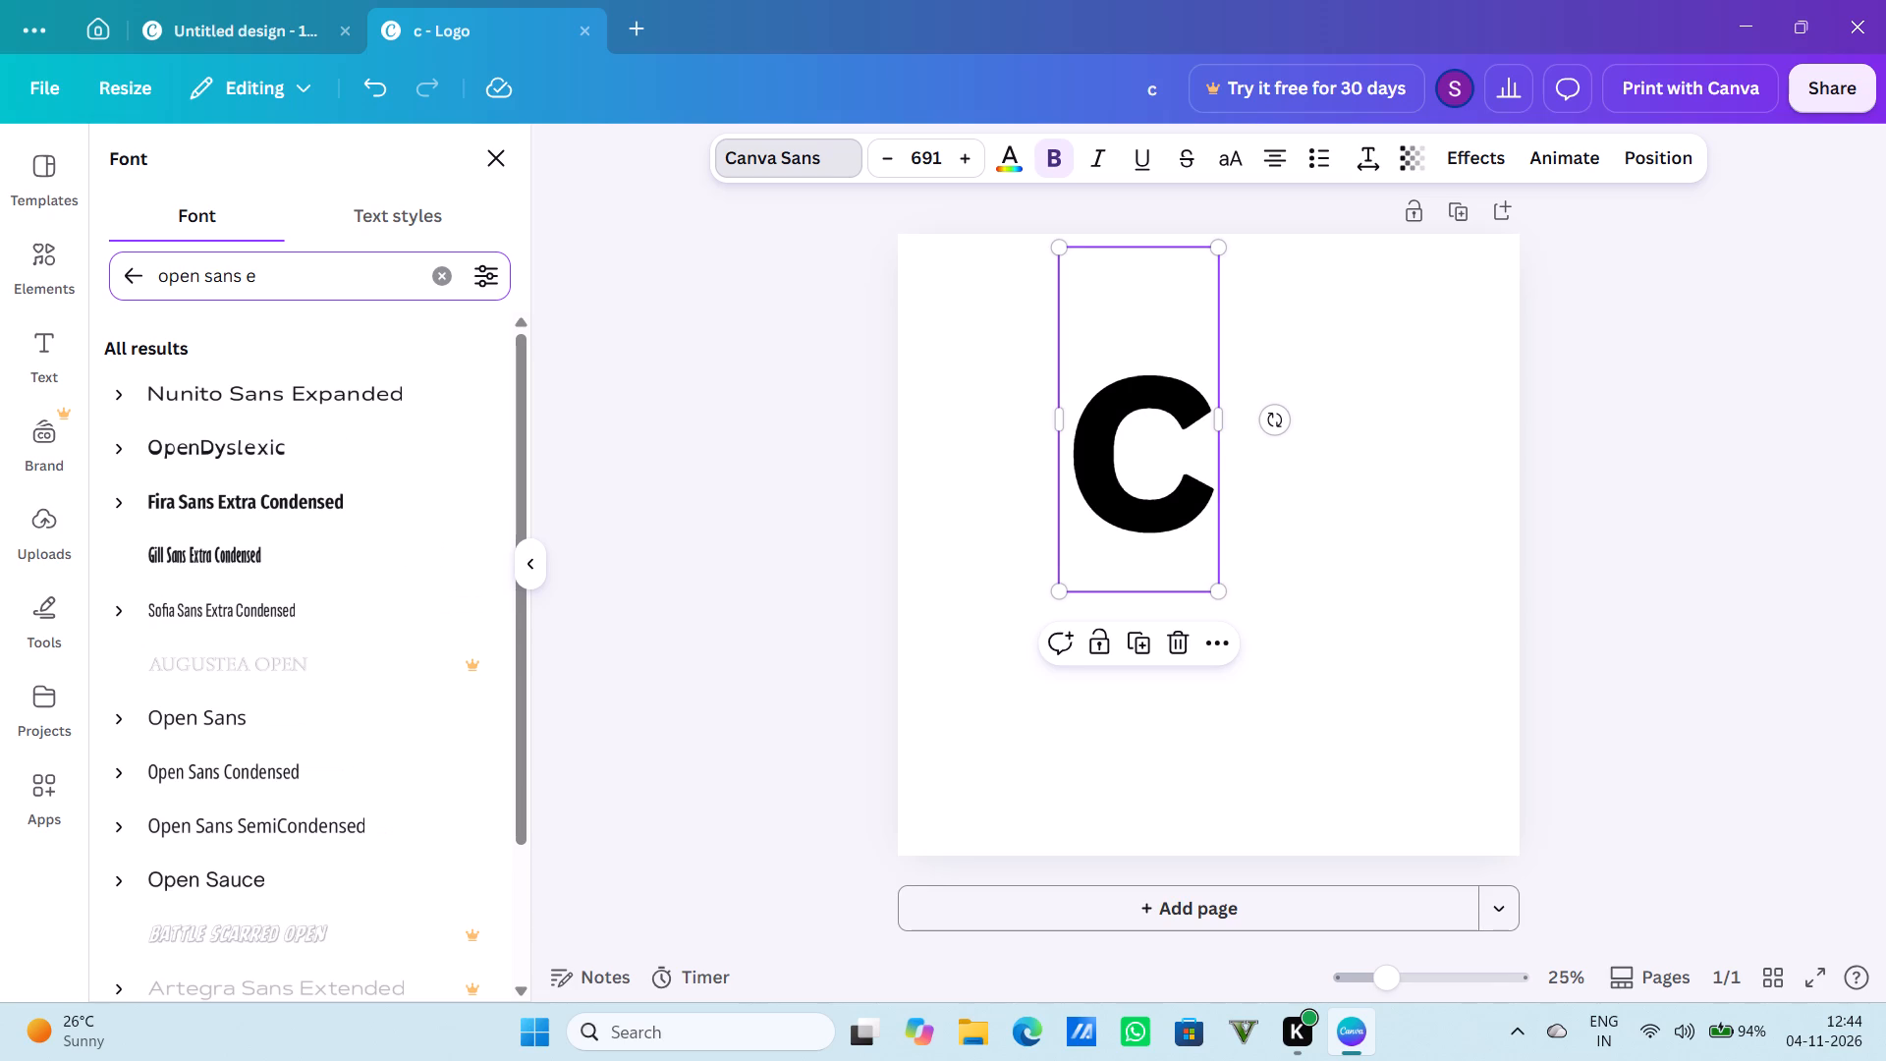
{"action": "type", "text": "xtra"}
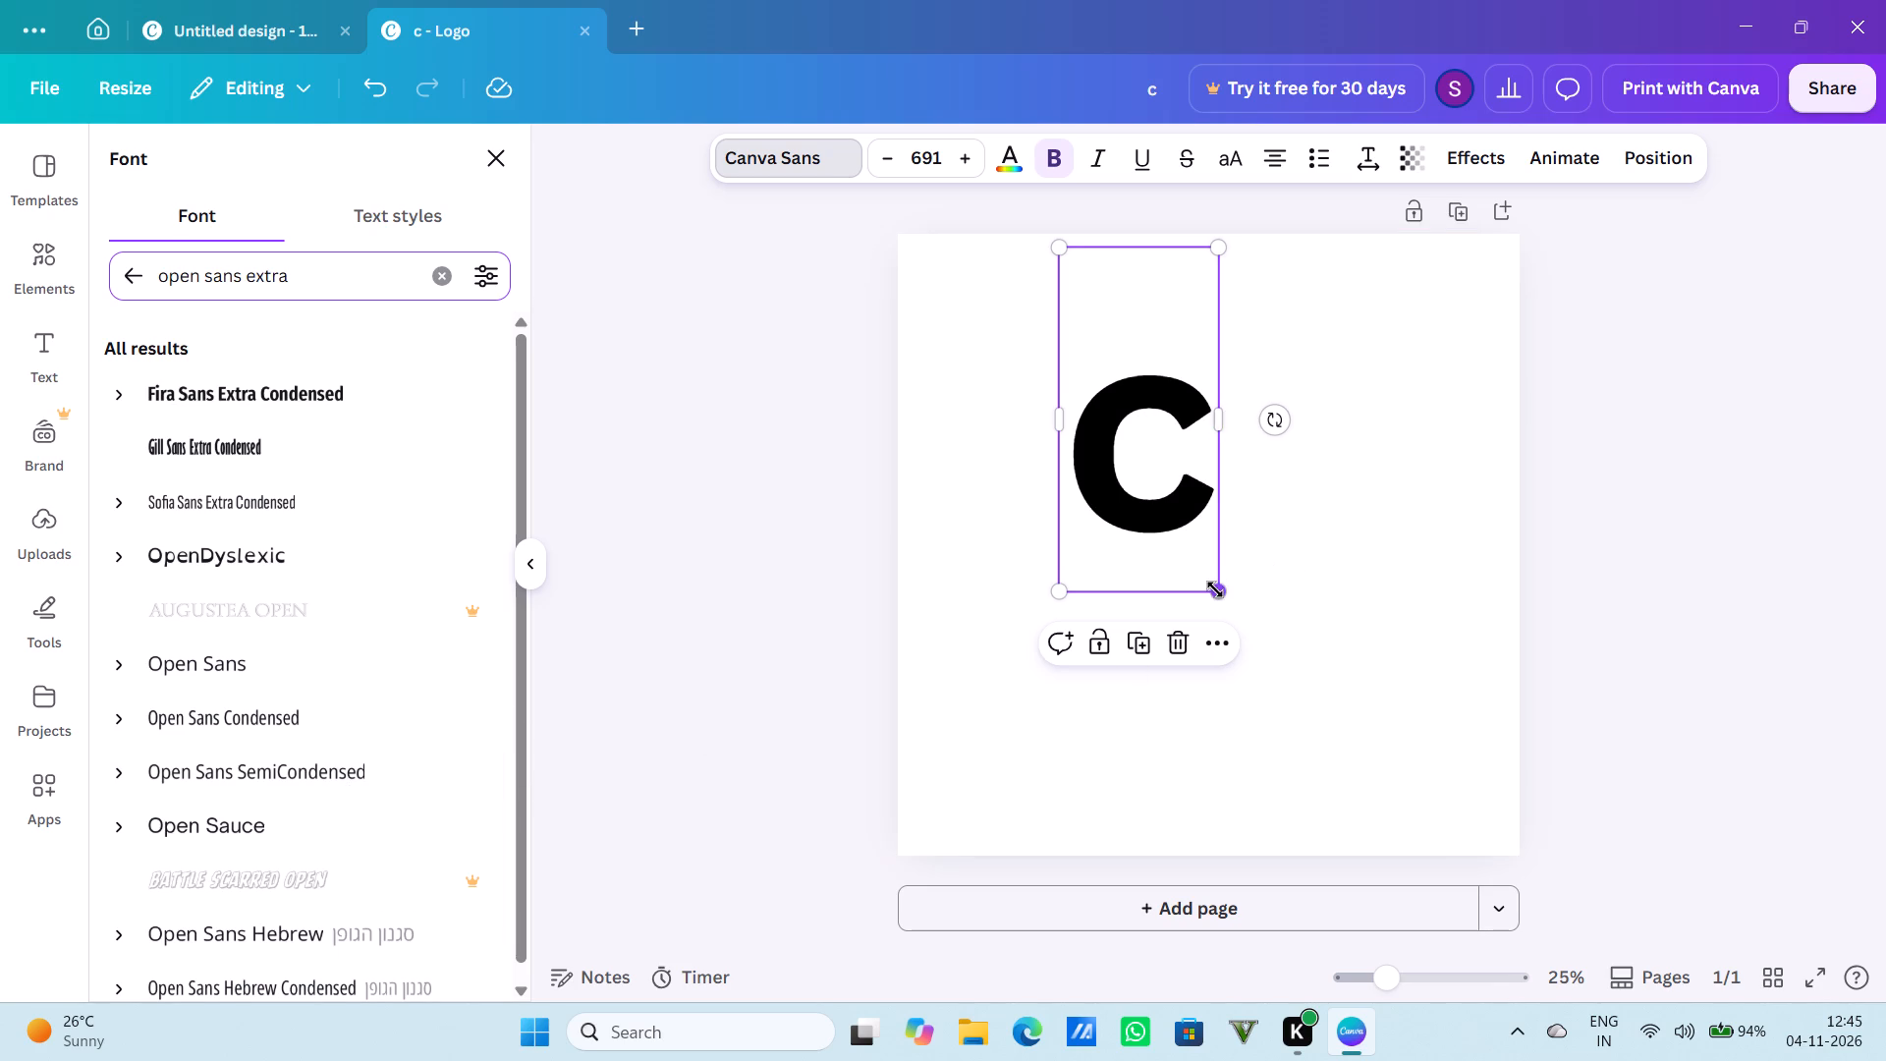
Enlarge the letter c to about font size 836 and move it up near the top of the page.
{"action": "left_click_drag", "start_coordinate": [1215, 589], "coordinate": [1387, 666]}
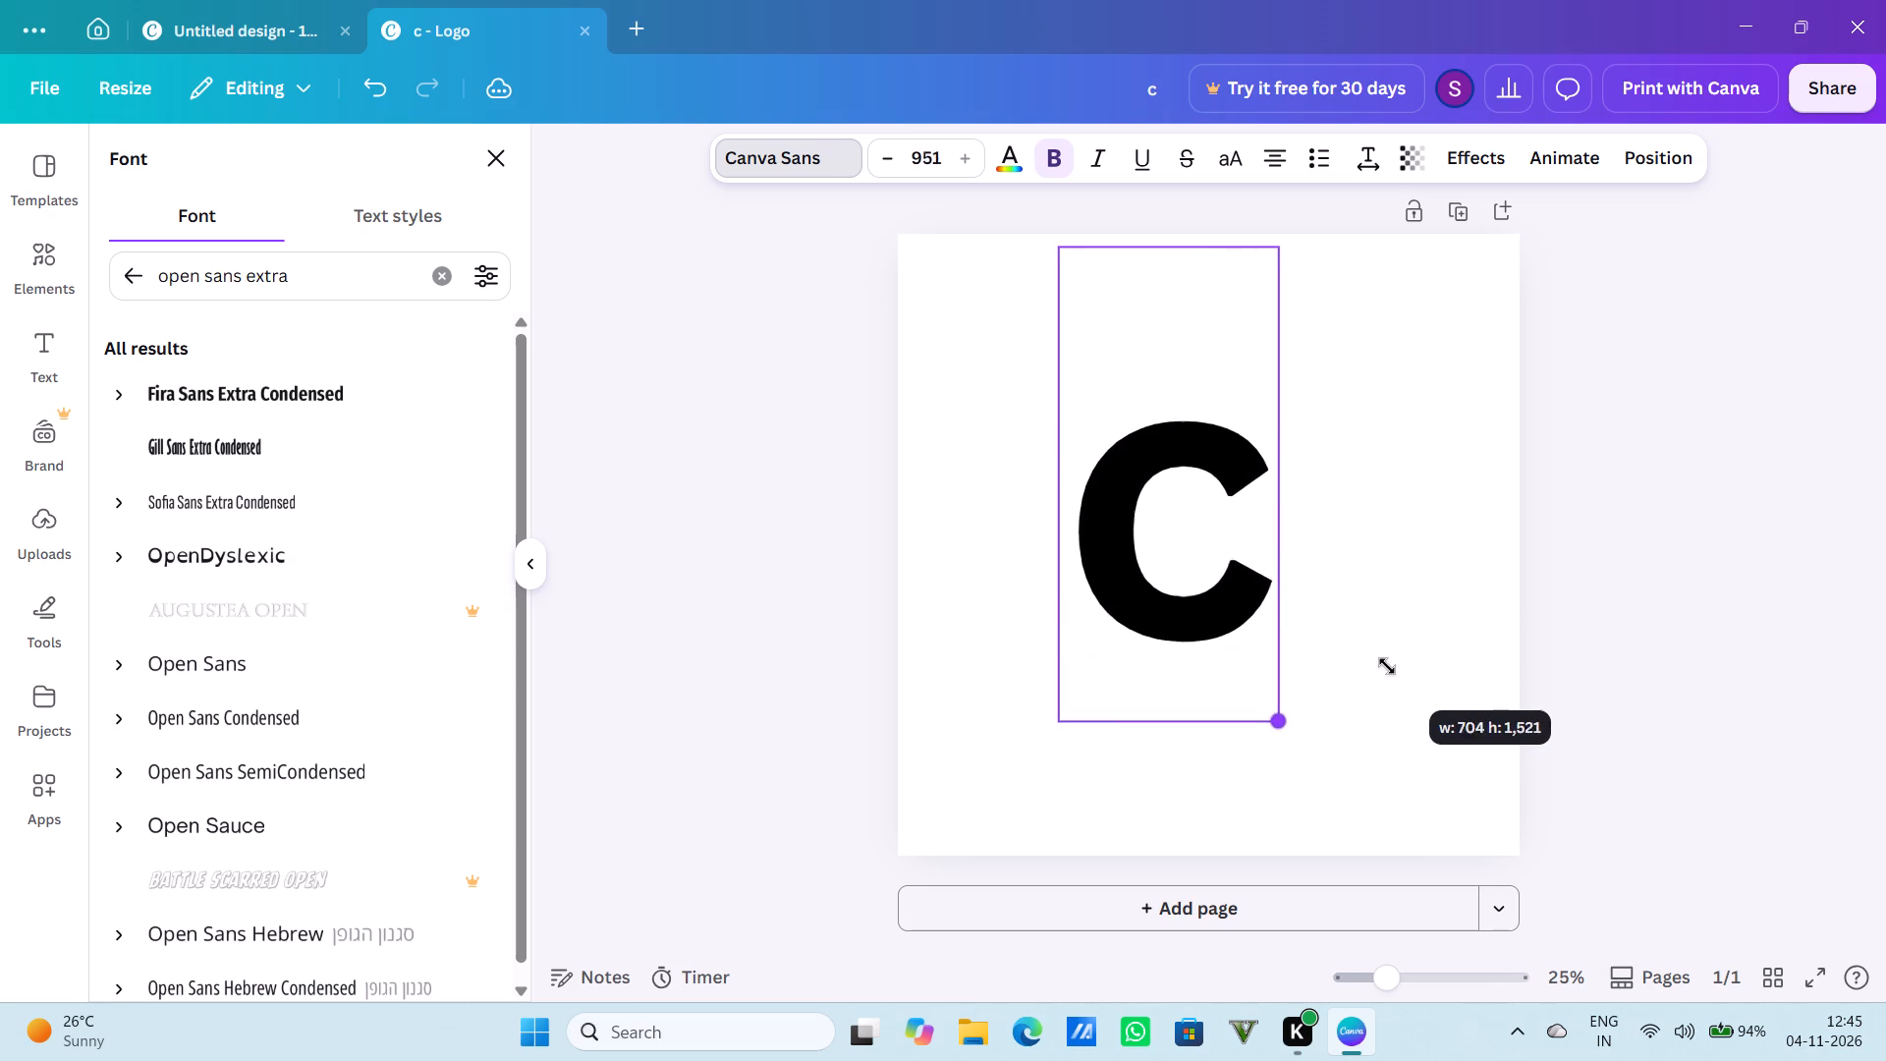
{"action": "left_click_drag", "start_coordinate": [1387, 666], "coordinate": [1312, 633]}
{"action": "left_click_drag", "start_coordinate": [1155, 488], "coordinate": [1150, 380]}
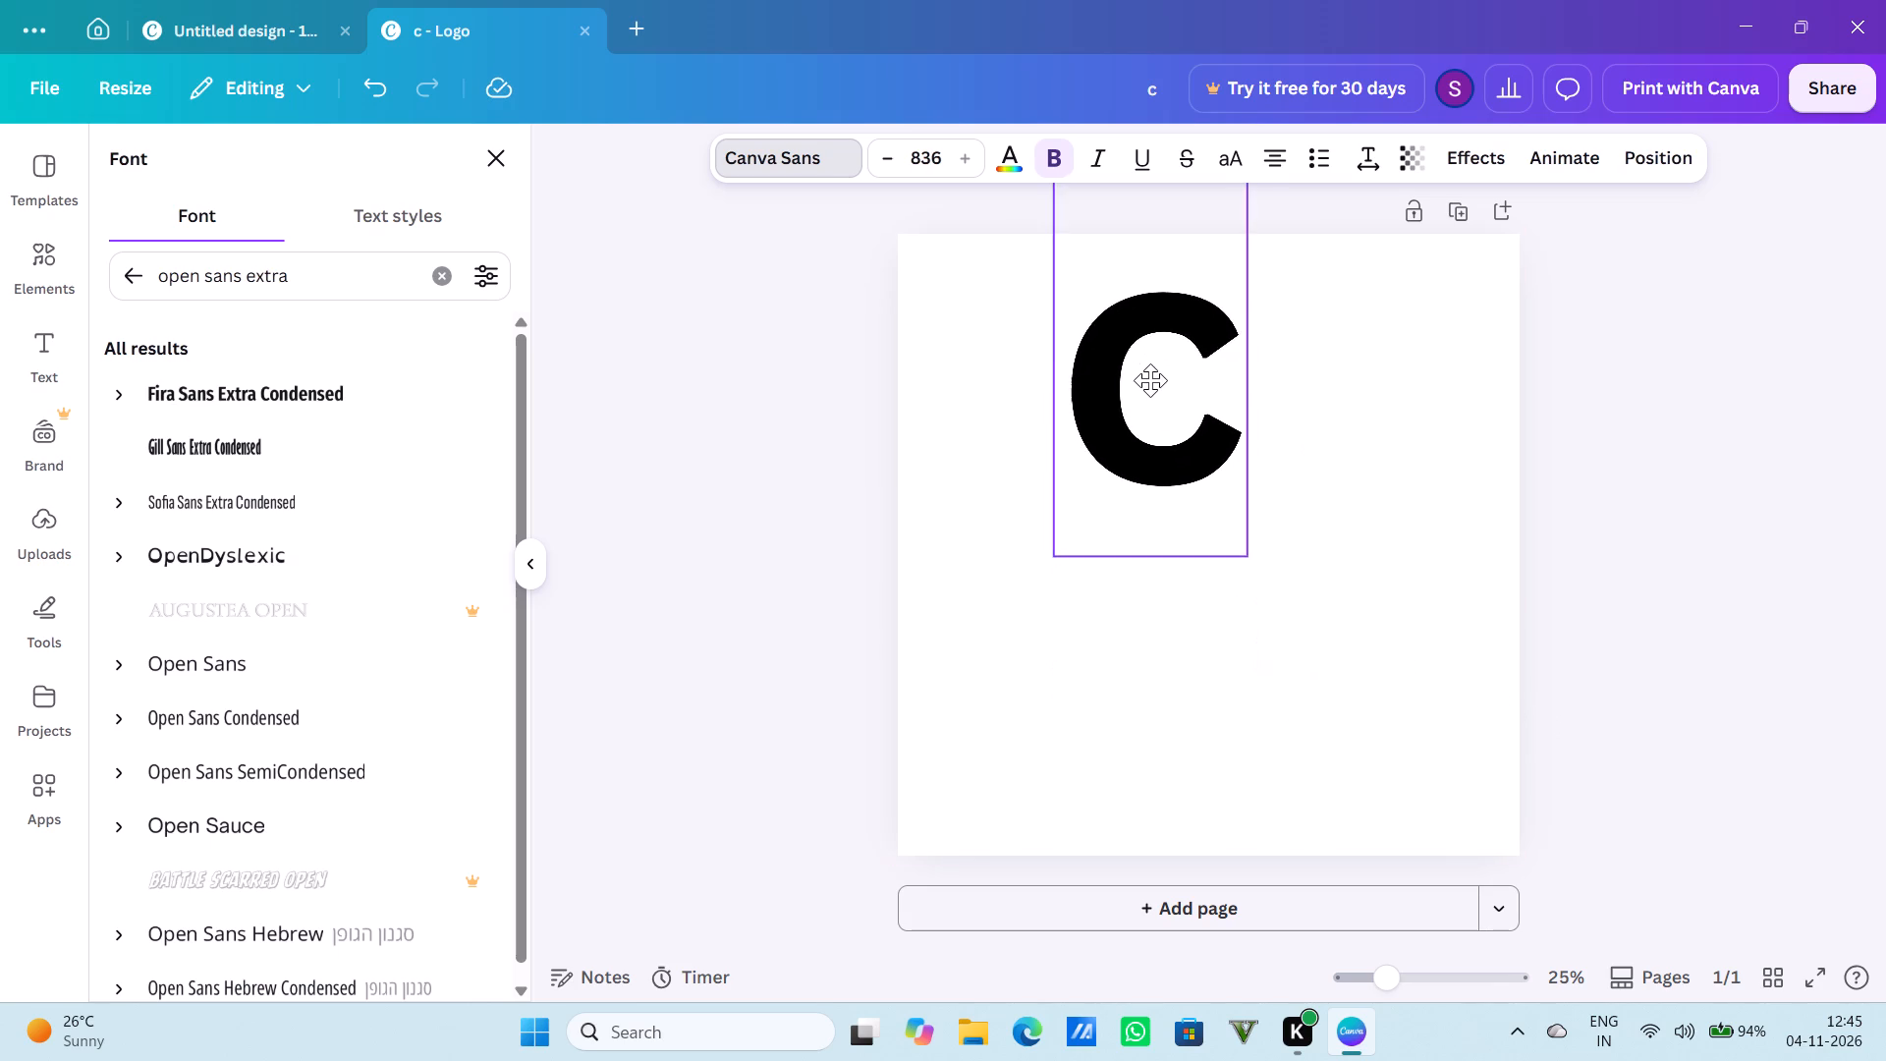
{"action": "left_click_drag", "start_coordinate": [1150, 380], "coordinate": [1137, 373]}
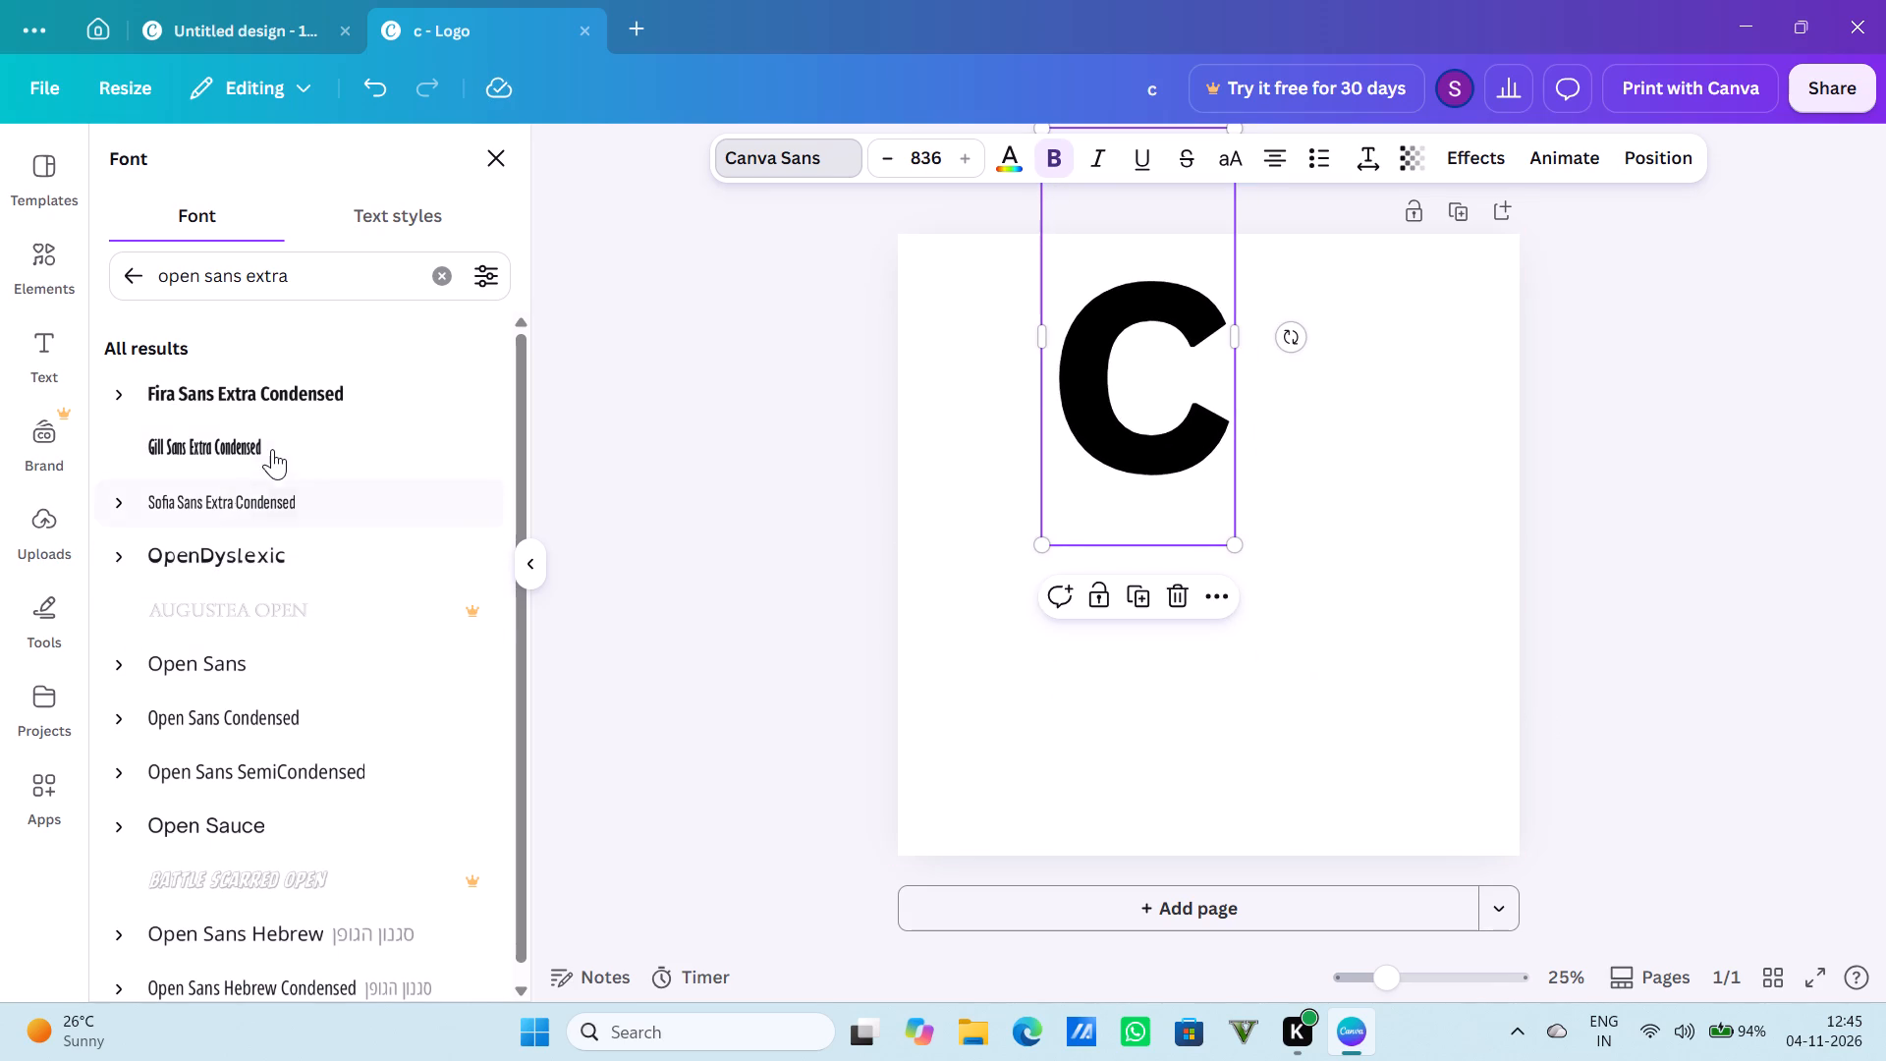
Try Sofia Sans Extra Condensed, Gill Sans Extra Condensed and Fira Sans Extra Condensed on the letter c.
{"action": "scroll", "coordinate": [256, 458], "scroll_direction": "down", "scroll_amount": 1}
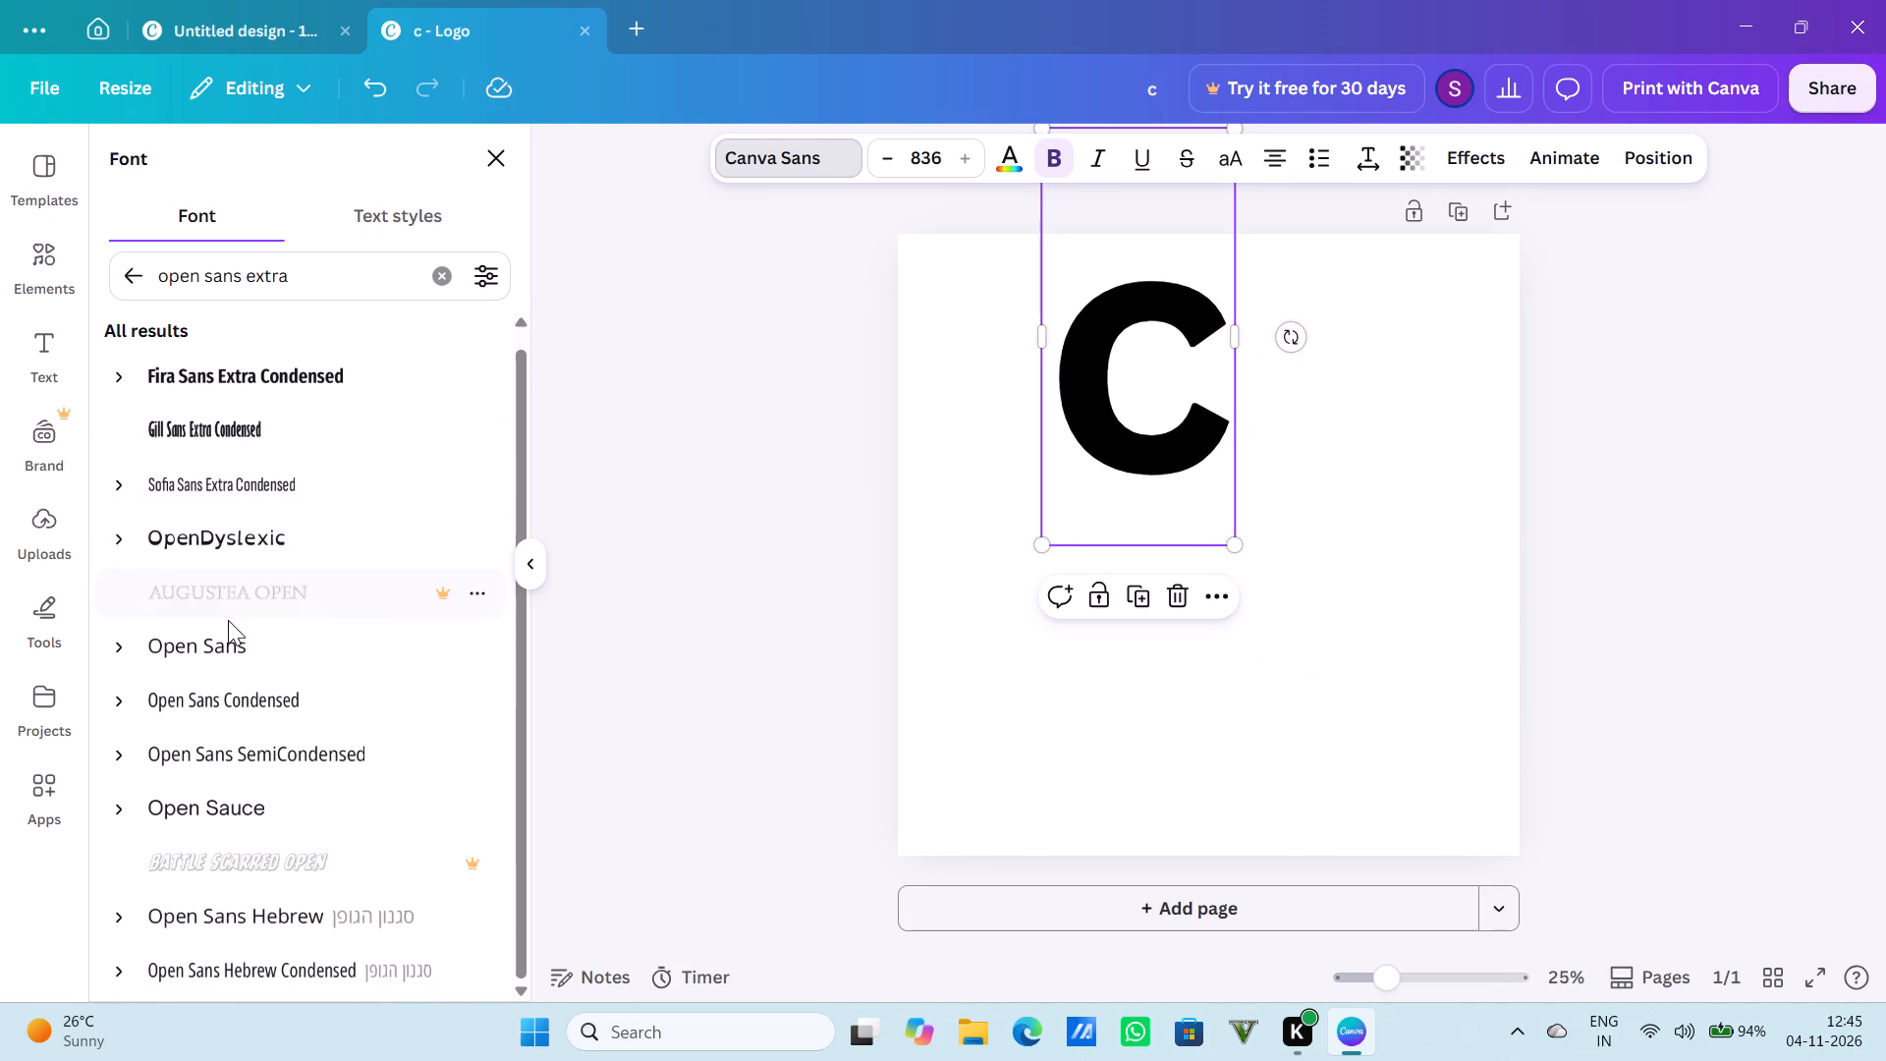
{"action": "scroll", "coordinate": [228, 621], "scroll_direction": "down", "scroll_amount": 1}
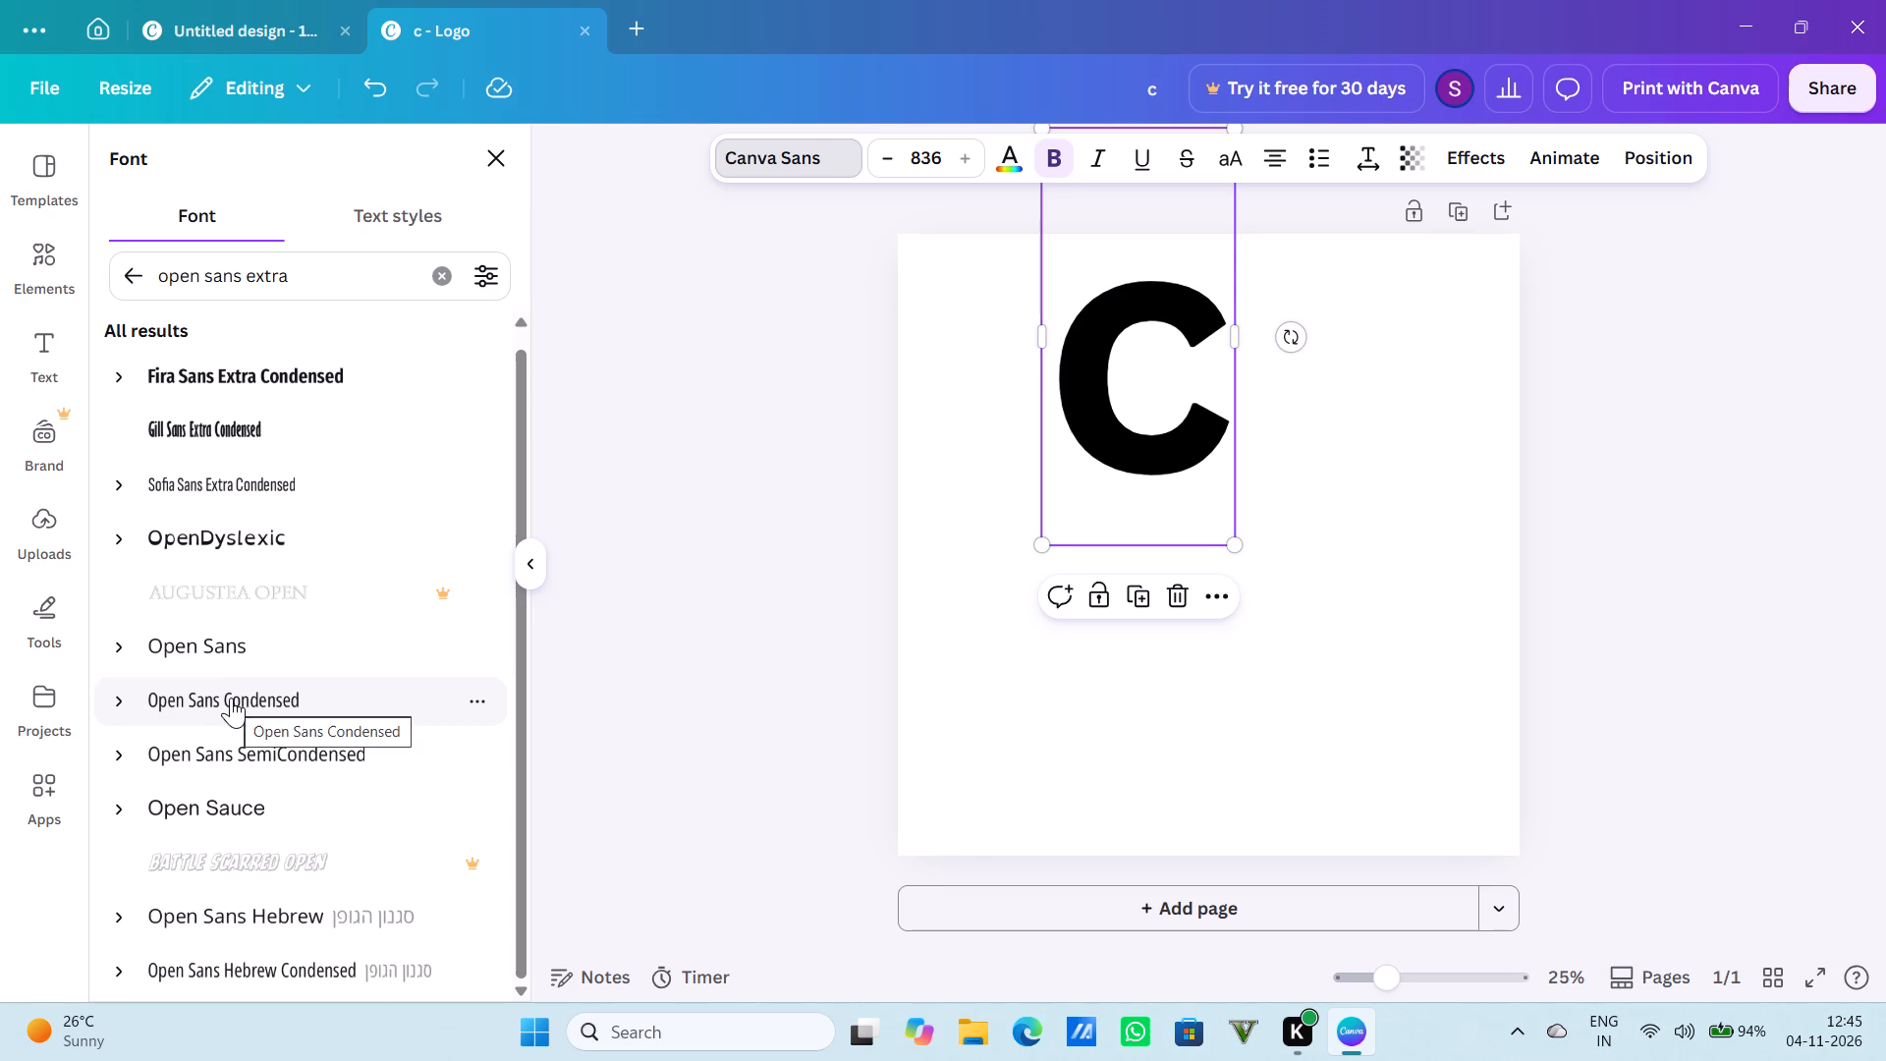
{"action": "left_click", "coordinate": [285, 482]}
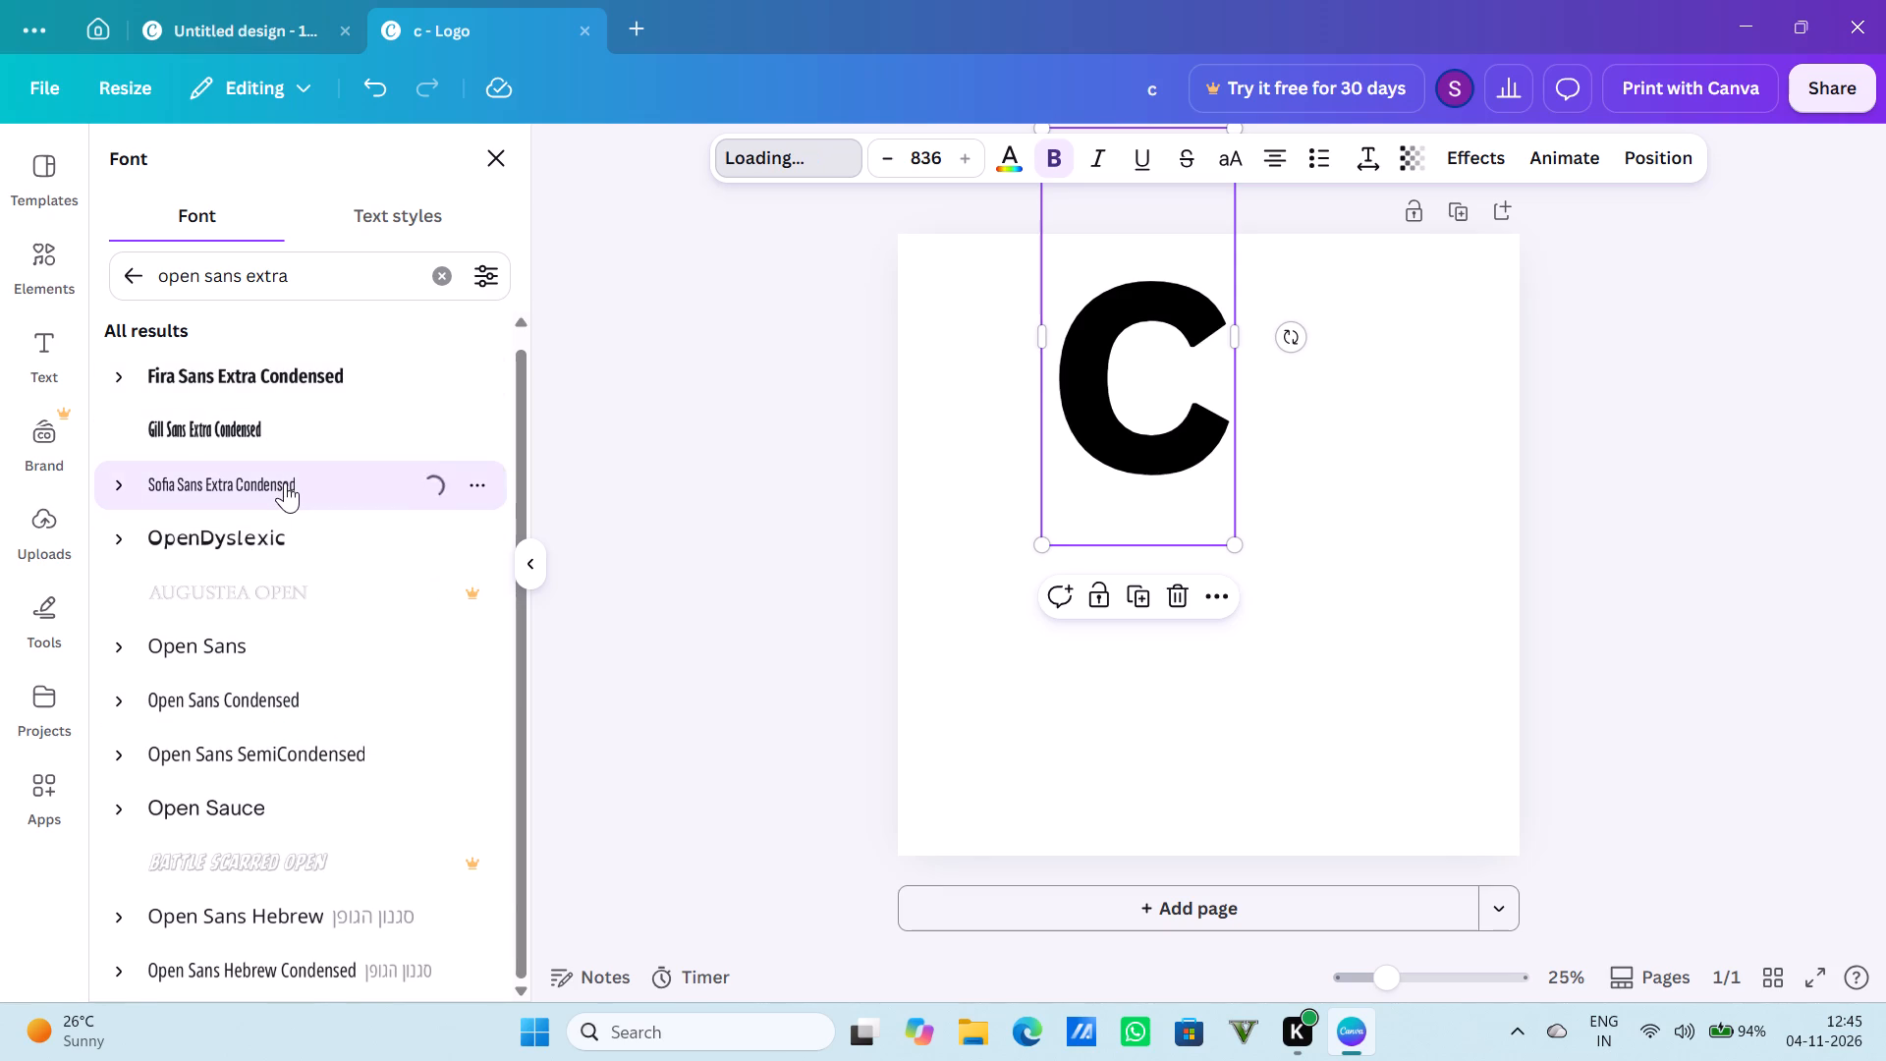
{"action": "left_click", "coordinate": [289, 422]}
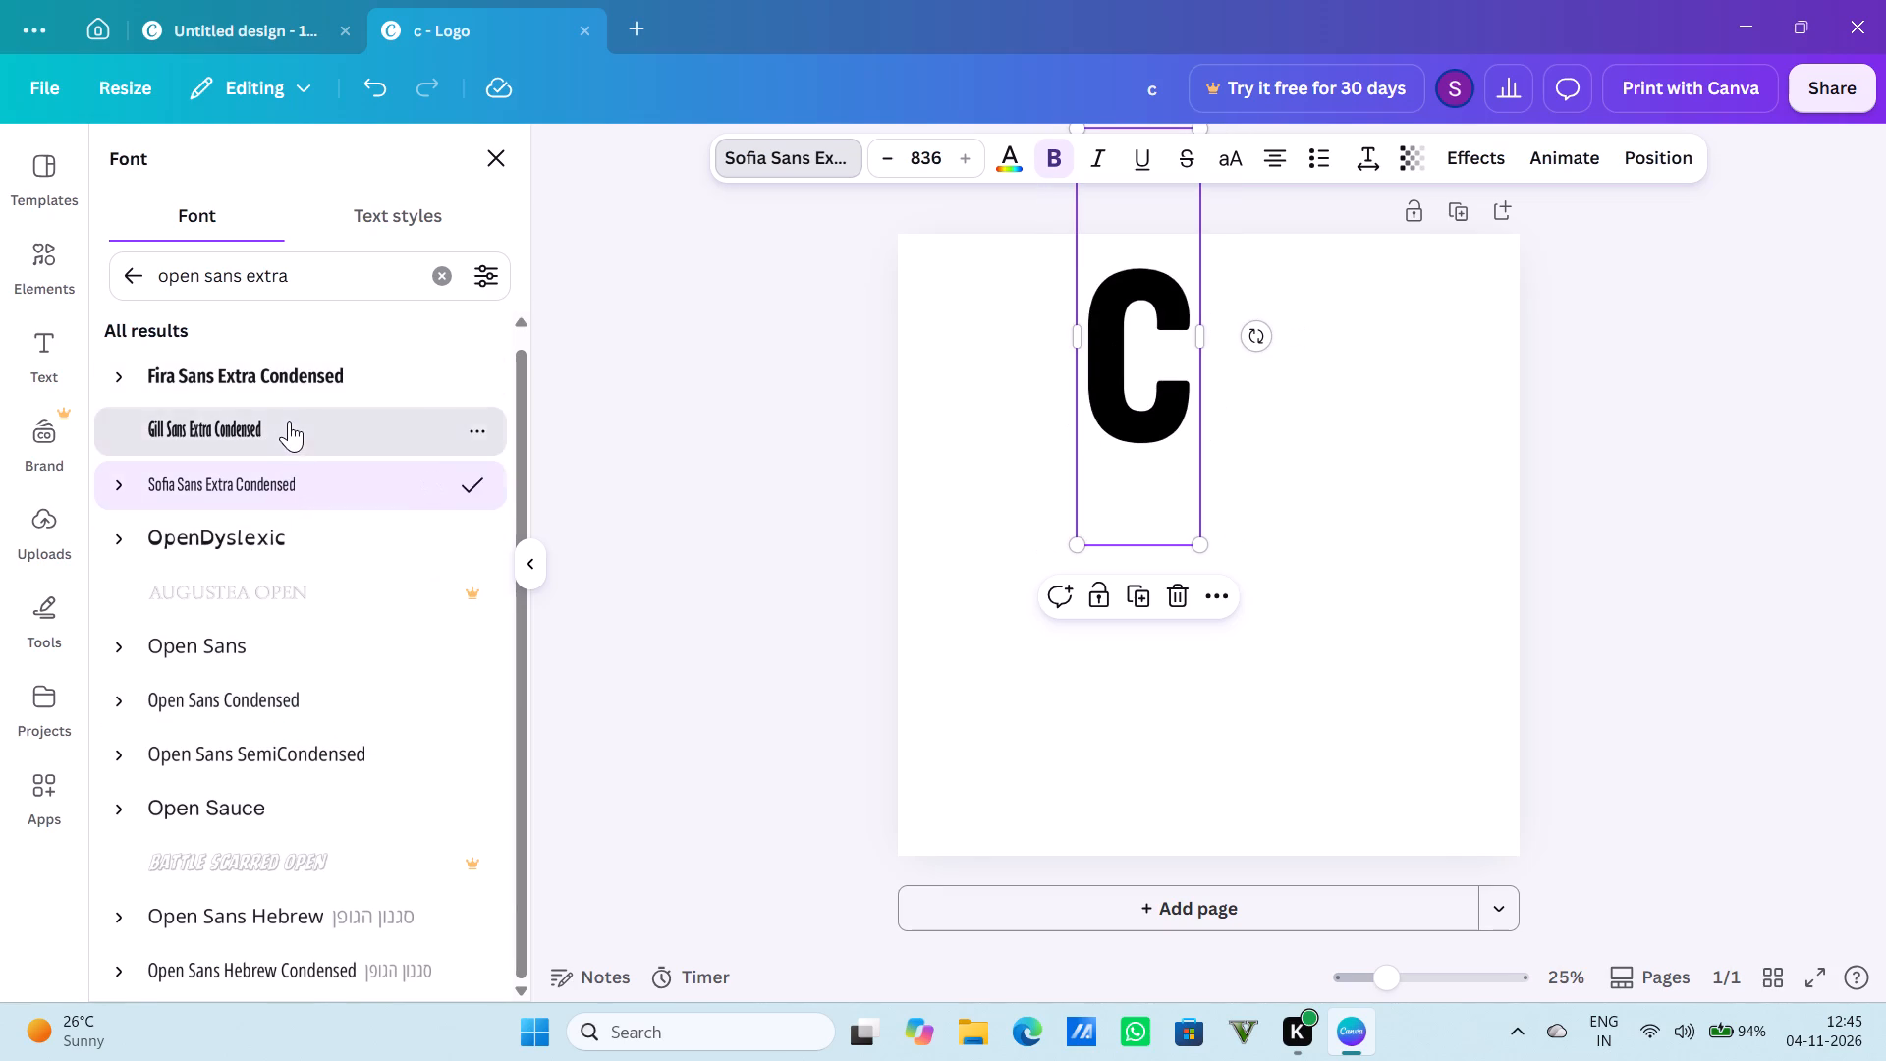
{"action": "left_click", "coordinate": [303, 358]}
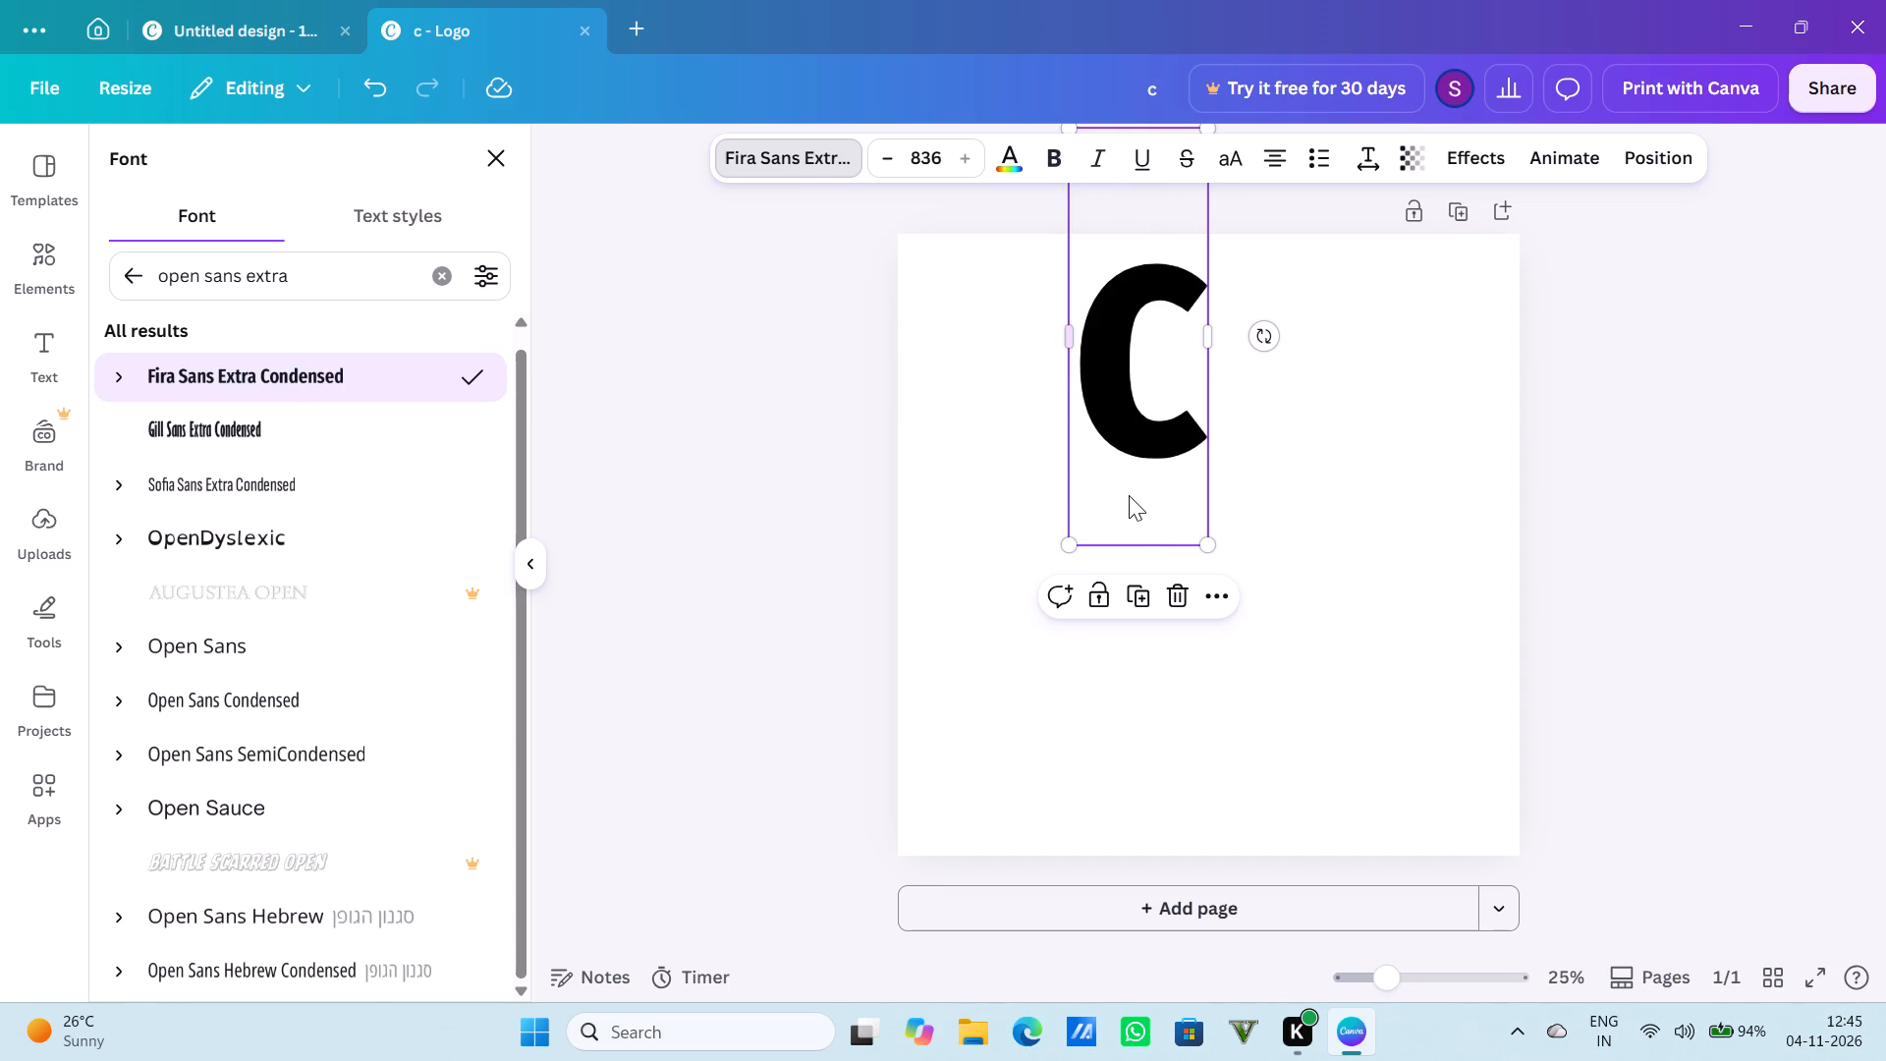
Move the letter c down and slightly left, away from the top edge of the page.
{"action": "left_click_drag", "start_coordinate": [1160, 546], "coordinate": [1156, 532]}
{"action": "left_click_drag", "start_coordinate": [1156, 532], "coordinate": [1156, 513]}
{"action": "left_click_drag", "start_coordinate": [1135, 403], "coordinate": [1104, 484]}
Try Open Sans, its Condensed and SemiCondensed versions and Open Sauce on the c, then settle on Open Sans Hebrew in bold.
{"action": "left_click", "coordinate": [208, 648]}
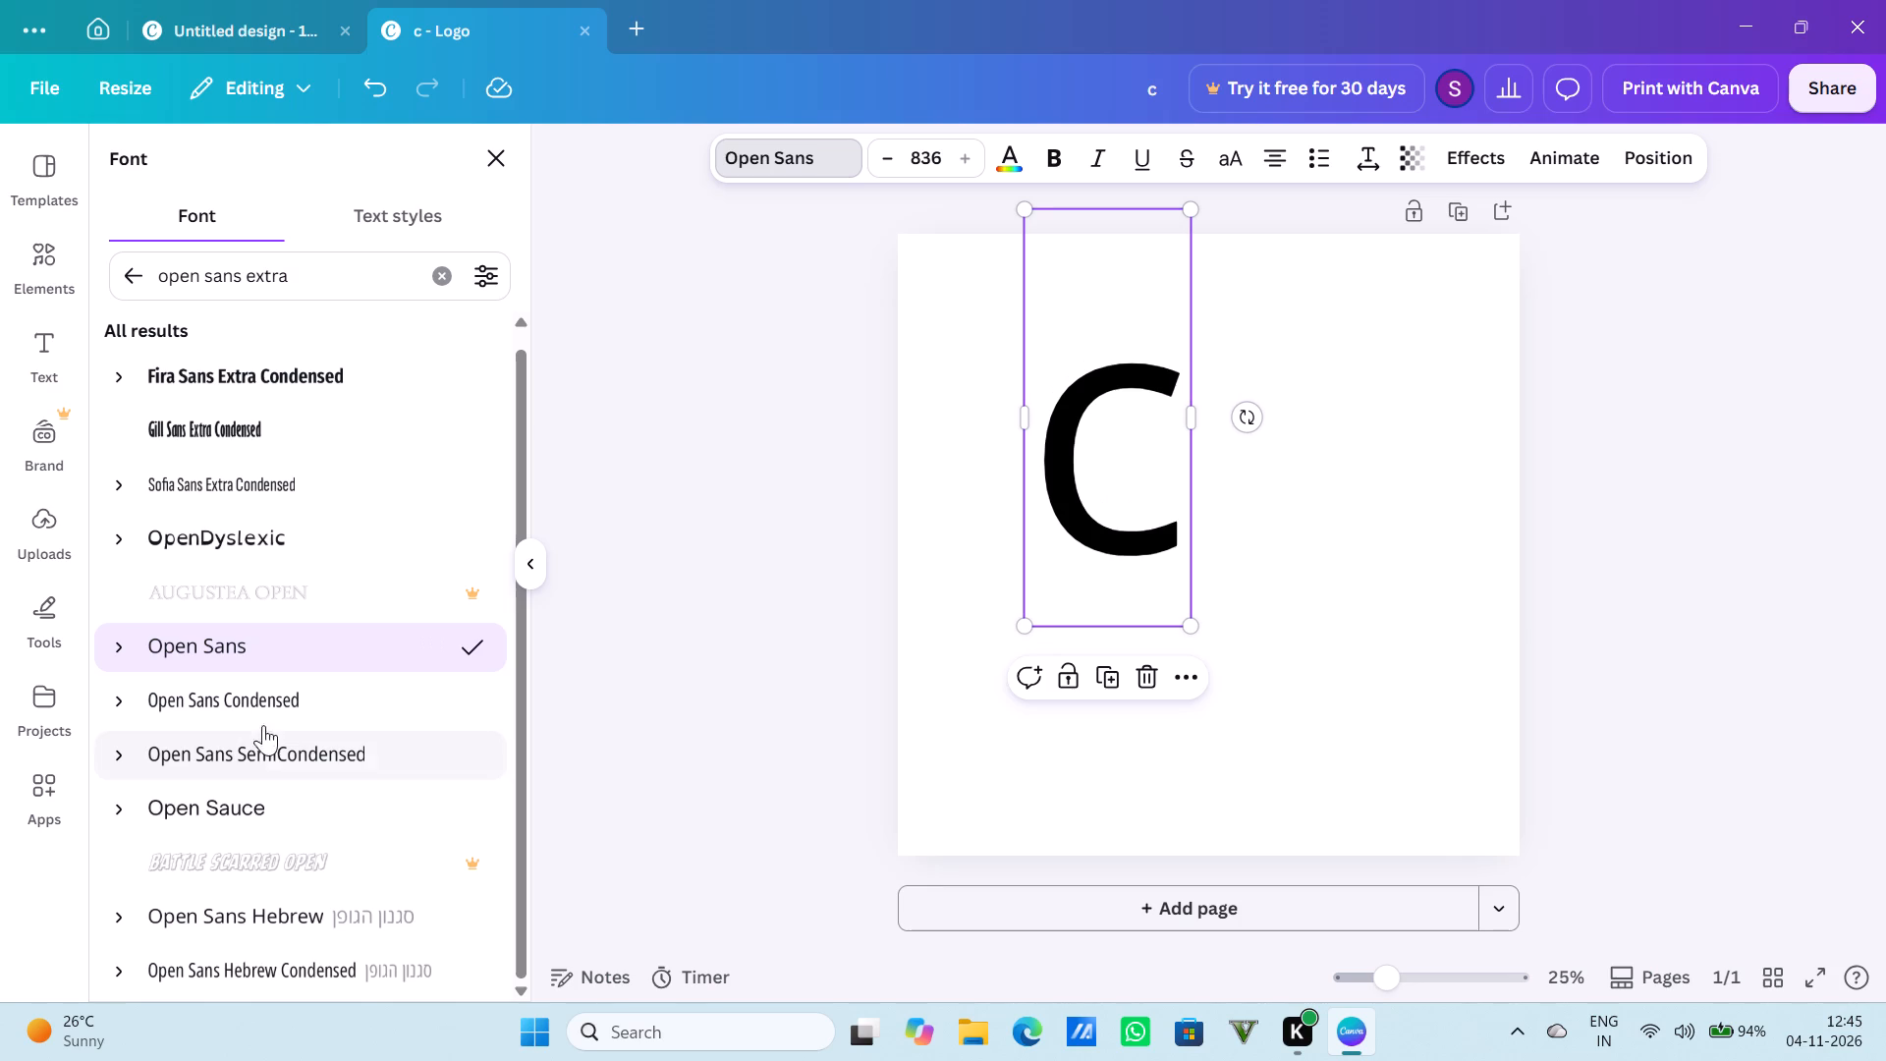
{"action": "left_click", "coordinate": [266, 699]}
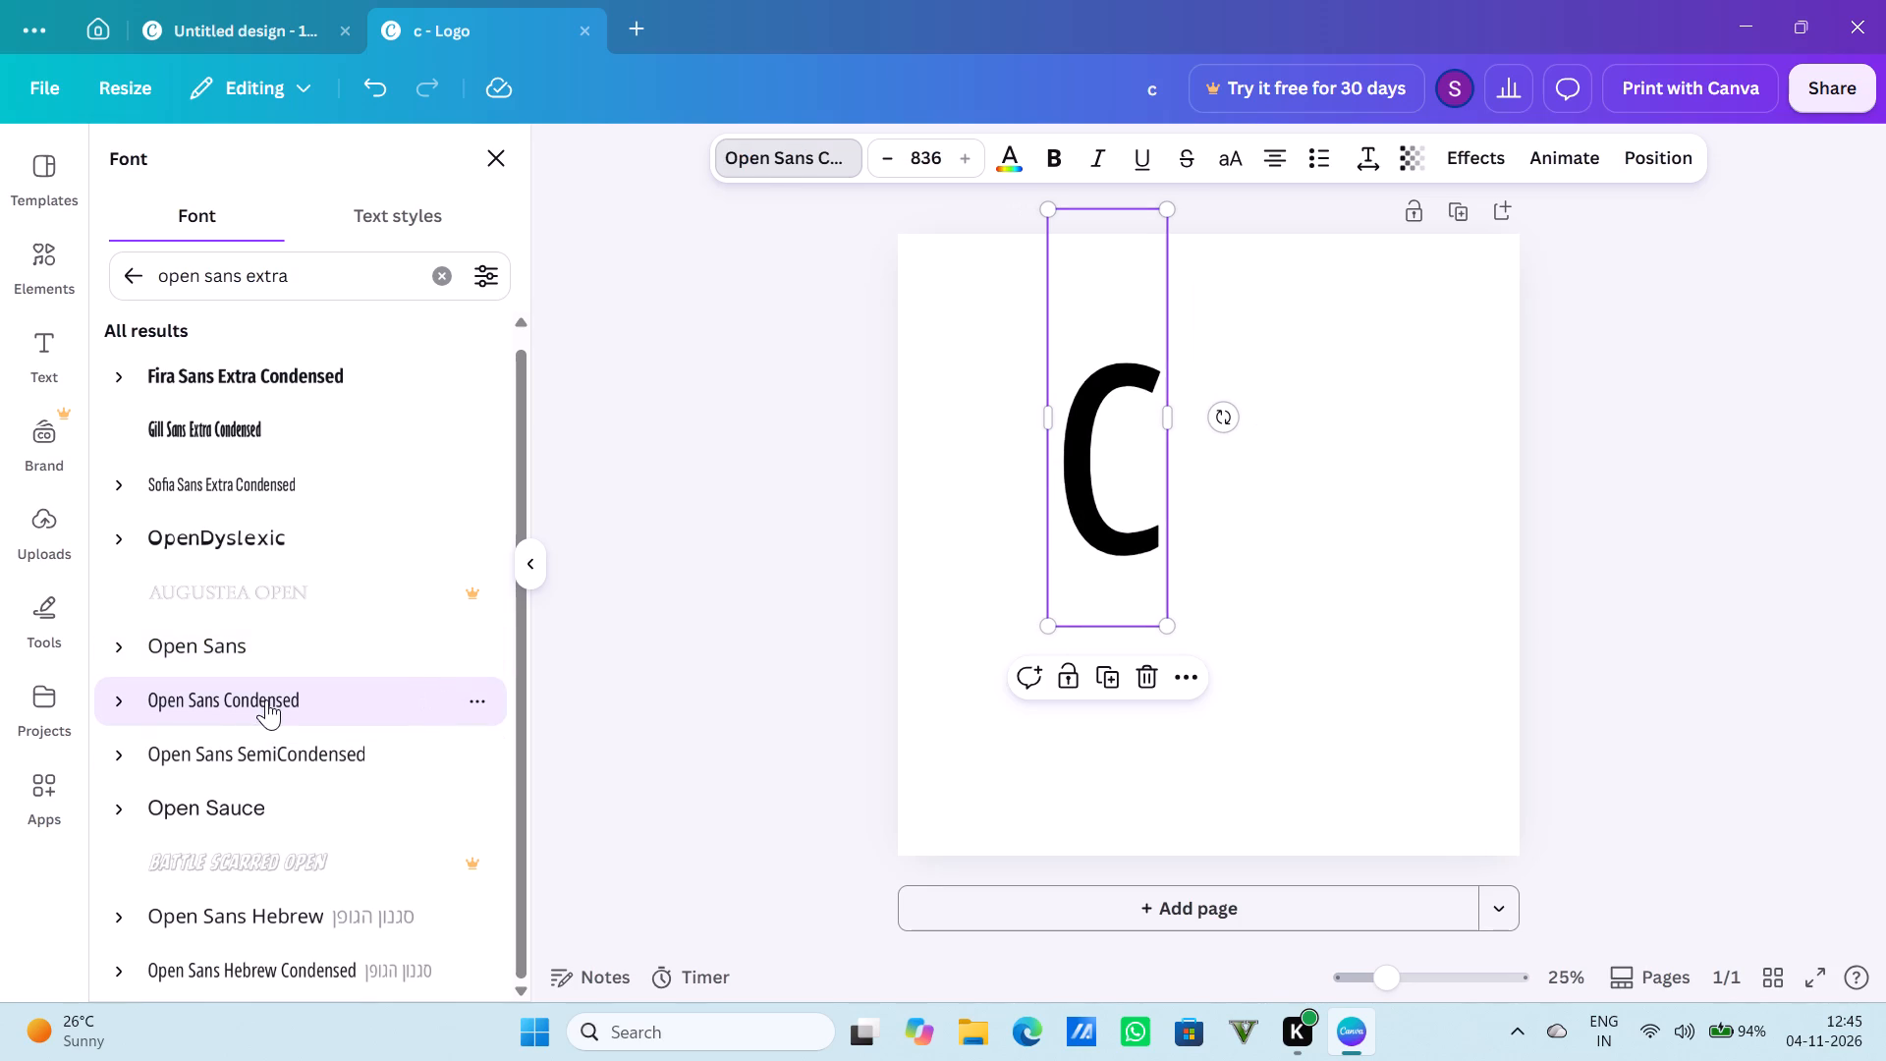
{"action": "left_click", "coordinate": [272, 754]}
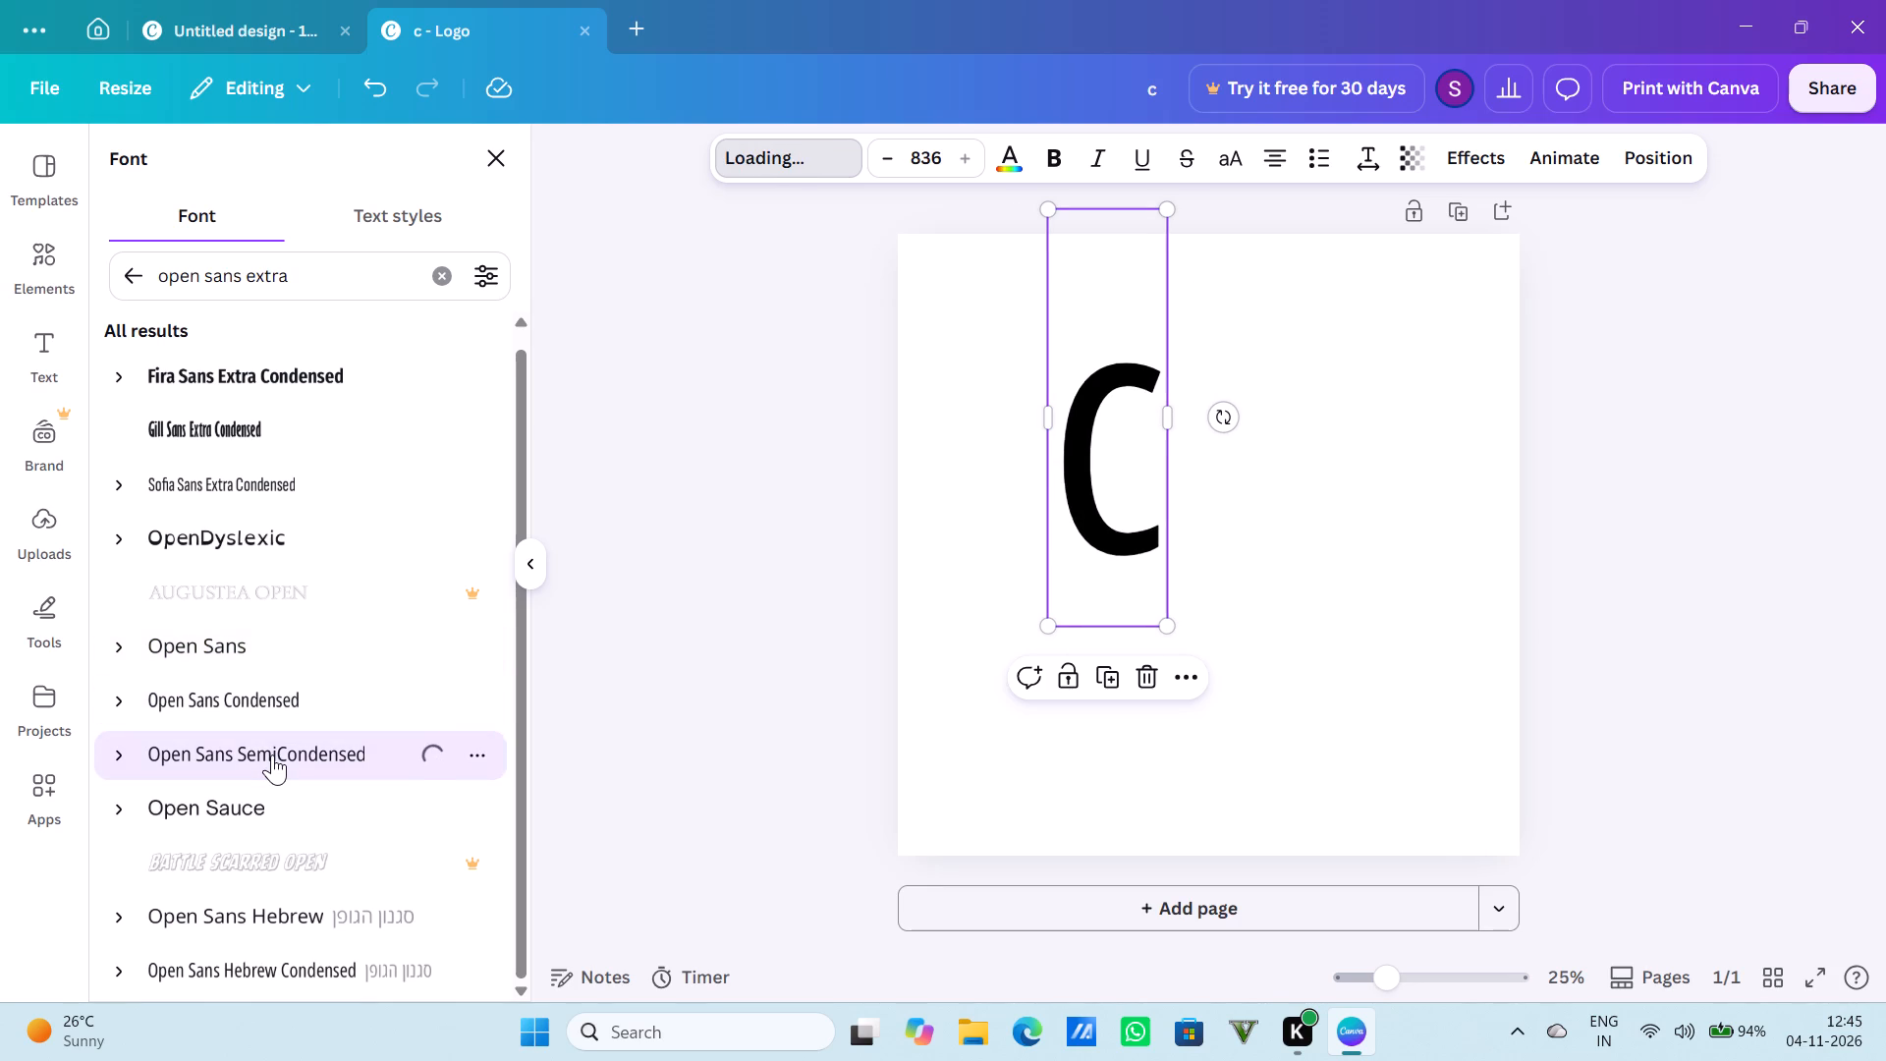
{"action": "scroll", "coordinate": [272, 754], "scroll_direction": "down", "scroll_amount": 4}
{"action": "left_click", "coordinate": [275, 805]}
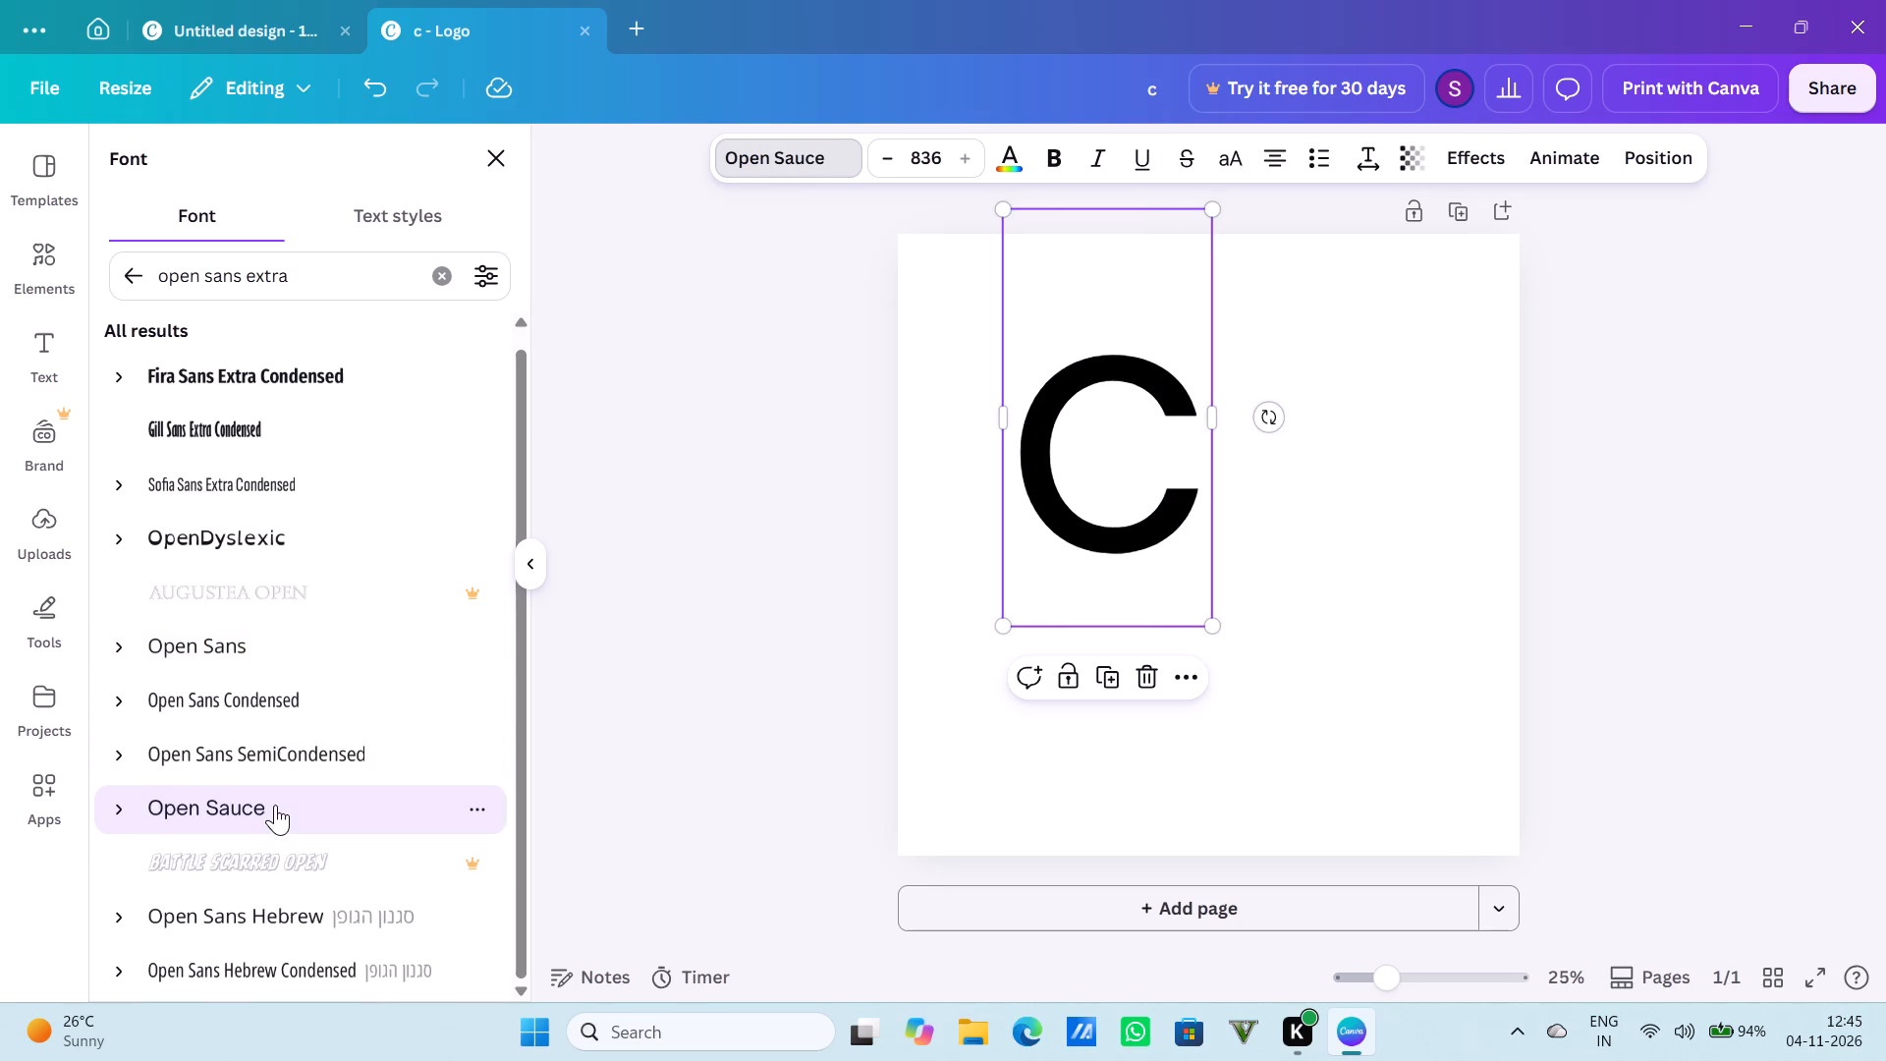
{"action": "left_click", "coordinate": [276, 922]}
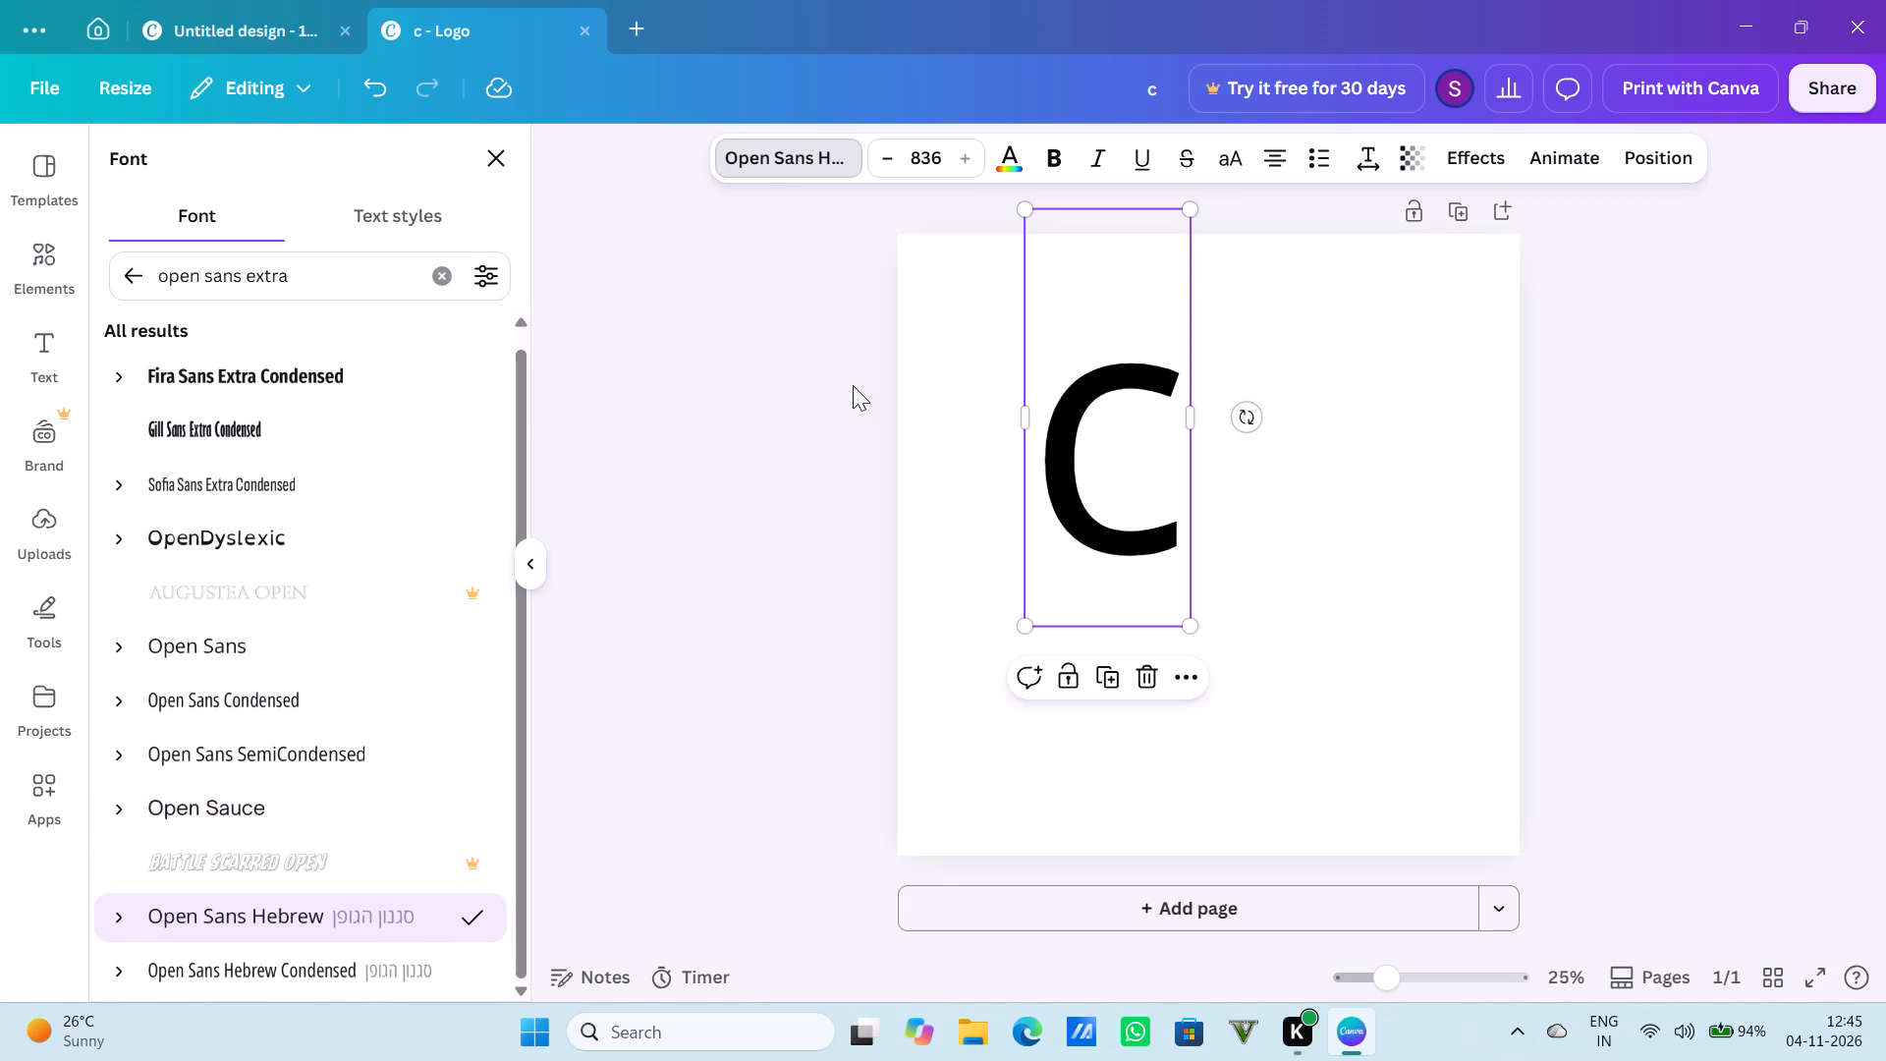
{"action": "left_click", "coordinate": [1049, 160]}
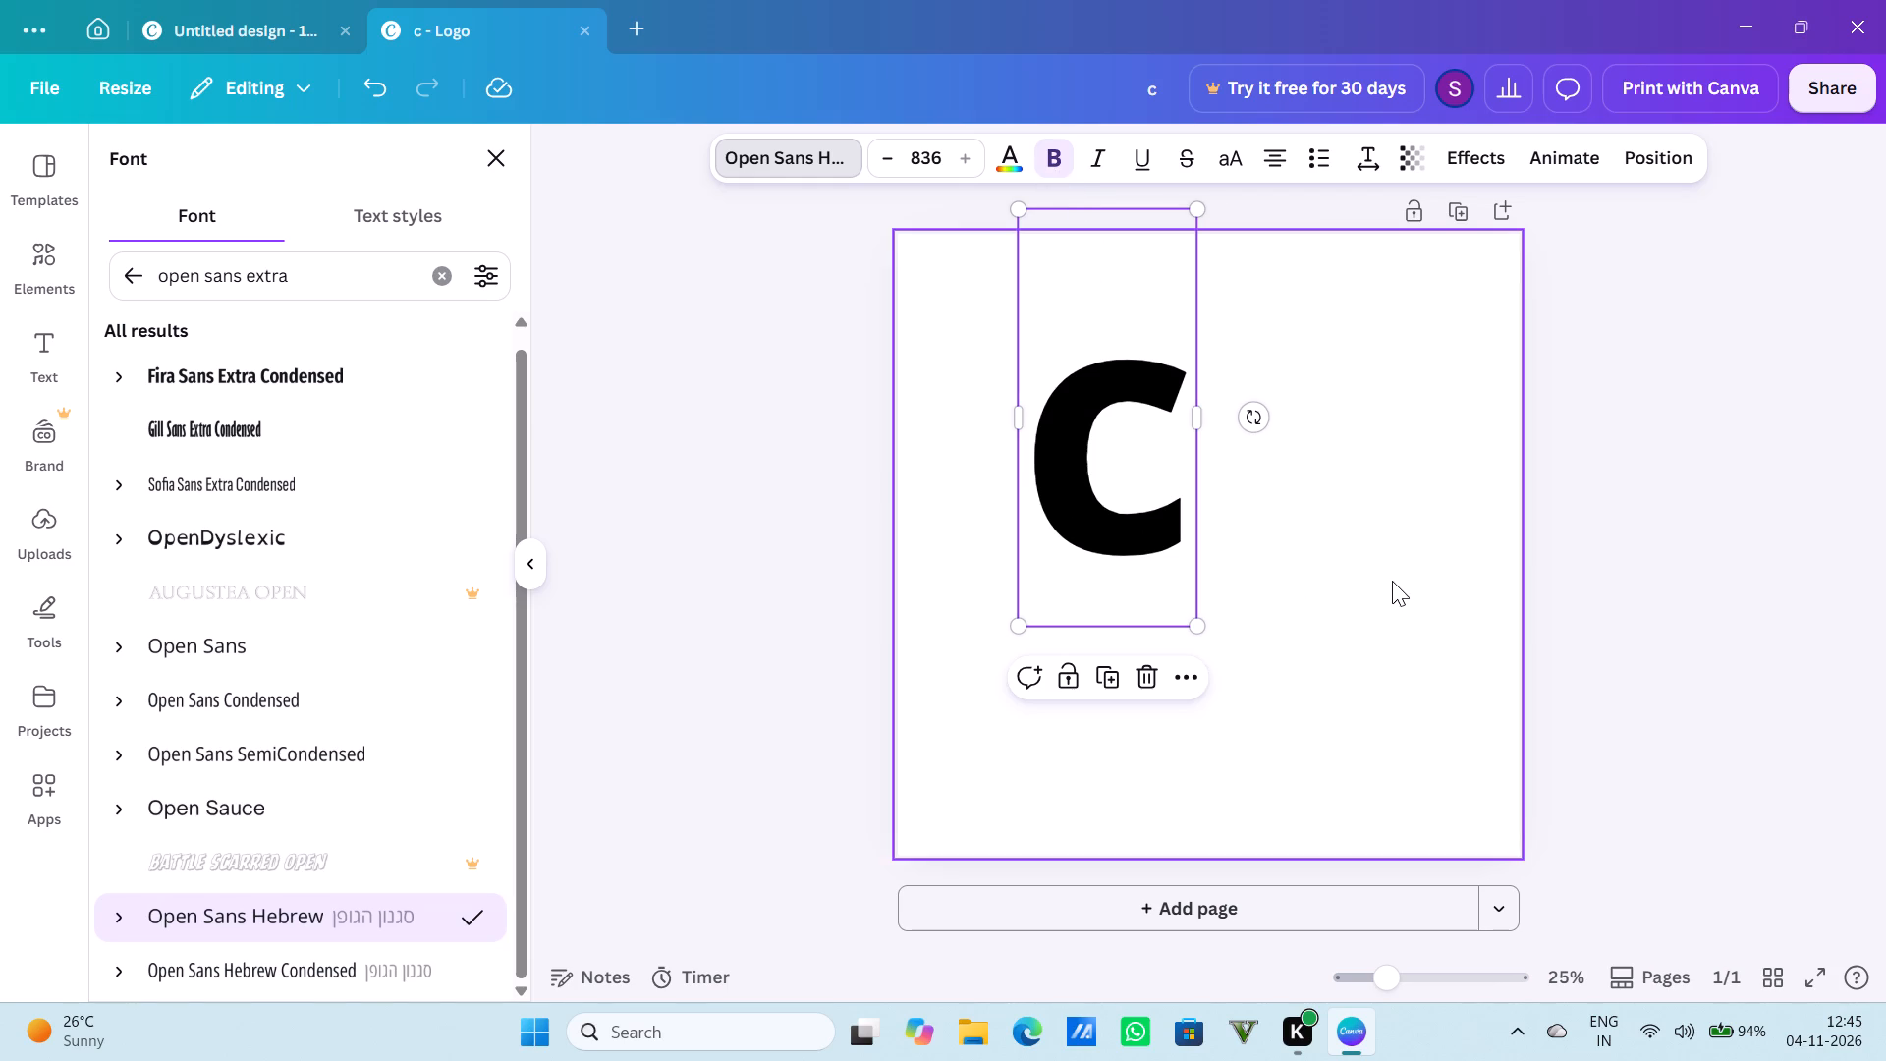
{"action": "left_click", "coordinate": [1436, 605]}
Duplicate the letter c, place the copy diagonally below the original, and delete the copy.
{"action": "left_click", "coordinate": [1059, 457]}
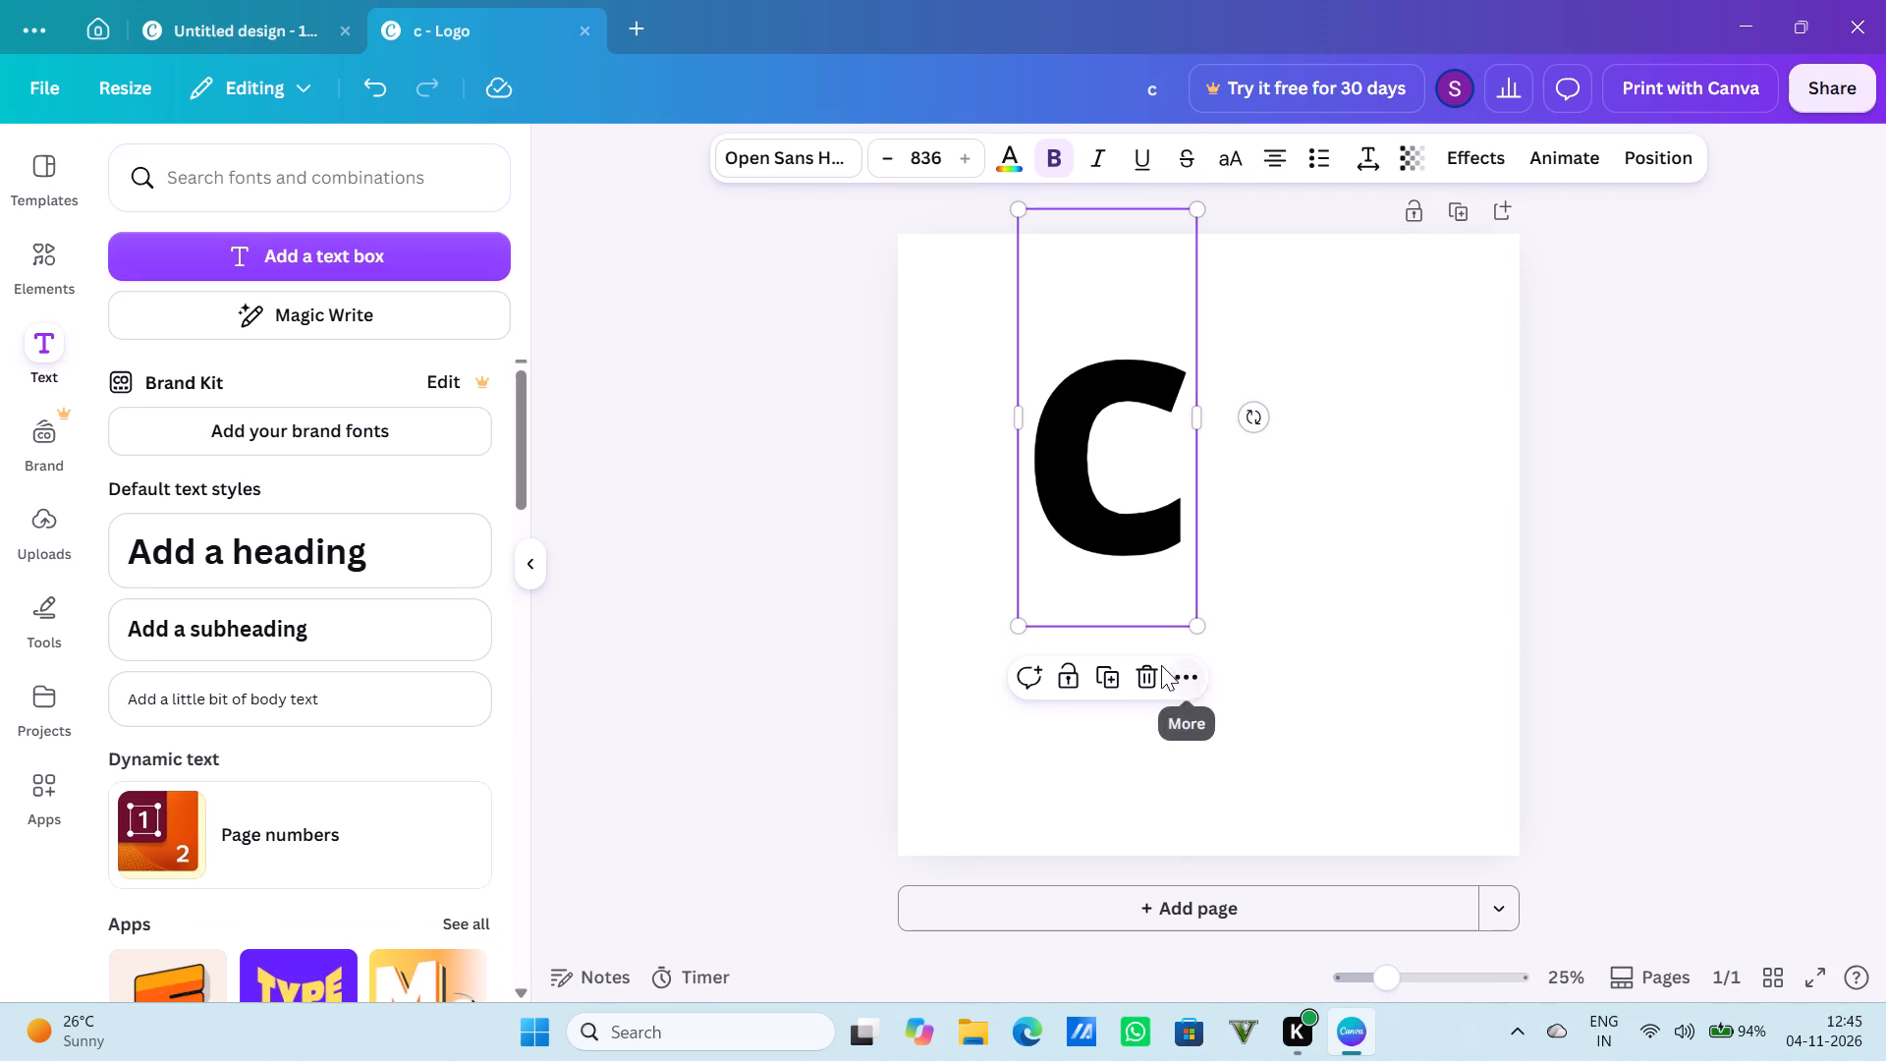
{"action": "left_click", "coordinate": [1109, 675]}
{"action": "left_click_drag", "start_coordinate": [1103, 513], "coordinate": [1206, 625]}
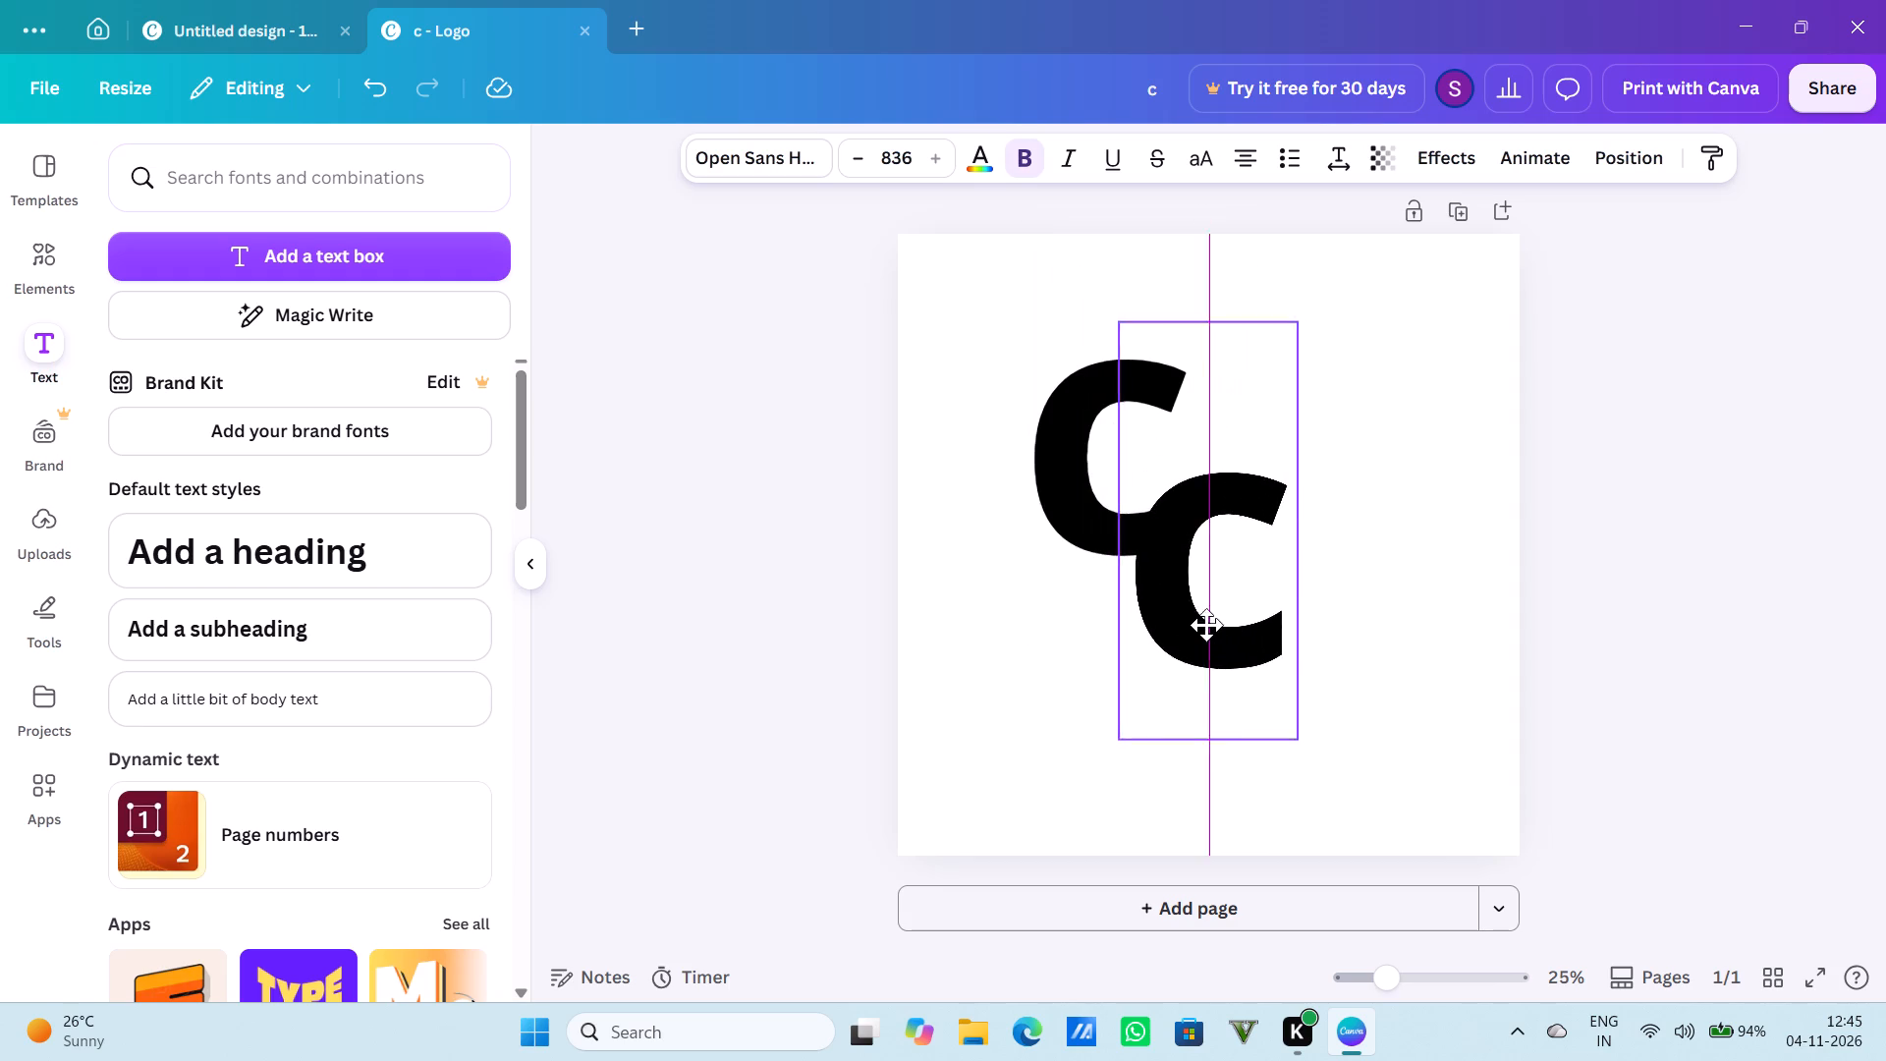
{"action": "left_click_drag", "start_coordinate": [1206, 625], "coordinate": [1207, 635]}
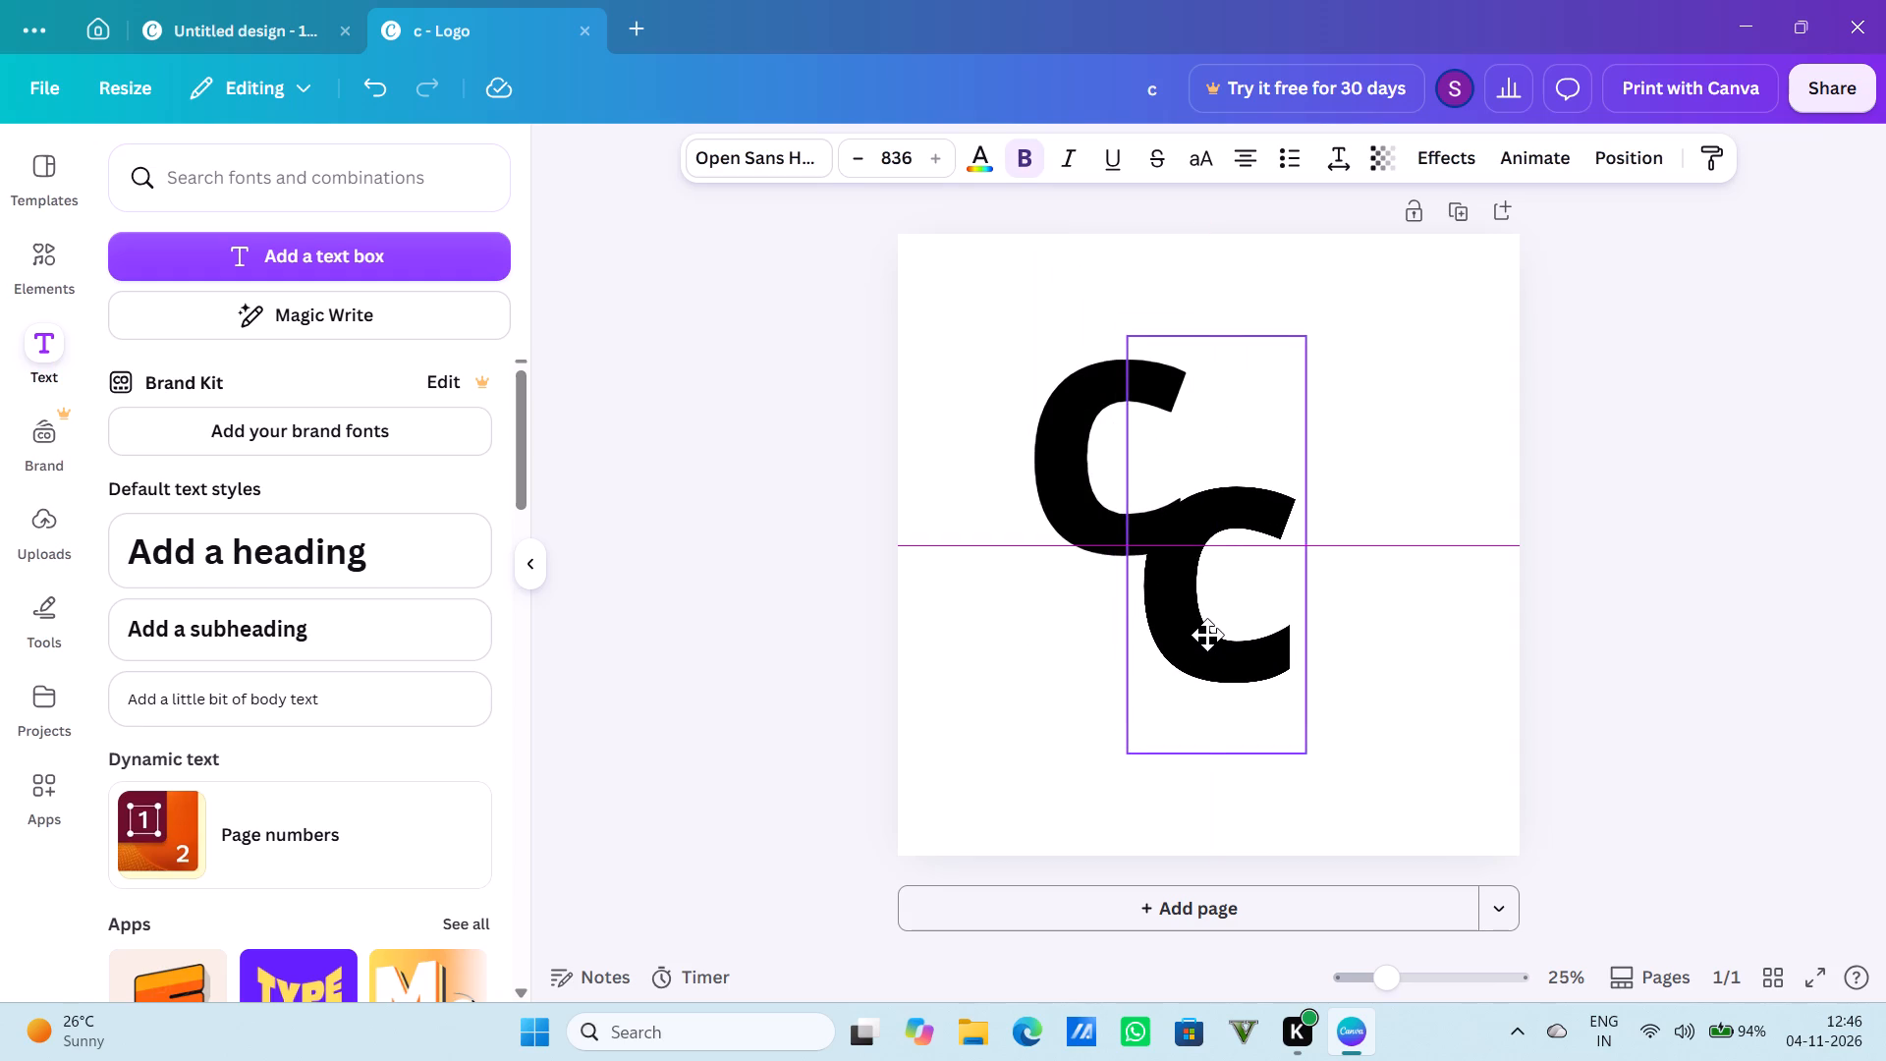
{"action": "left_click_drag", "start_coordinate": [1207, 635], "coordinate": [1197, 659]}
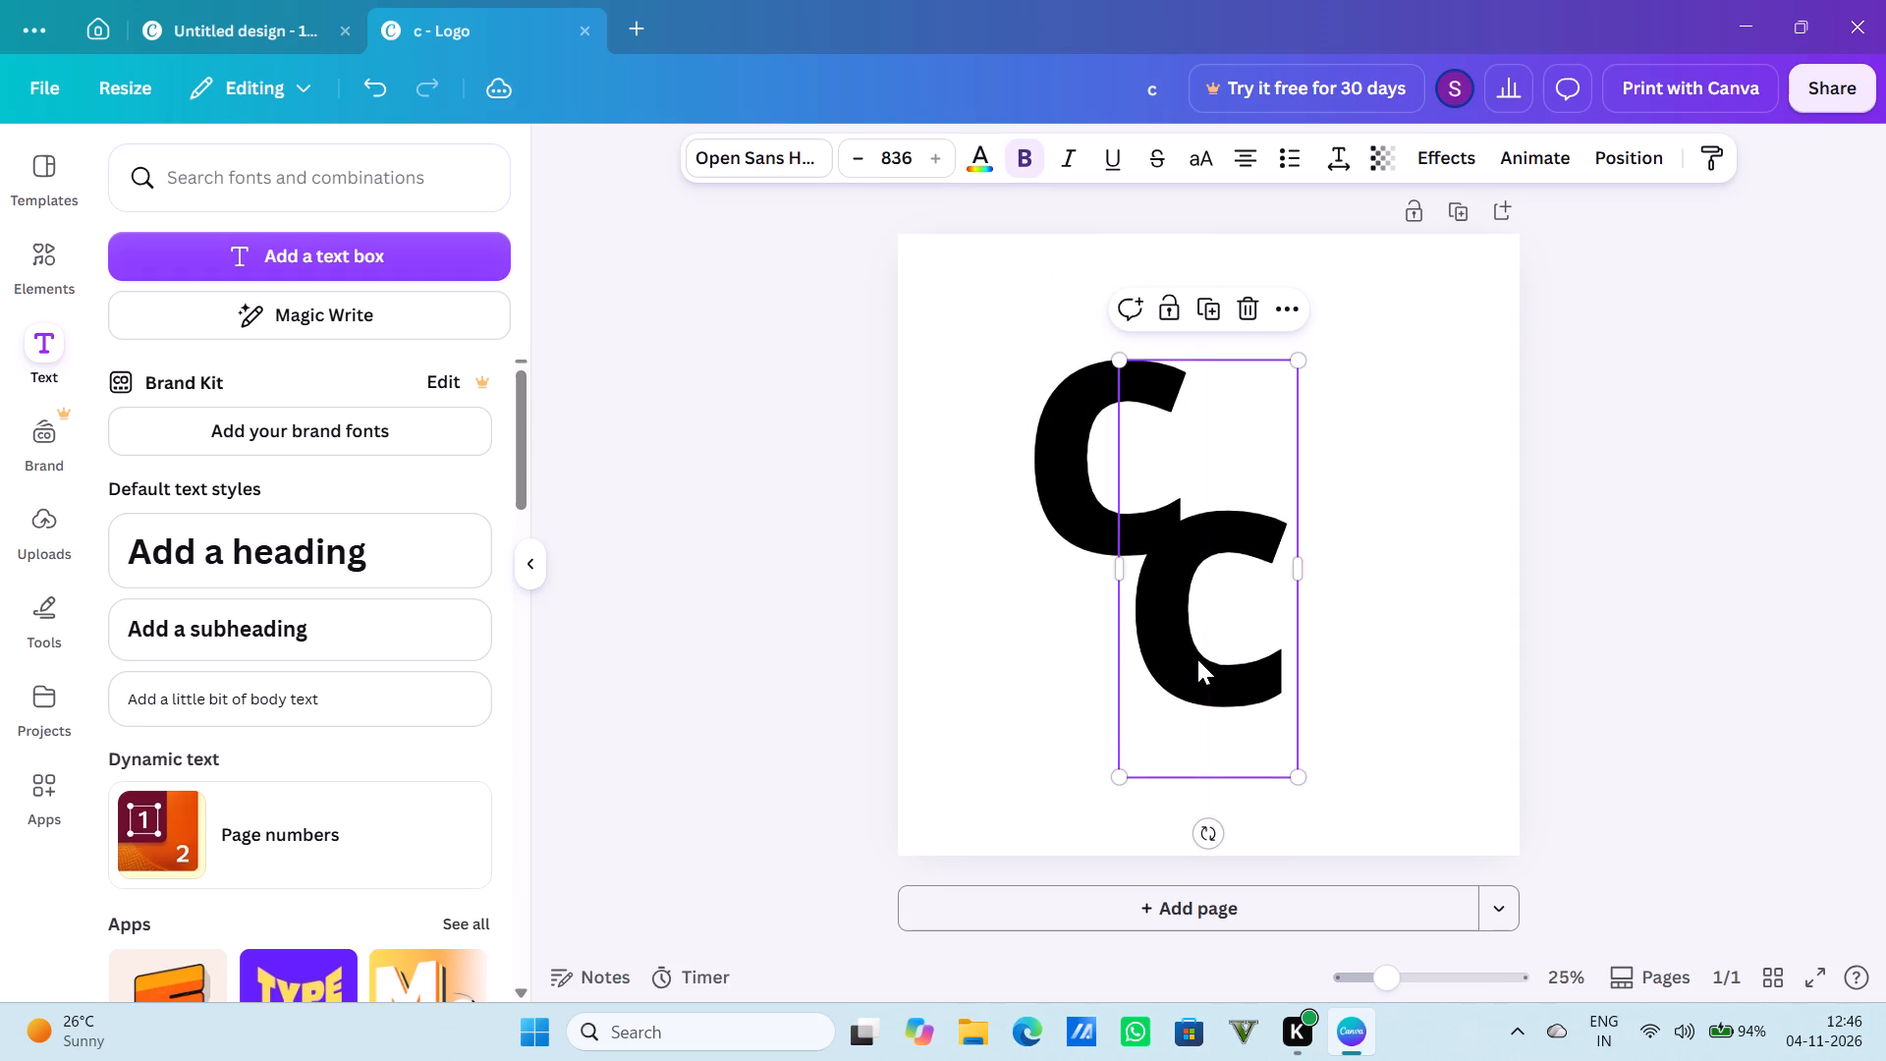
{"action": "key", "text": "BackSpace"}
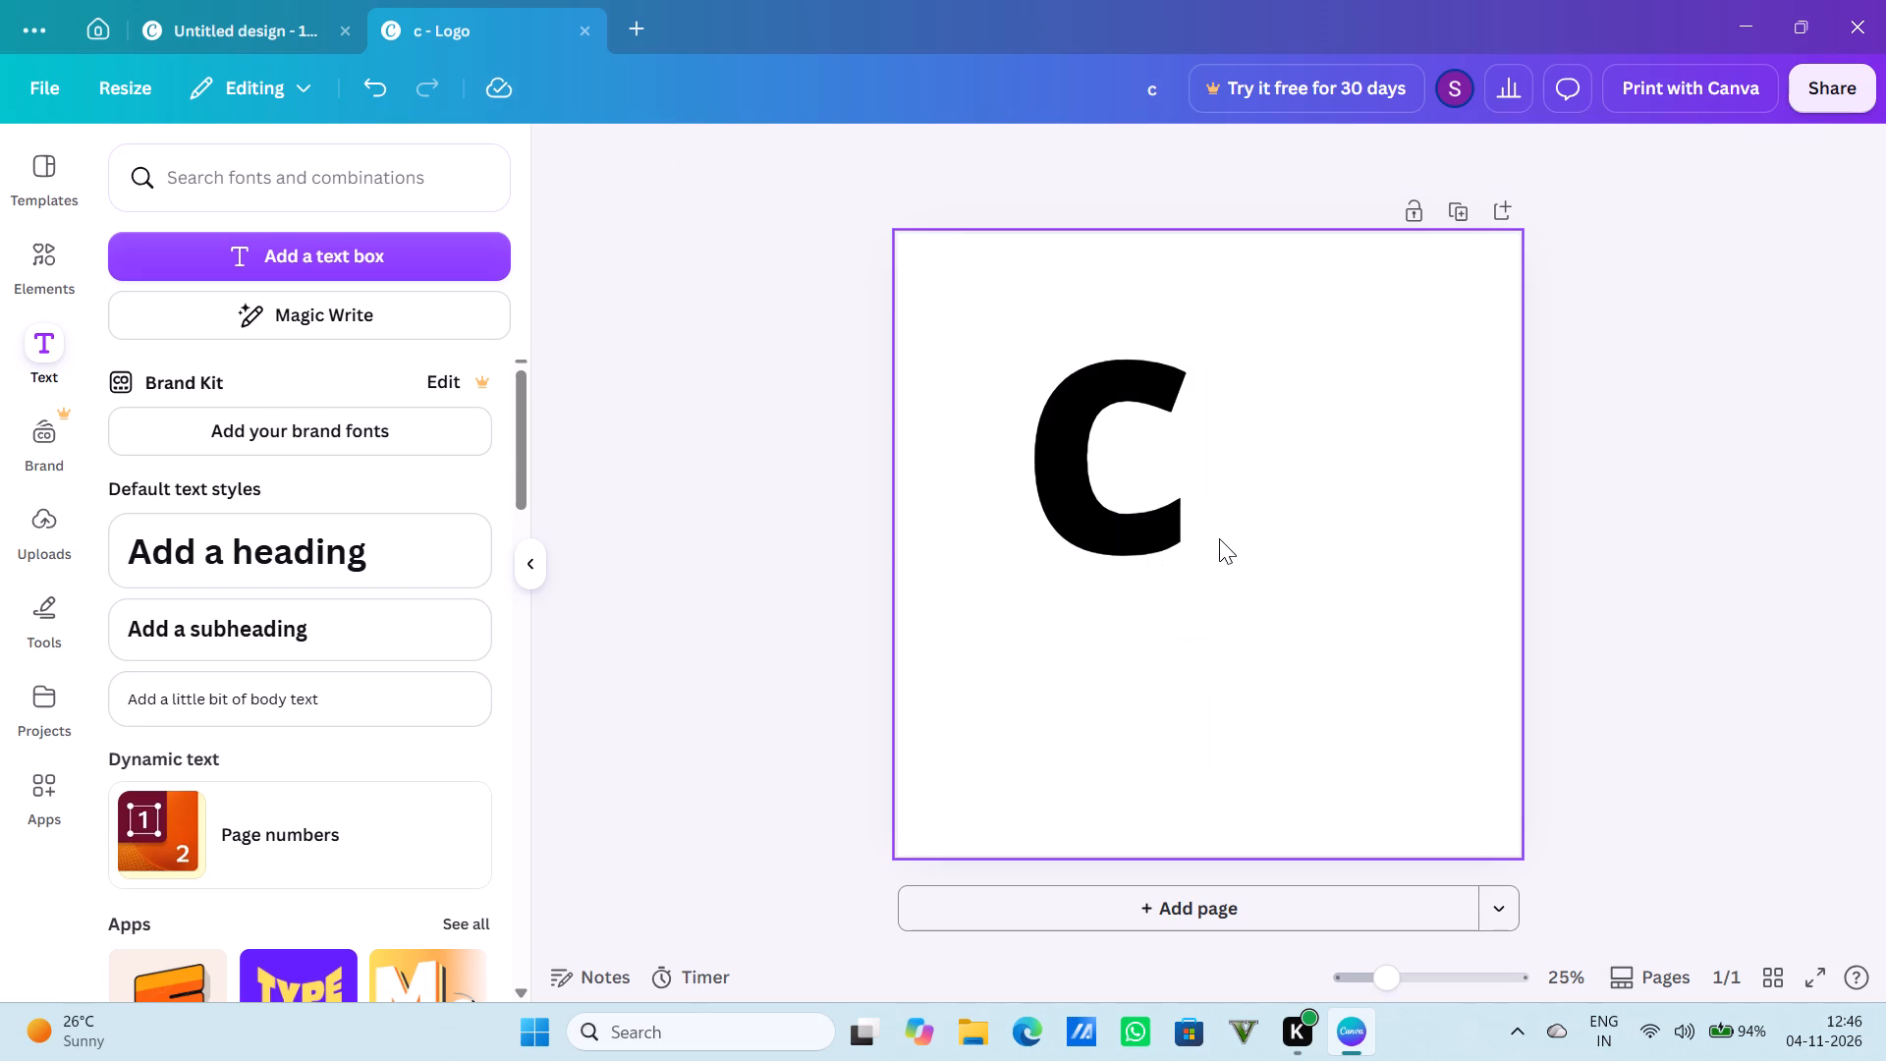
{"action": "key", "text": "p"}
Duplicate the letter c and place the copy diagonally below the original, overlapping its lower right part.
{"action": "left_click", "coordinate": [1065, 510]}
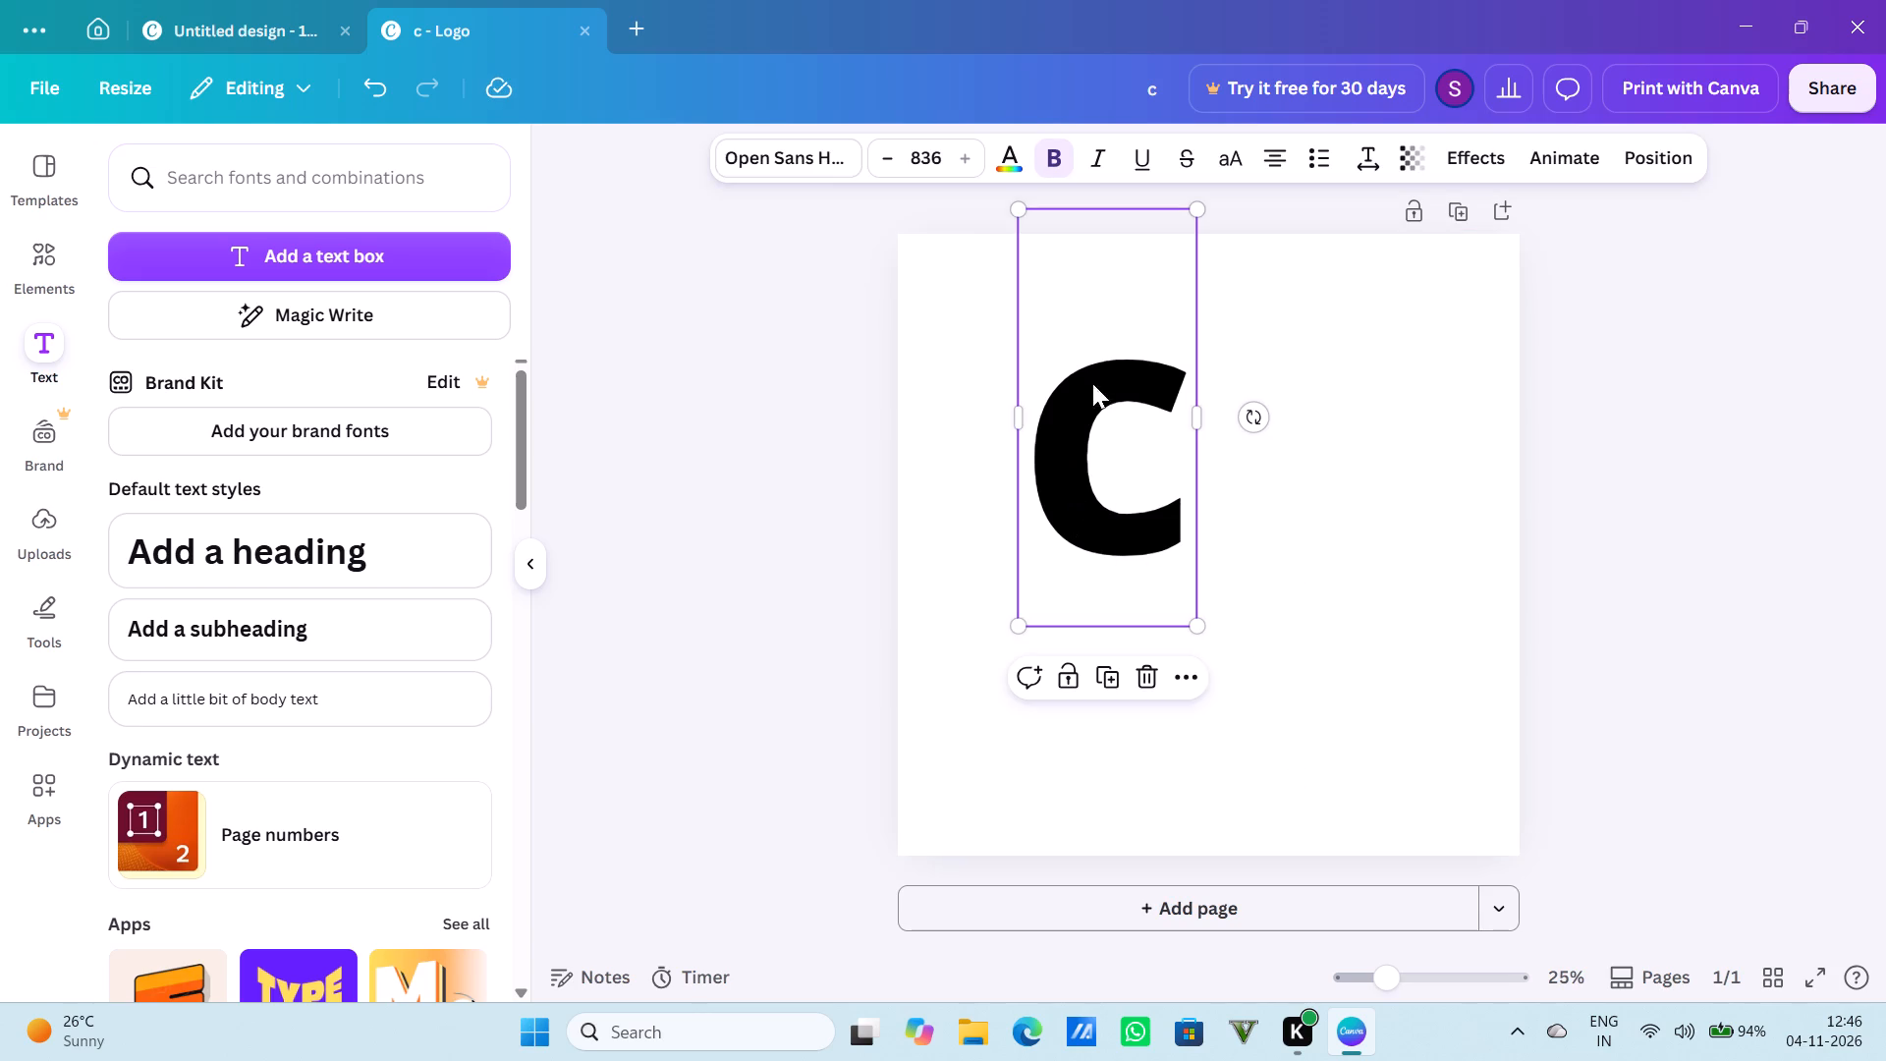
{"action": "left_click", "coordinate": [1111, 680]}
{"action": "left_click_drag", "start_coordinate": [1103, 502], "coordinate": [1146, 540]}
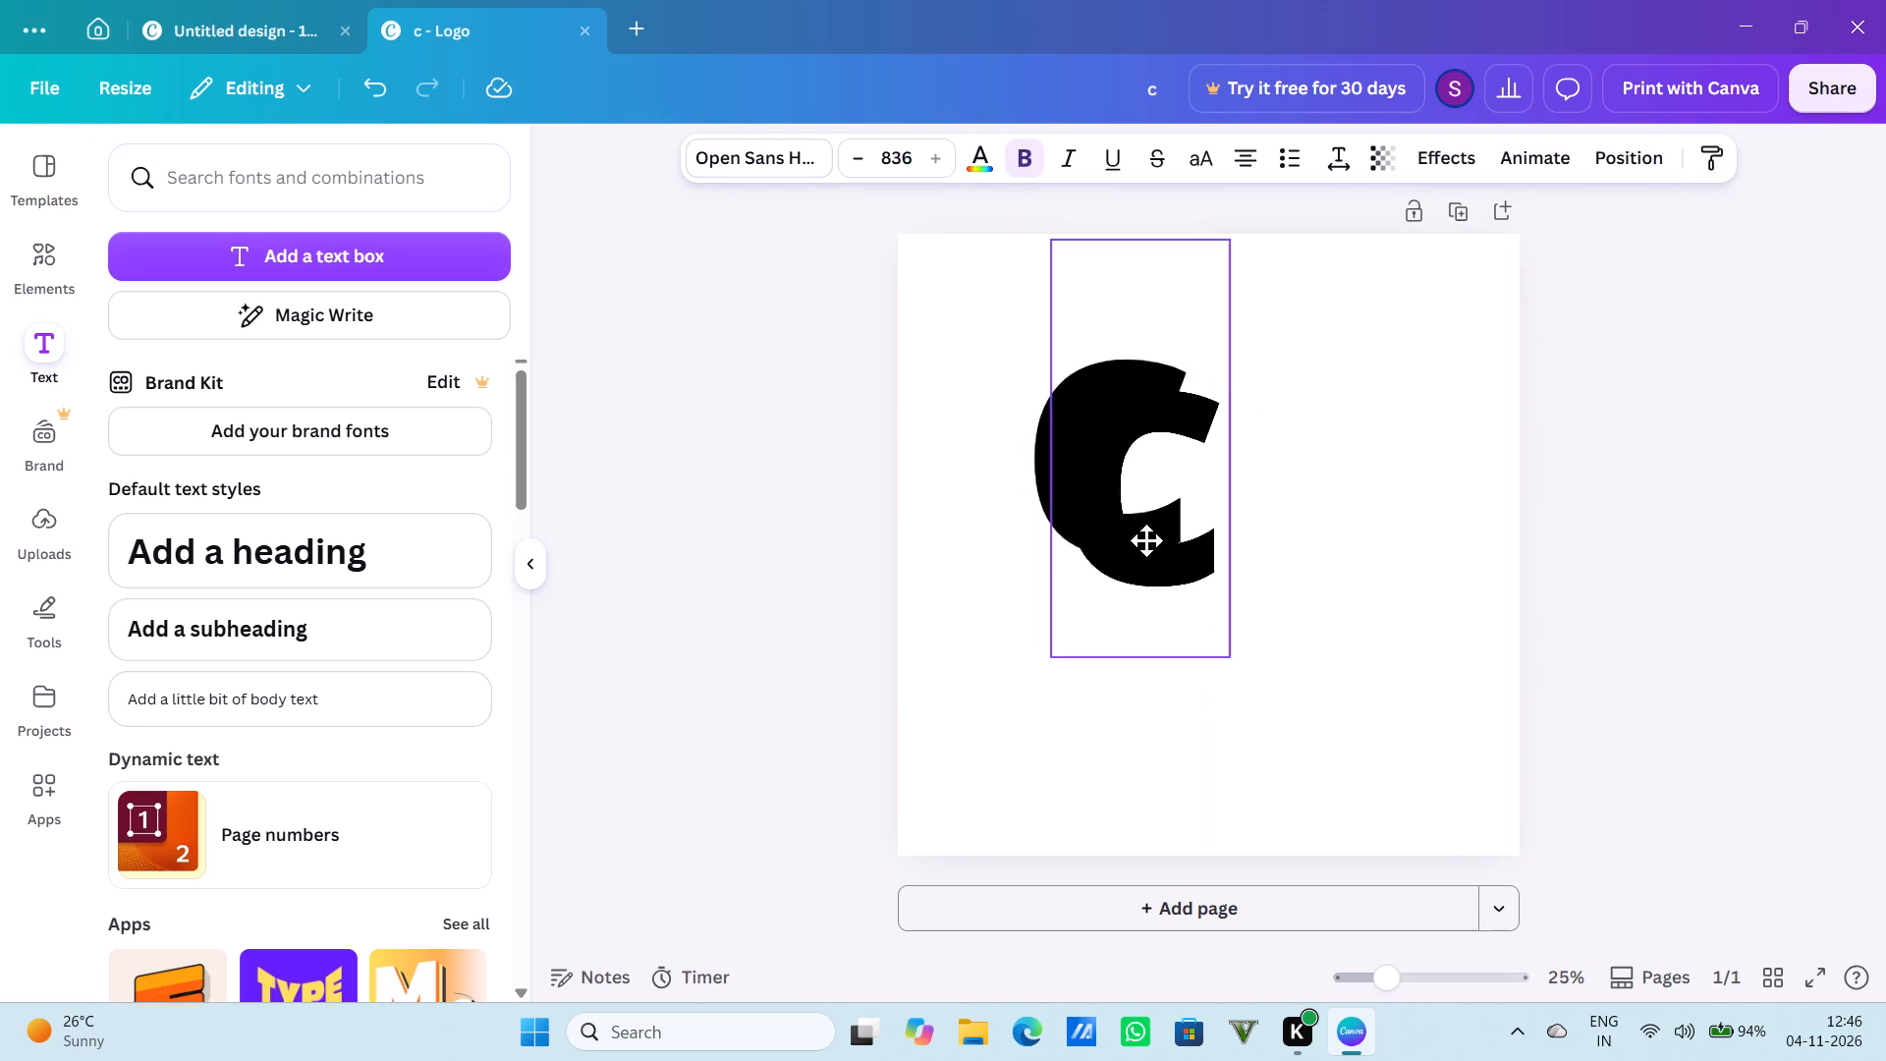
{"action": "left_click_drag", "start_coordinate": [1146, 540], "coordinate": [1188, 641]}
Replace the text of the duplicated letter with a capital P.
{"action": "left_click", "coordinate": [1244, 625]}
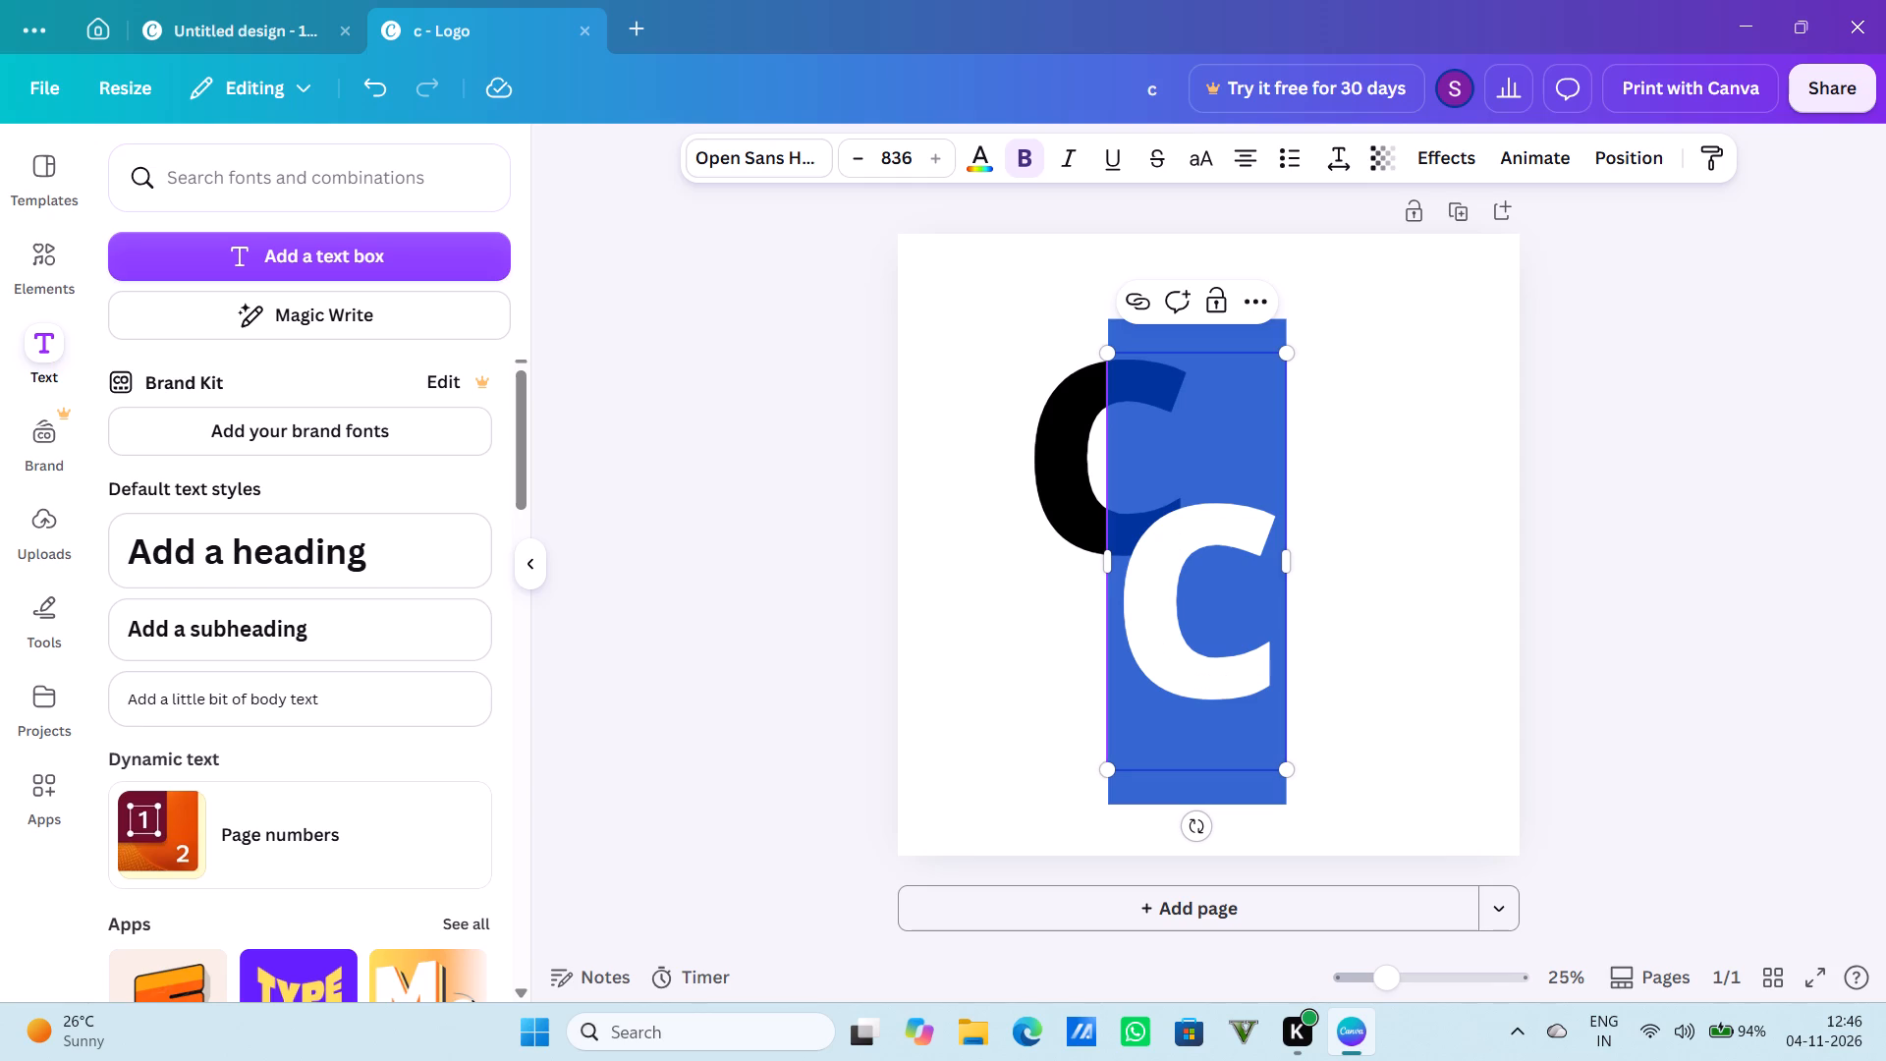
{"action": "key", "text": "p"}
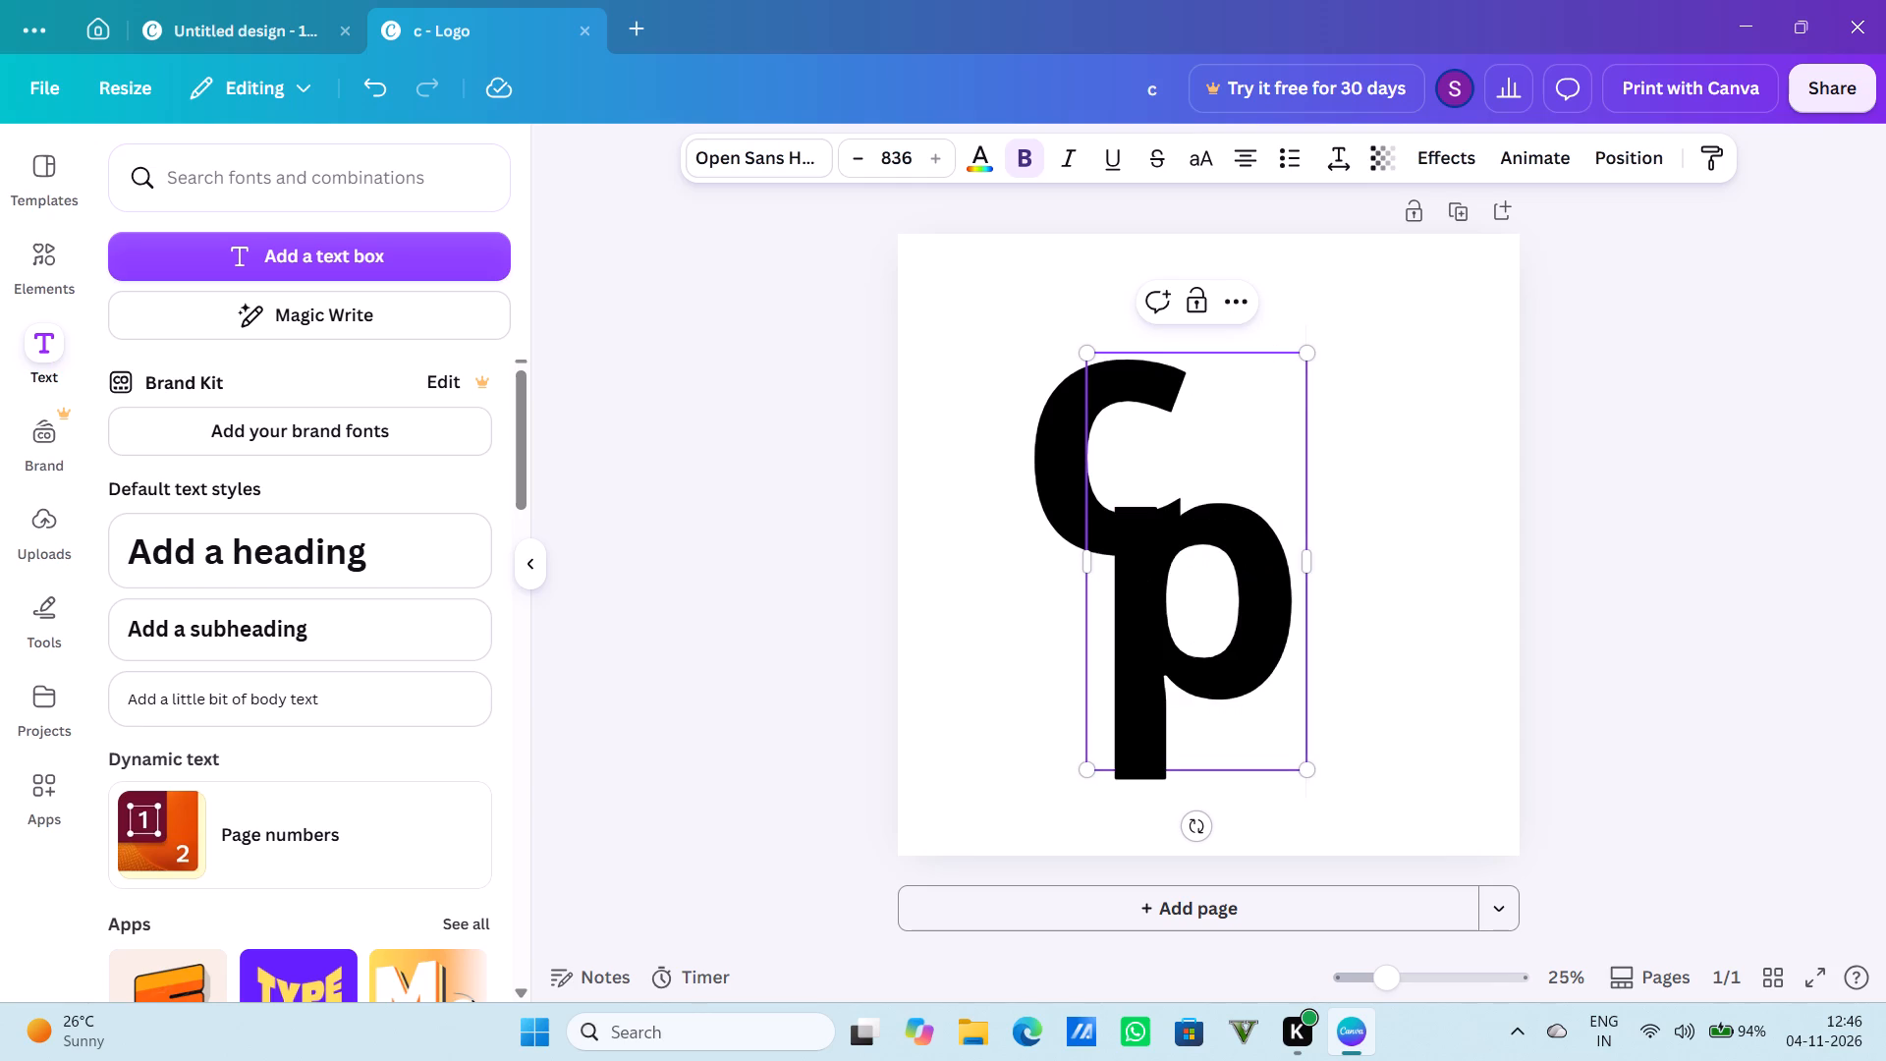
{"action": "left_click", "coordinate": [1278, 703]}
{"action": "left_click", "coordinate": [1278, 702]}
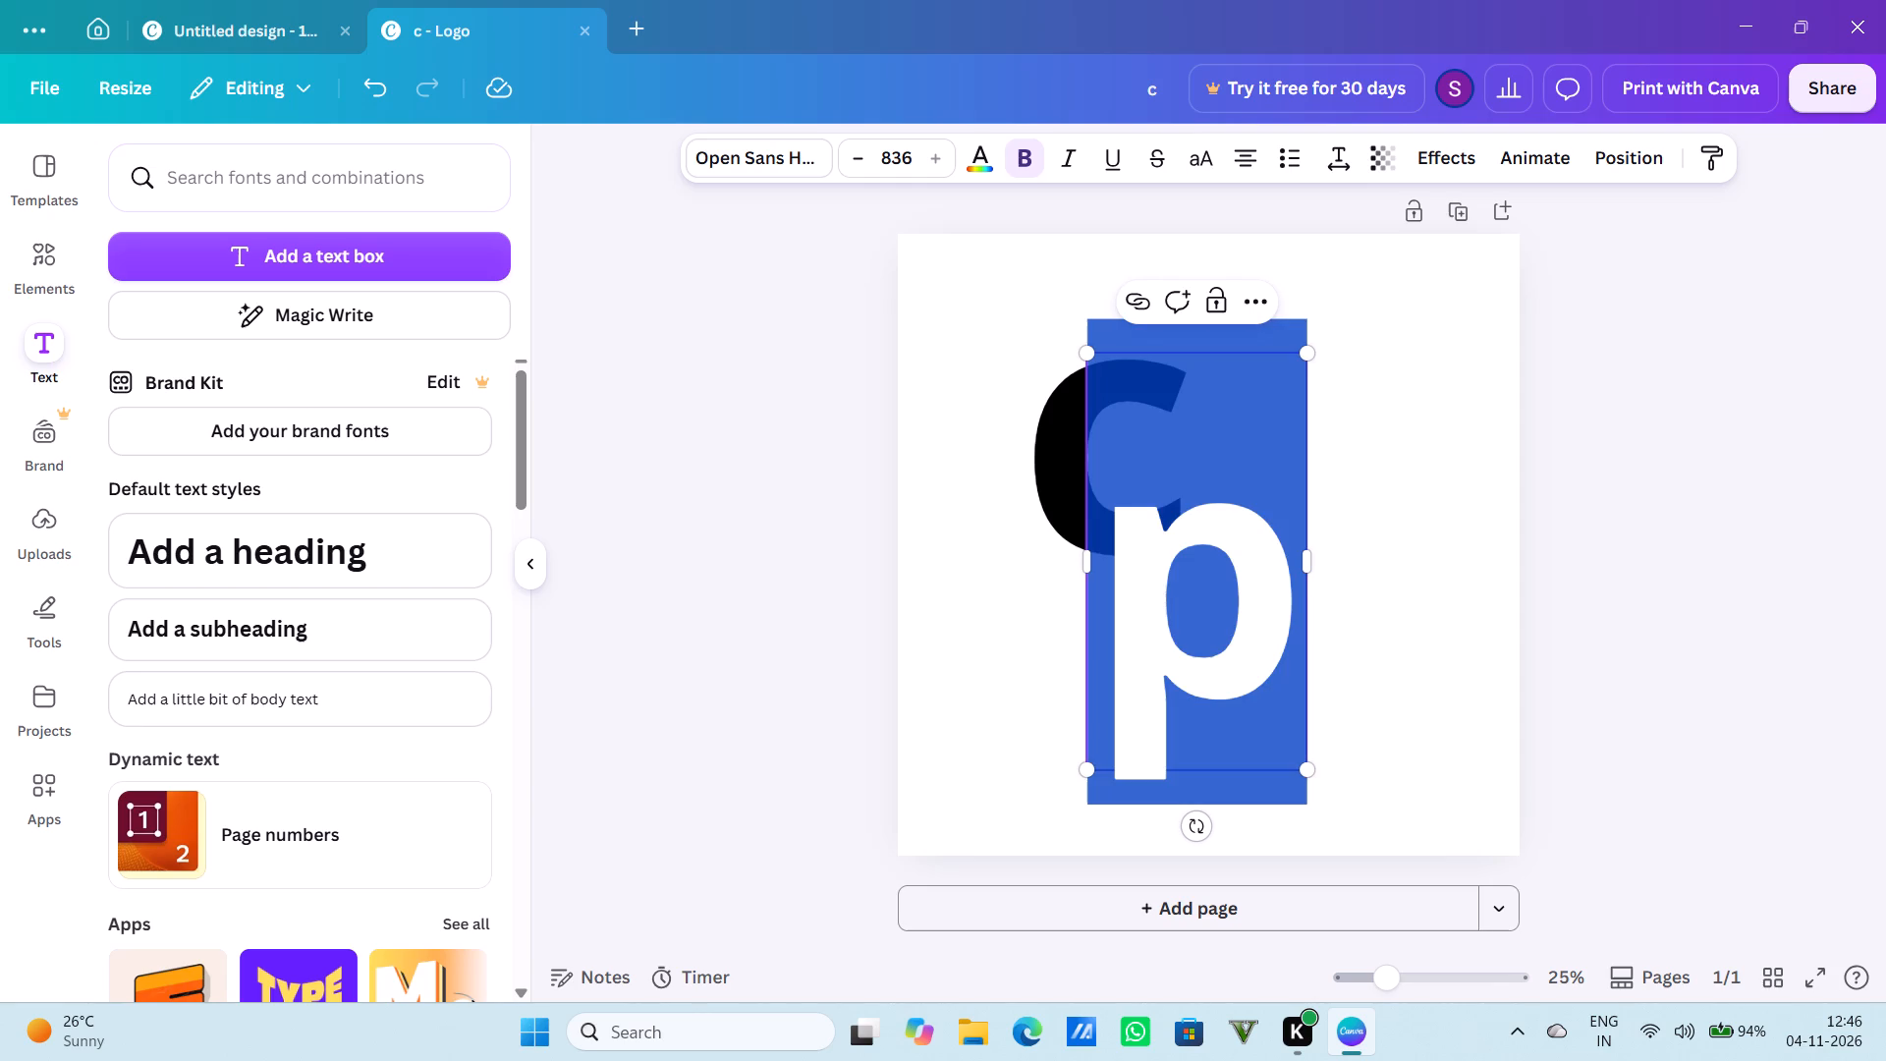
{"action": "key", "text": "p"}
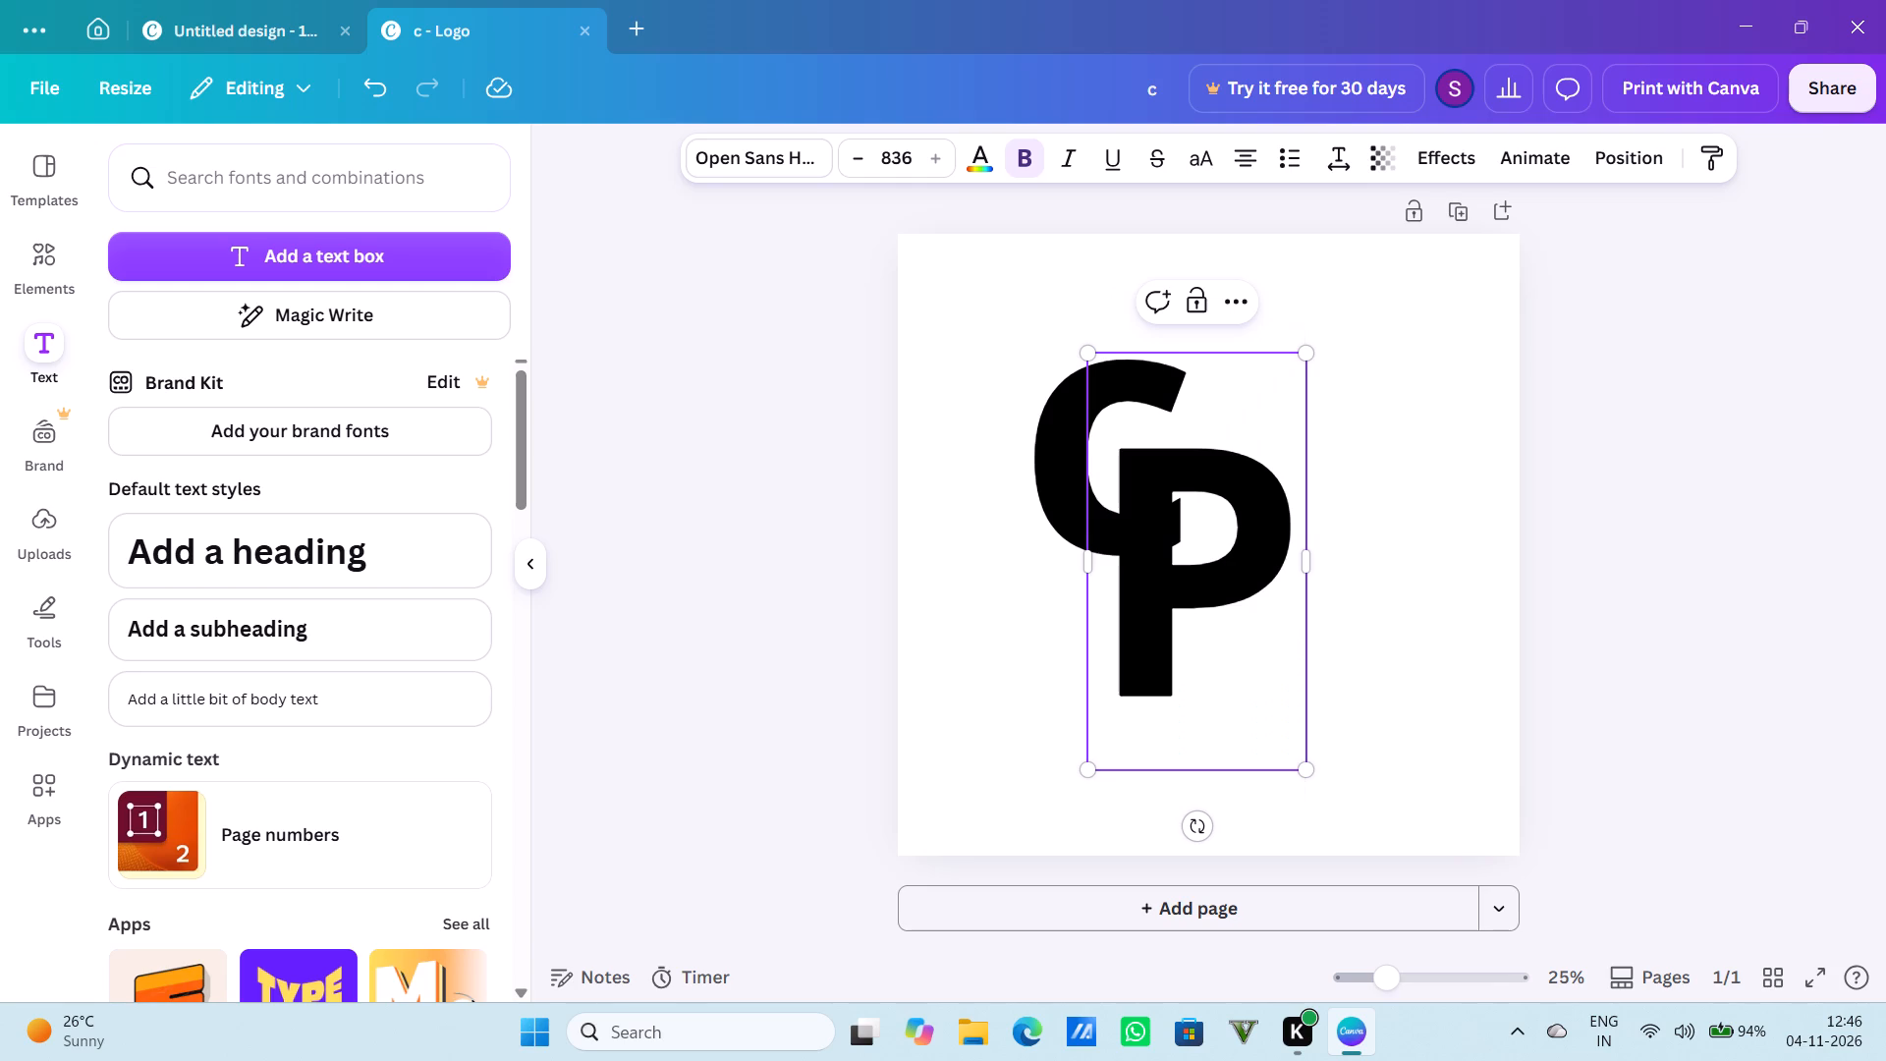
Move the letter P up so its stem overlaps the open side of the c and its top sits slightly below the c's top.
{"action": "left_click_drag", "start_coordinate": [1248, 688], "coordinate": [1260, 713]}
{"action": "left_click_drag", "start_coordinate": [1255, 709], "coordinate": [1258, 765]}
{"action": "left_click_drag", "start_coordinate": [1258, 765], "coordinate": [1254, 750]}
{"action": "left_click", "coordinate": [1472, 638]}
{"action": "left_click_drag", "start_coordinate": [1229, 603], "coordinate": [1235, 649]}
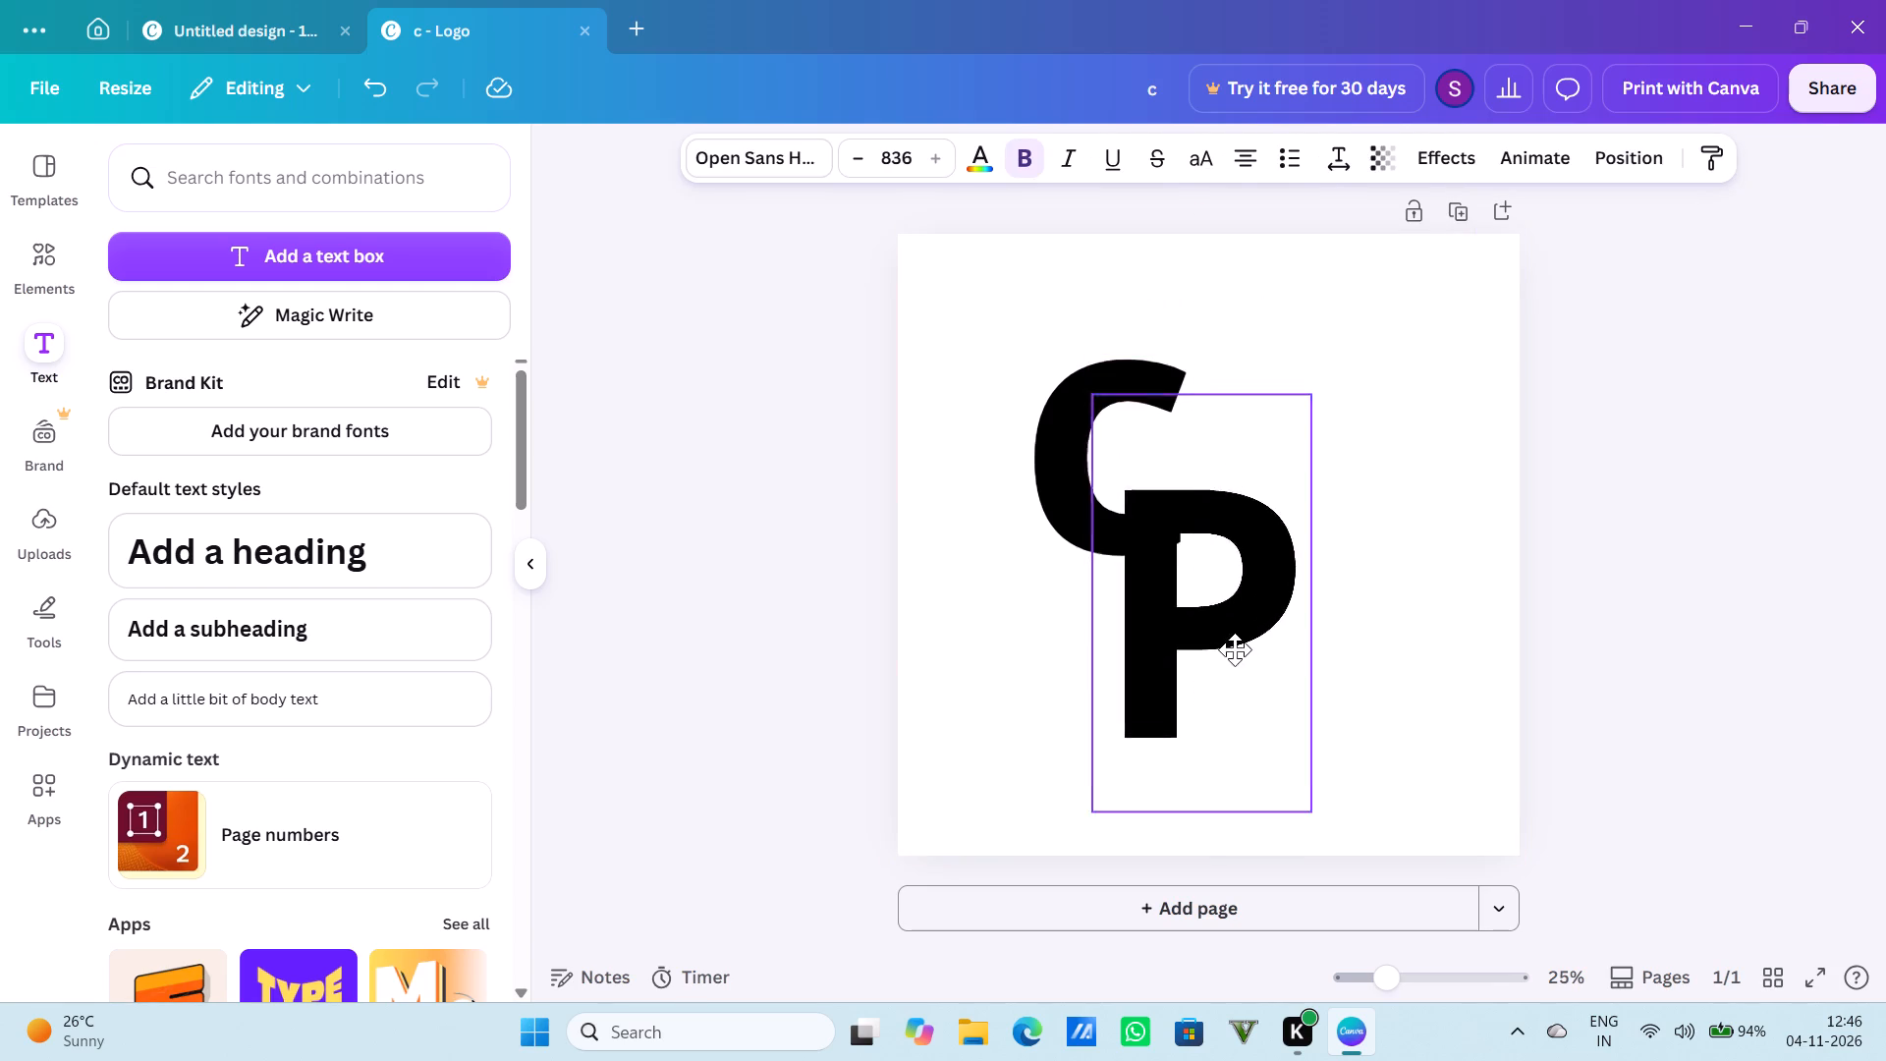
{"action": "left_click_drag", "start_coordinate": [1235, 649], "coordinate": [1247, 664]}
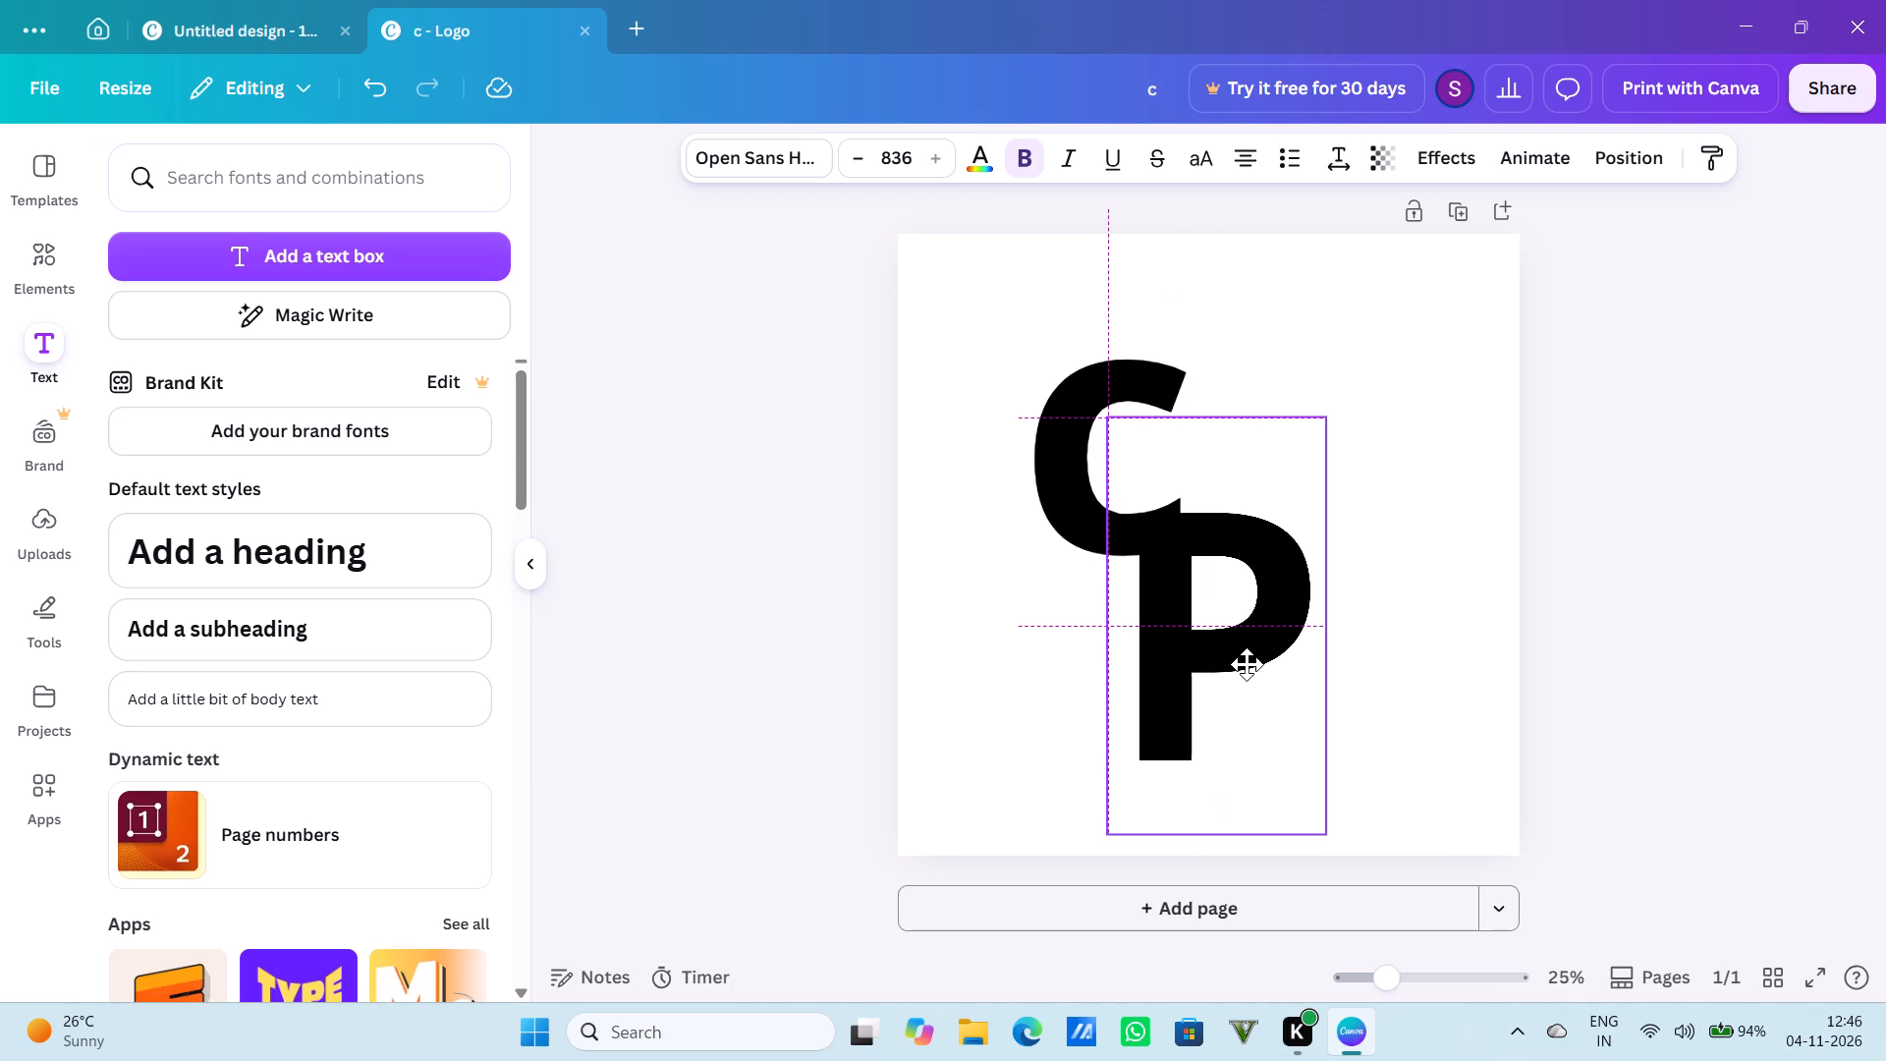
{"action": "left_click_drag", "start_coordinate": [1247, 664], "coordinate": [1247, 605]}
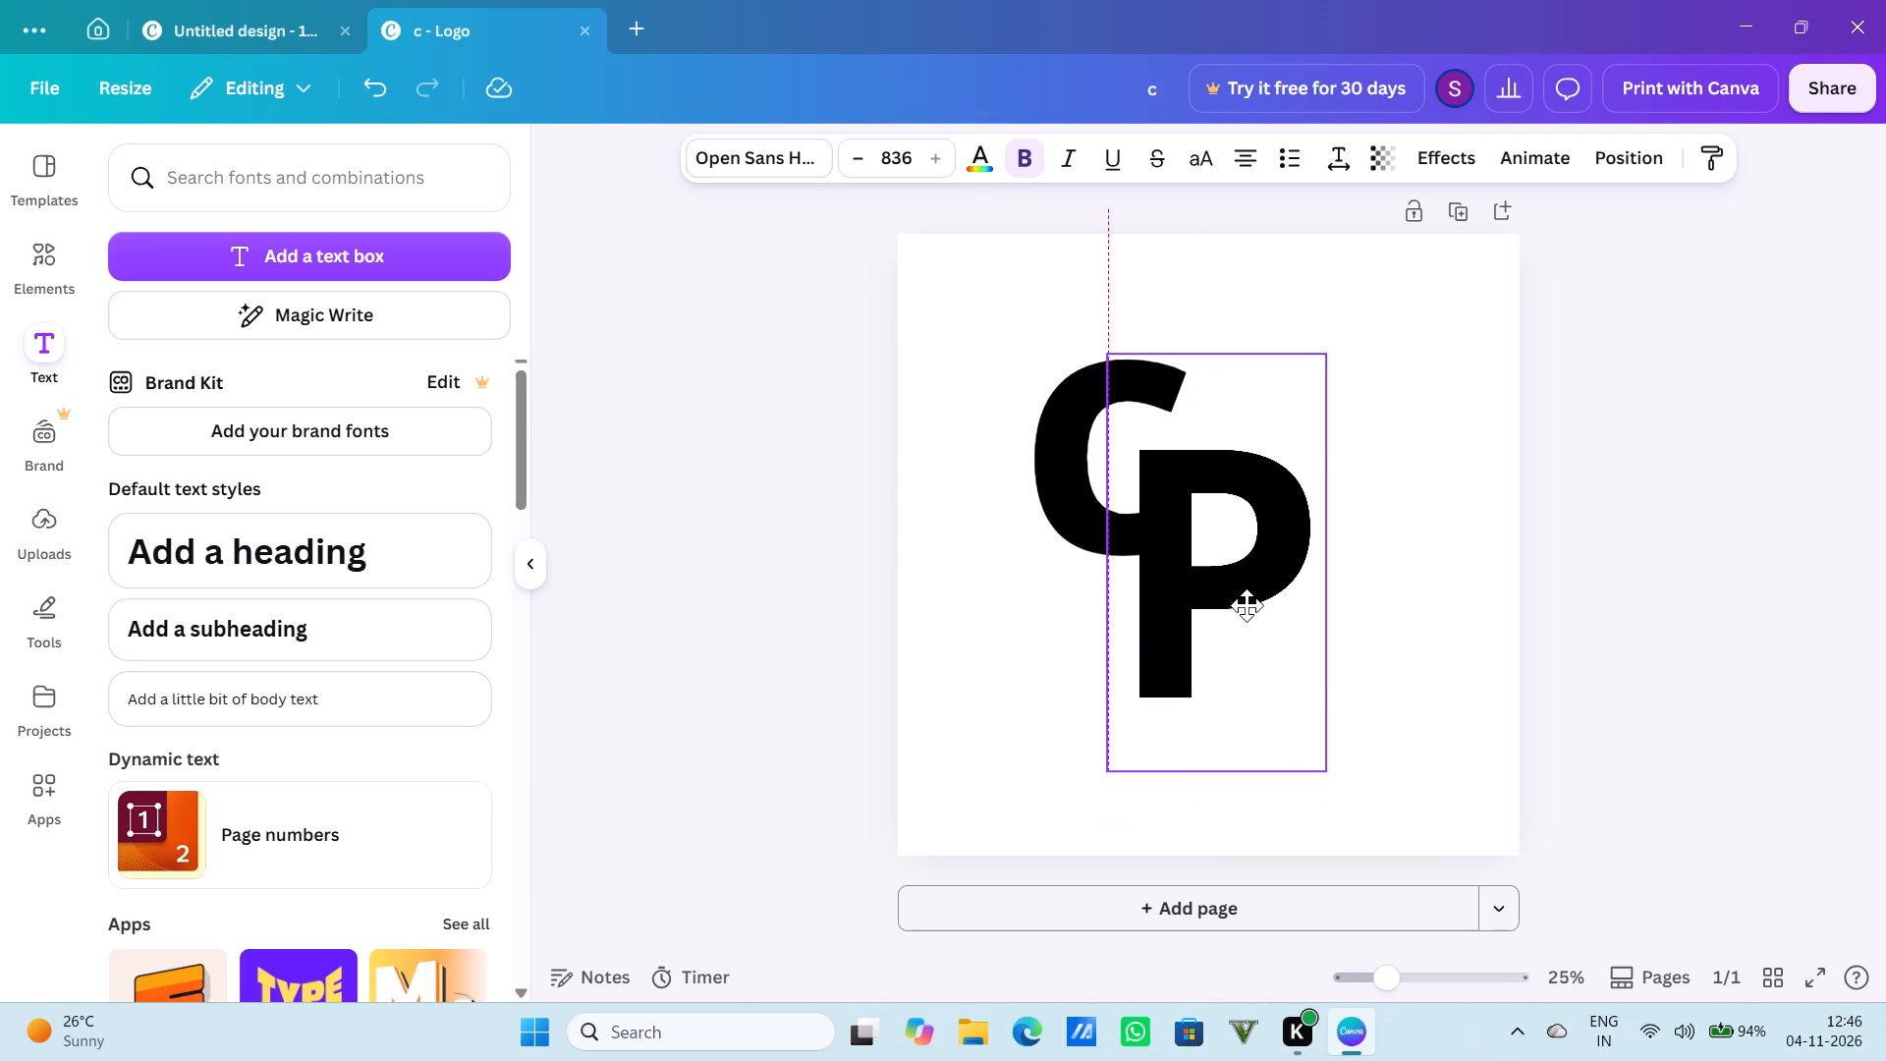
{"action": "left_click_drag", "start_coordinate": [1247, 605], "coordinate": [1247, 581]}
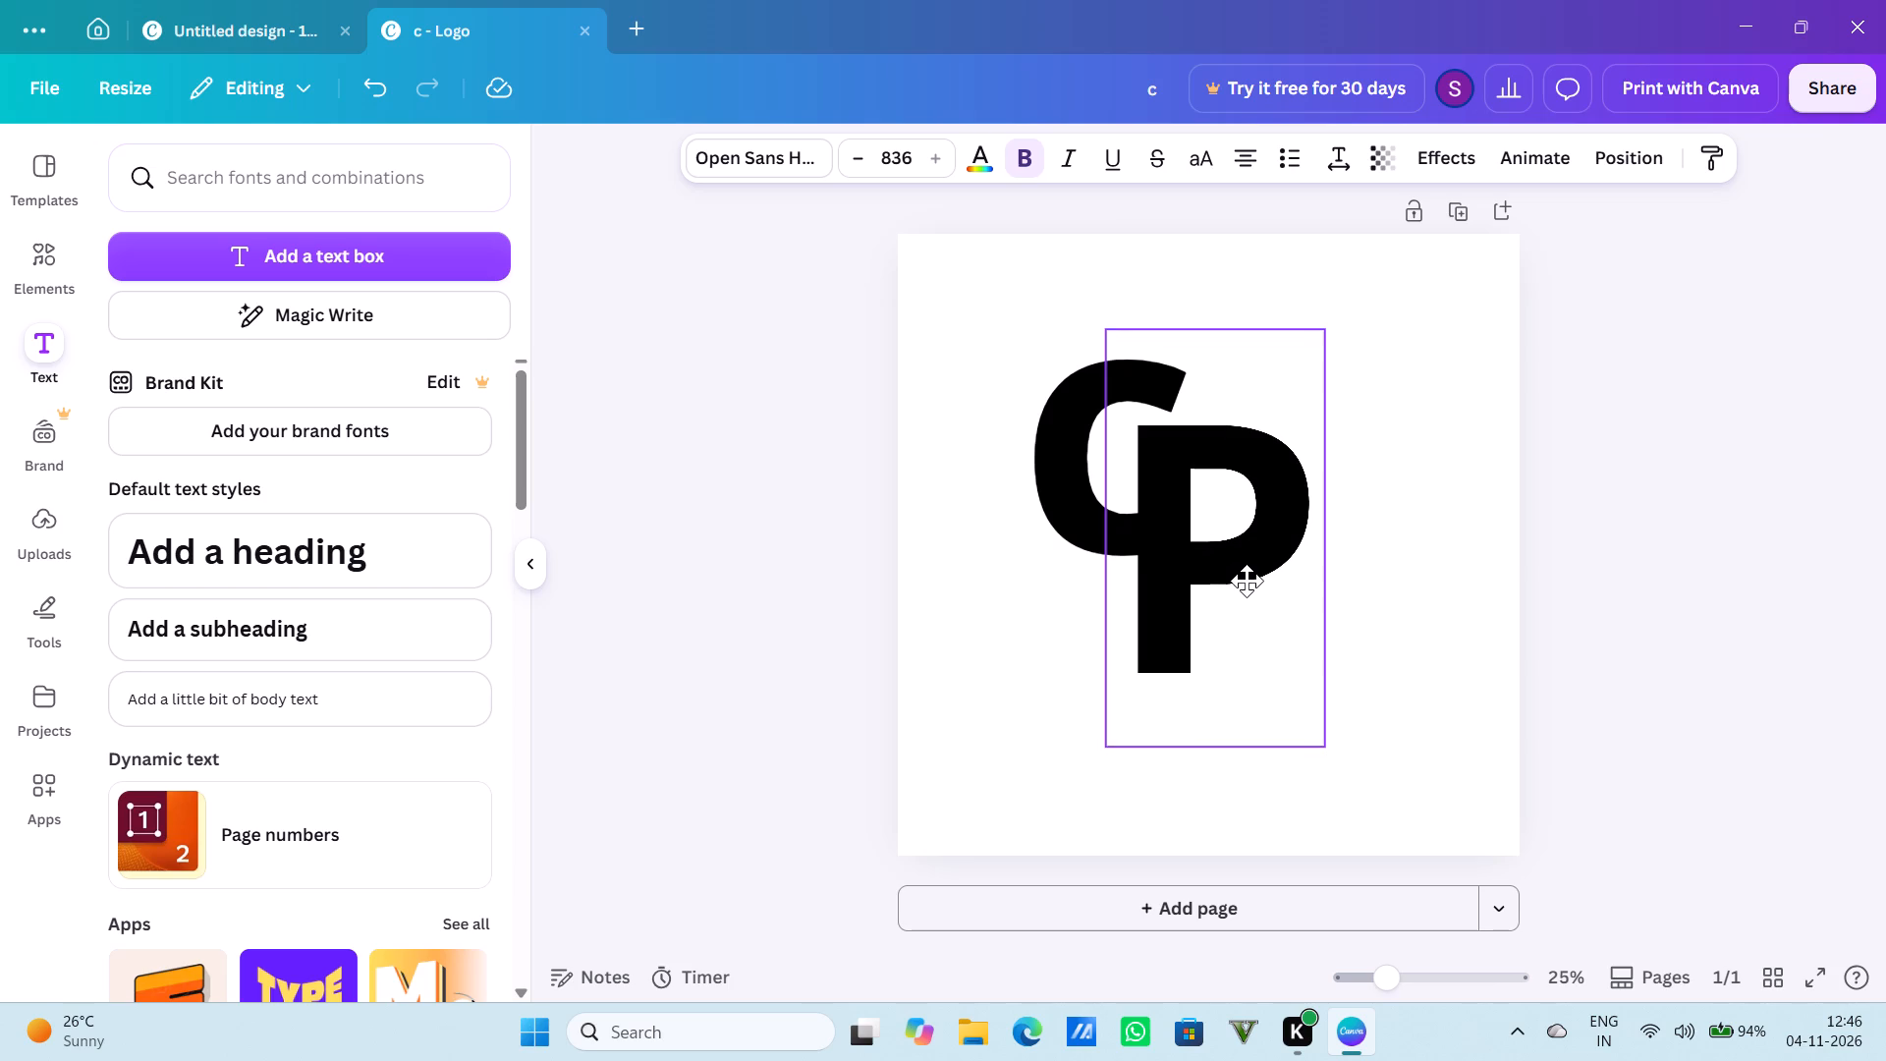
{"action": "left_click_drag", "start_coordinate": [1247, 581], "coordinate": [1245, 571]}
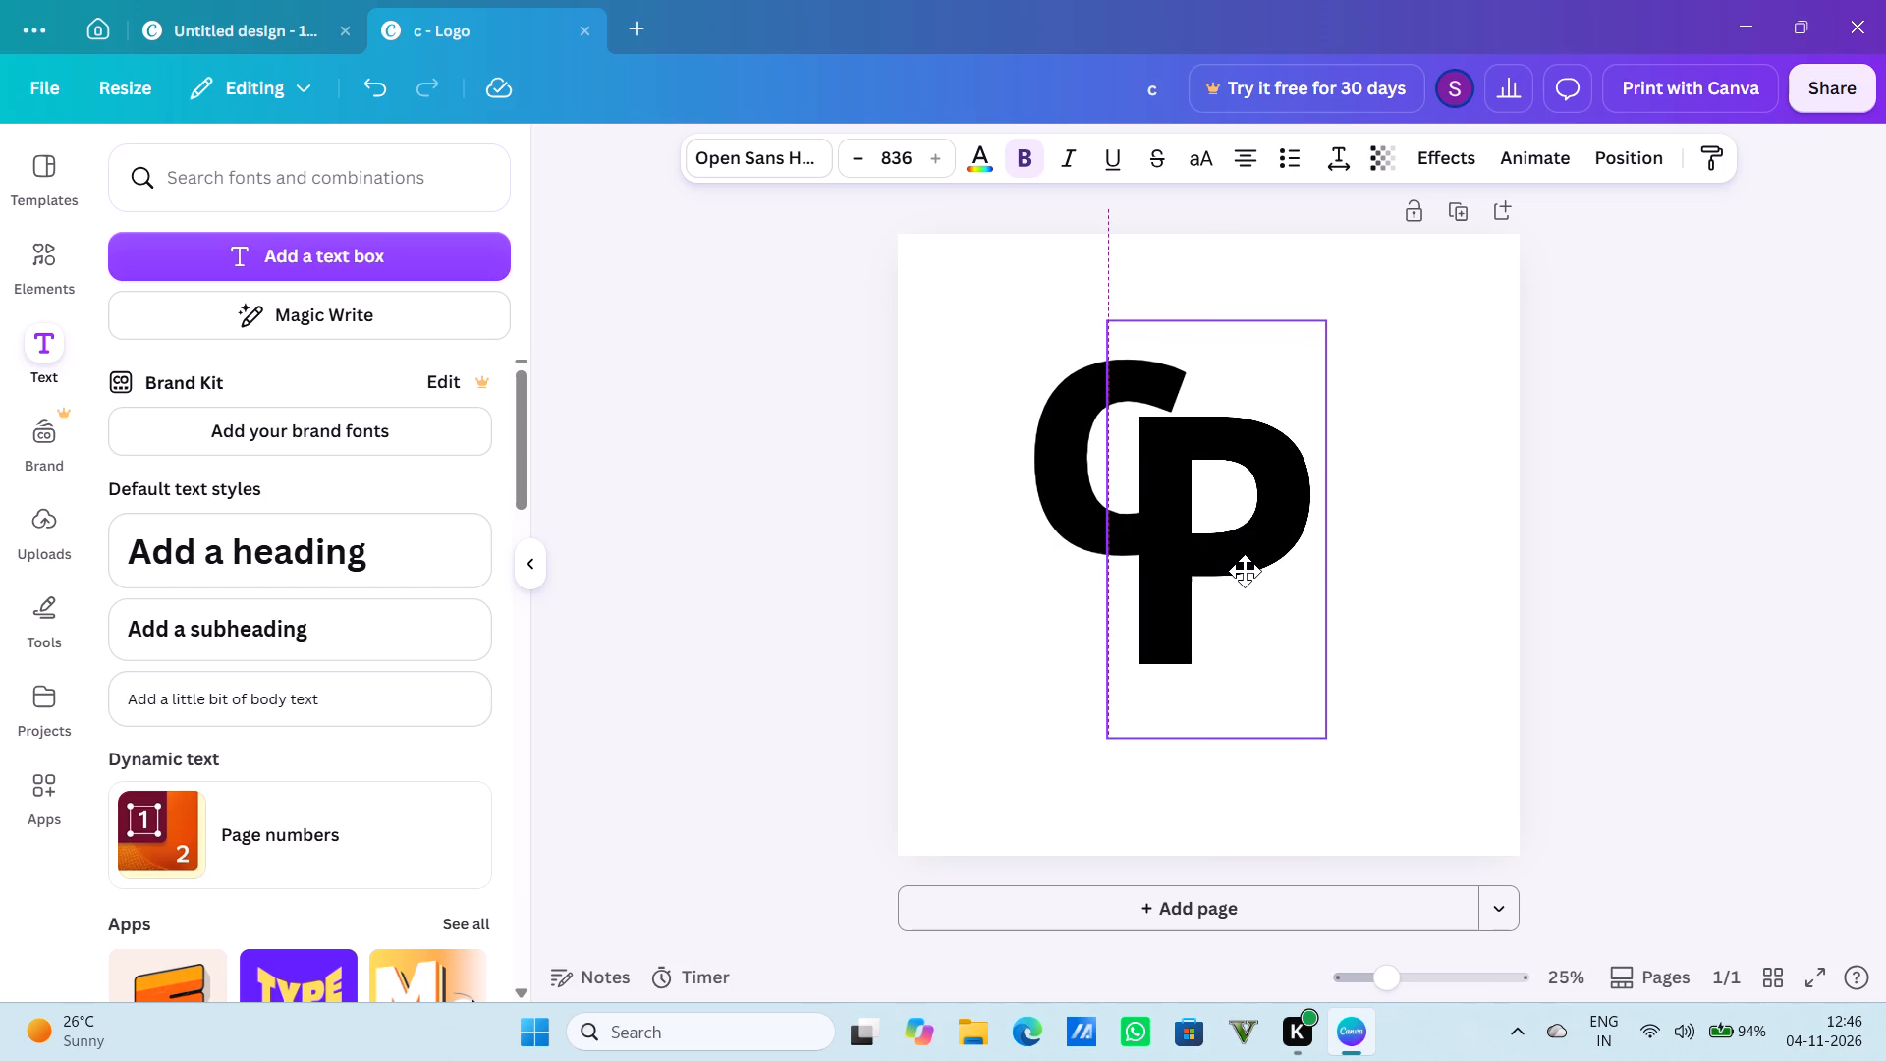
{"action": "left_click_drag", "start_coordinate": [1245, 571], "coordinate": [1244, 568]}
{"action": "left_click_drag", "start_coordinate": [1244, 568], "coordinate": [1239, 566]}
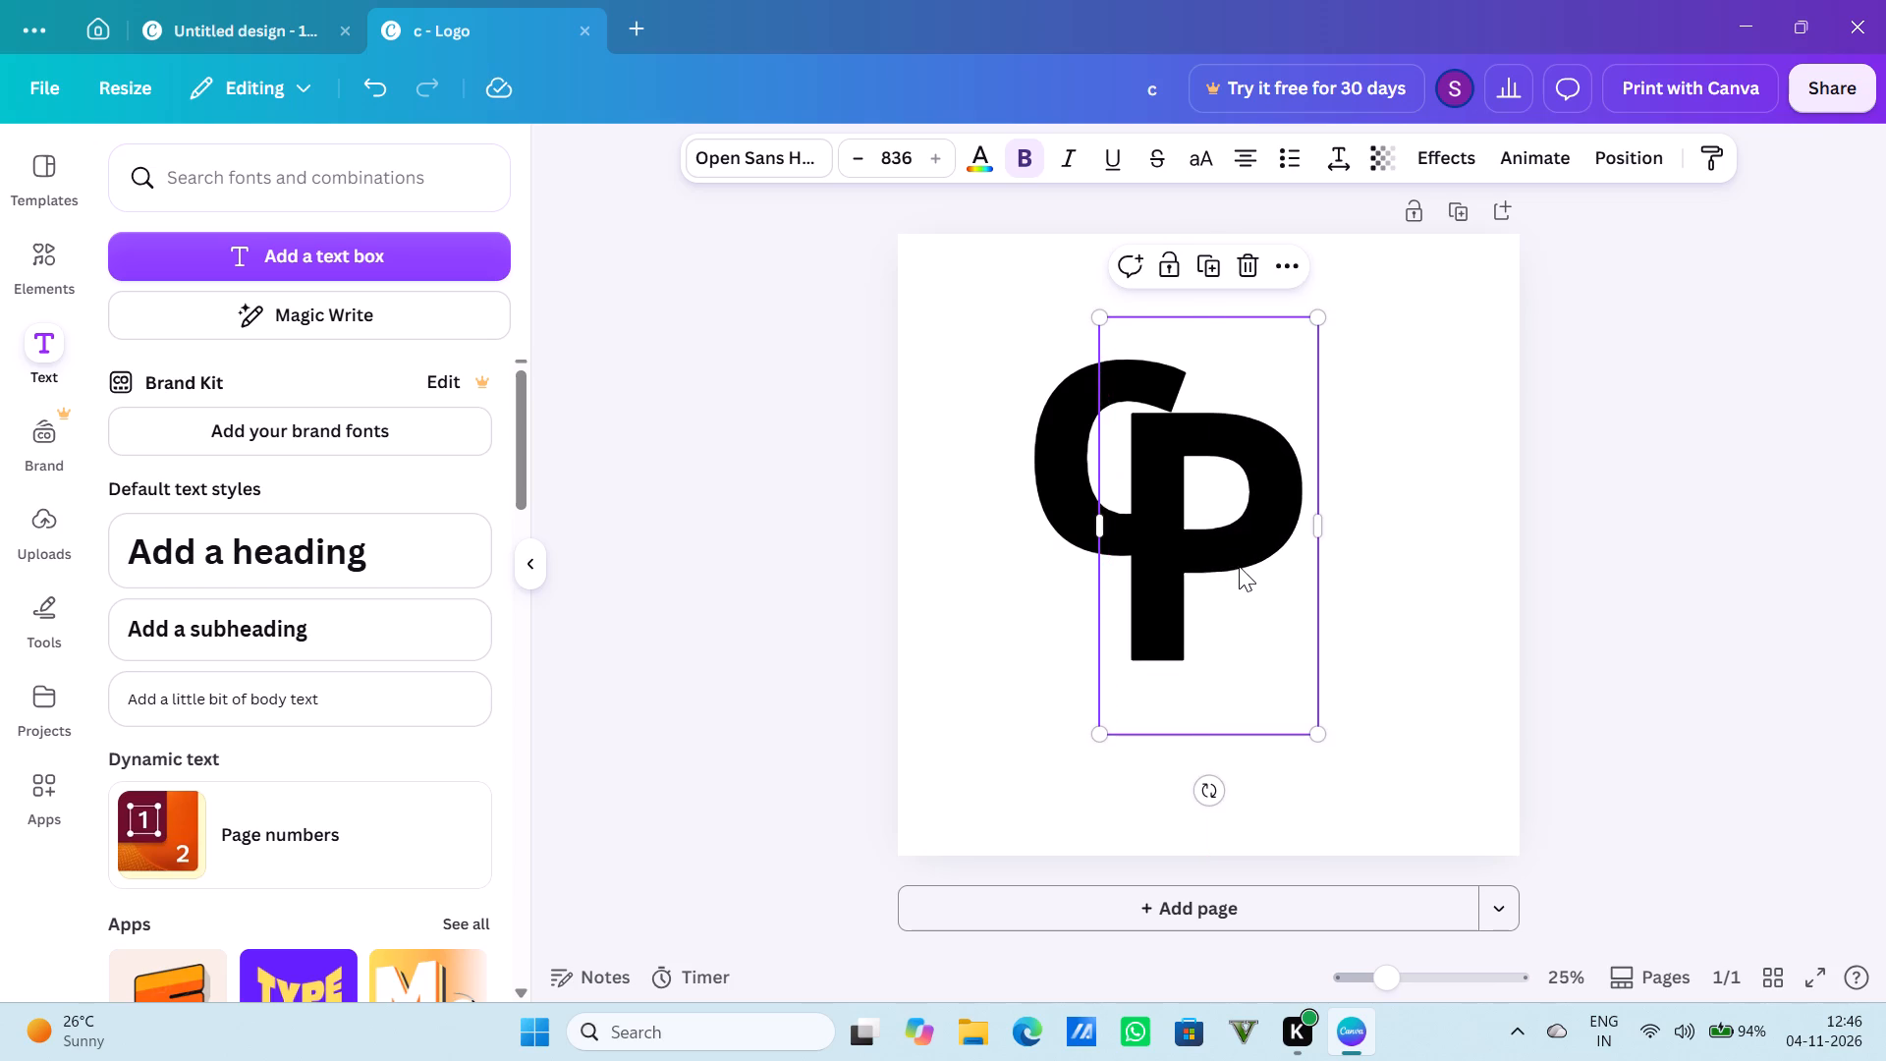
{"action": "left_click_drag", "start_coordinate": [1239, 566], "coordinate": [1233, 565]}
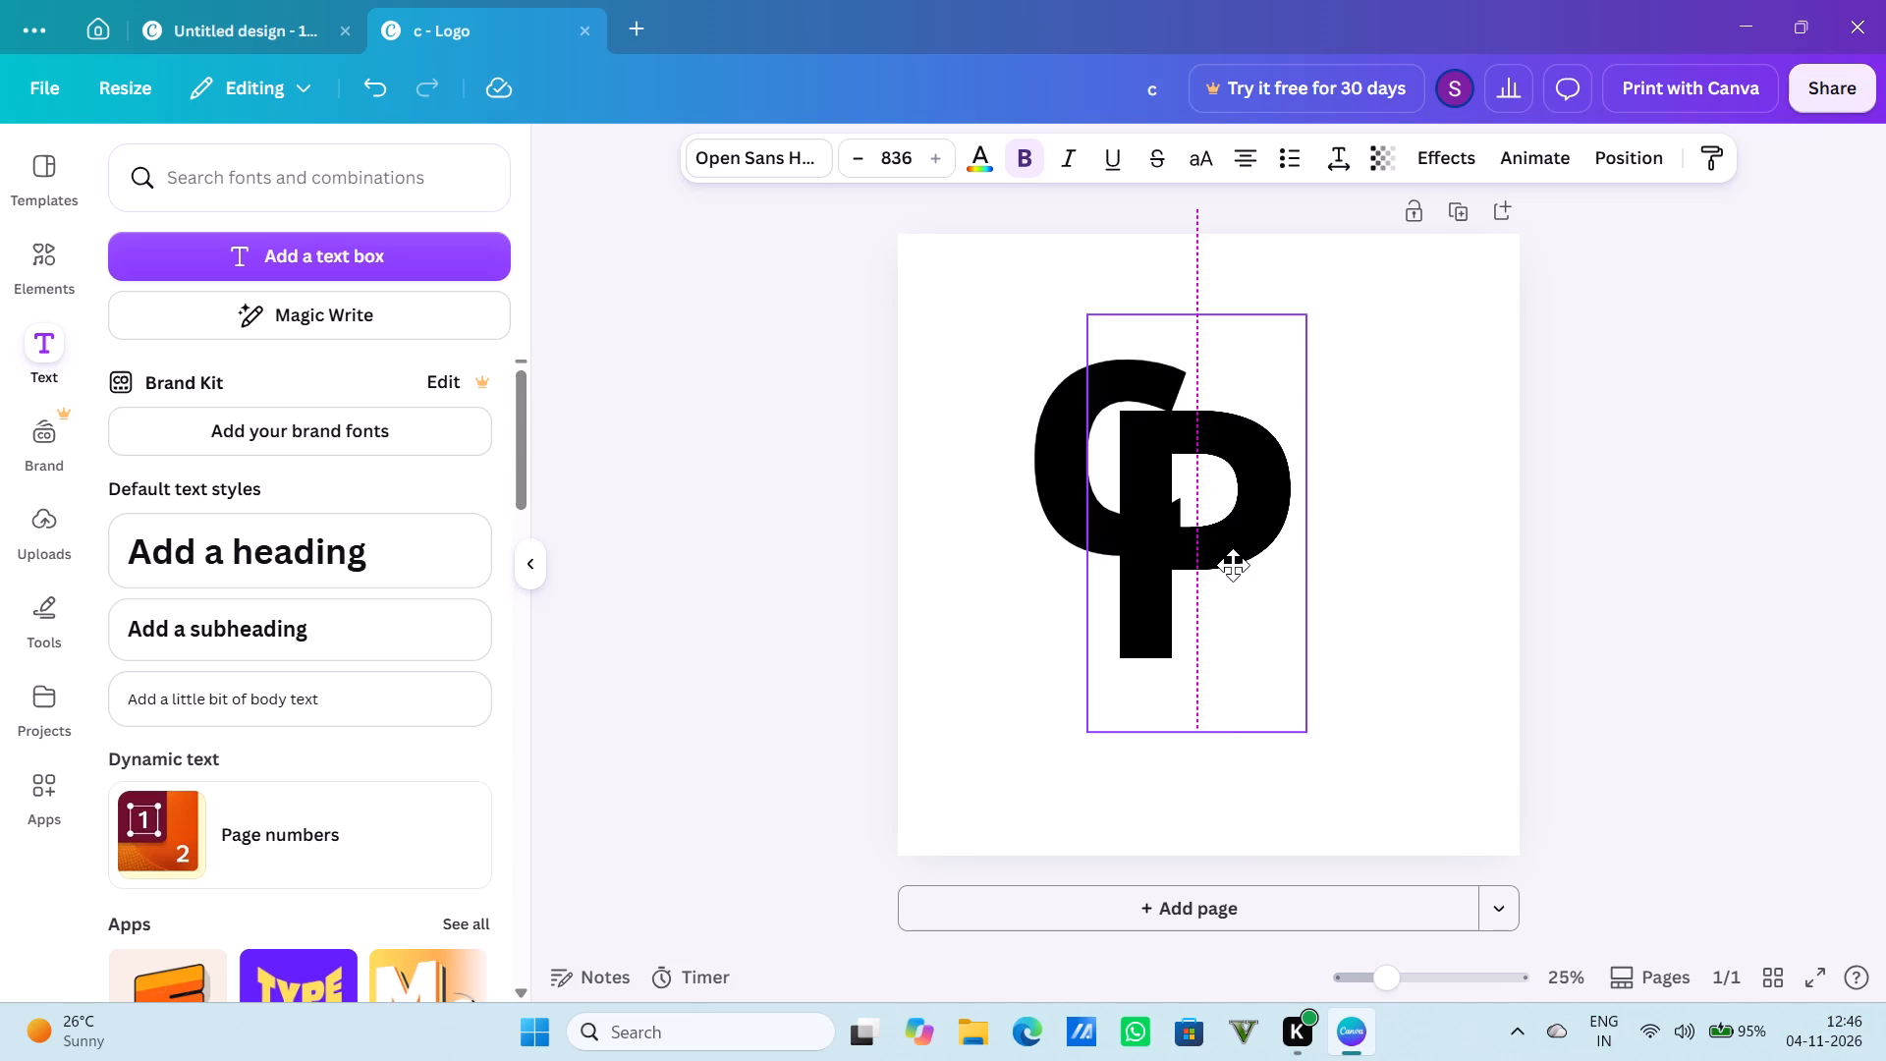
{"action": "left_click_drag", "start_coordinate": [1233, 565], "coordinate": [1231, 565]}
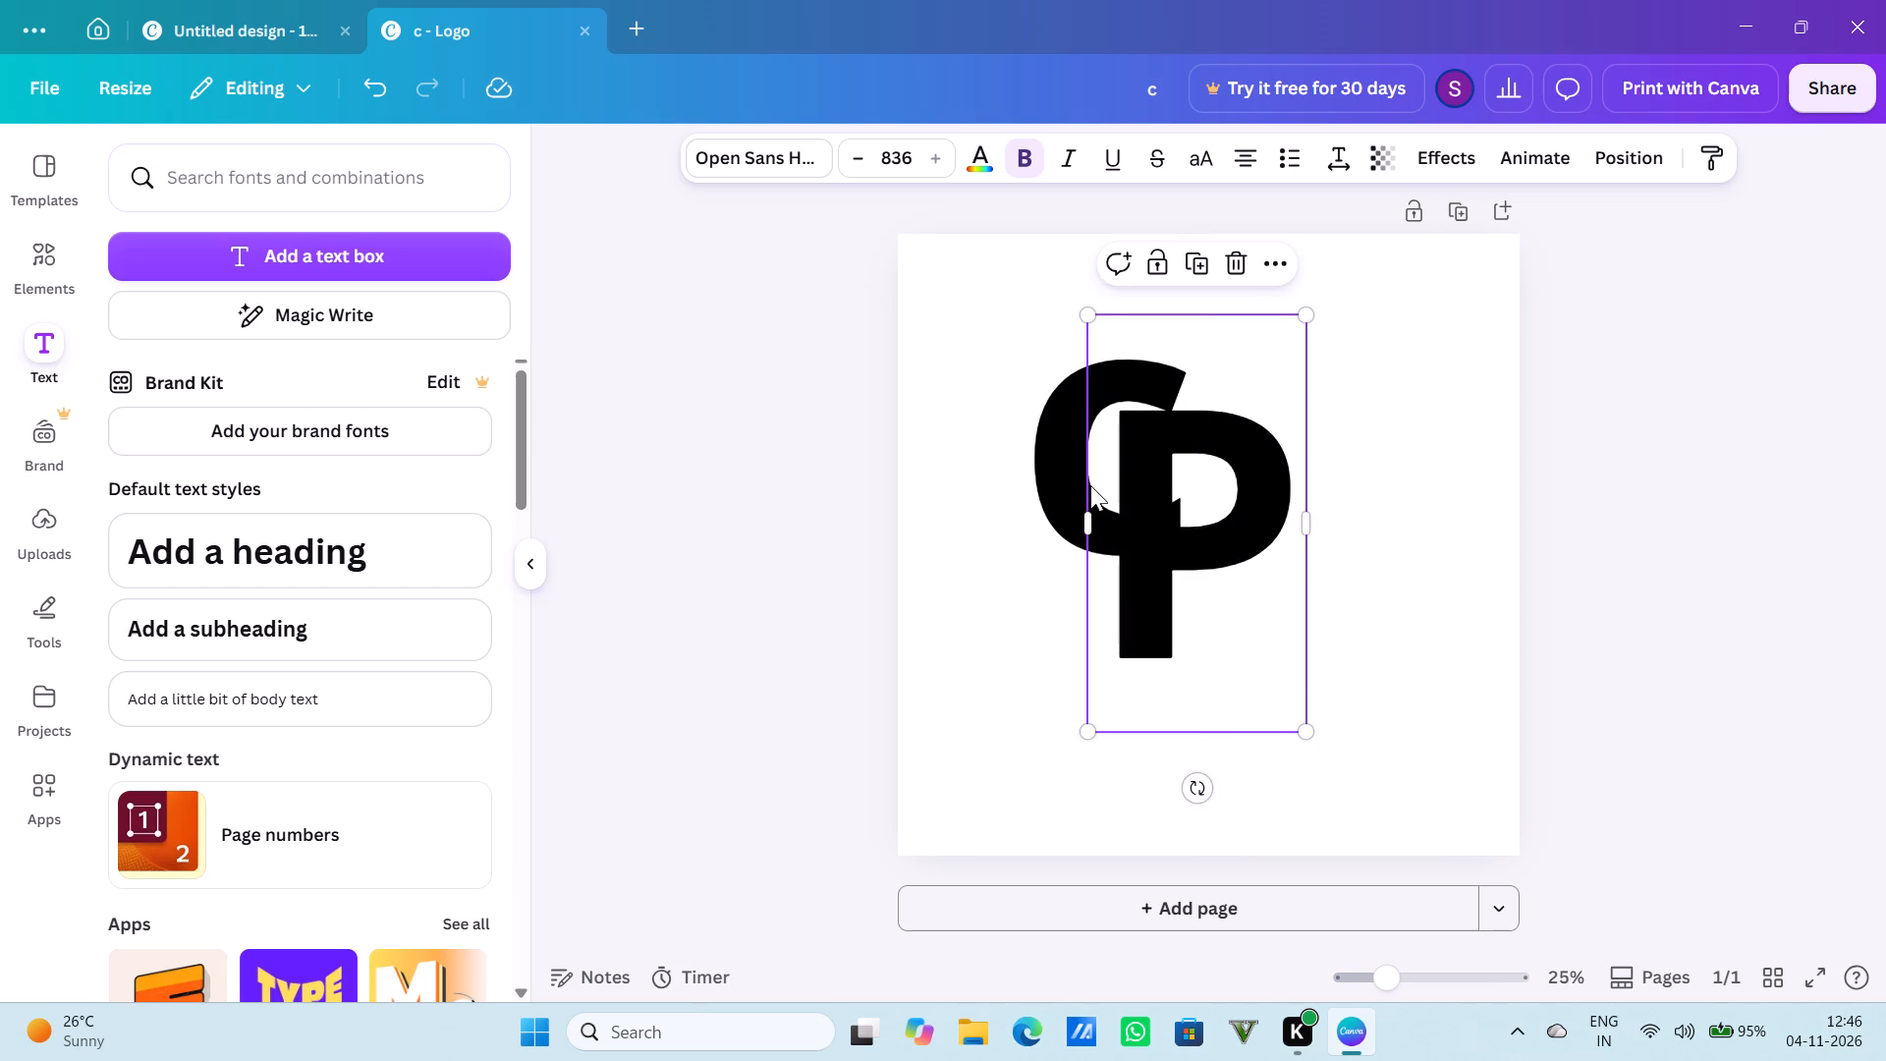
Enlarge the letter c behind the P to about font size 938.
{"action": "left_click", "coordinate": [1038, 464]}
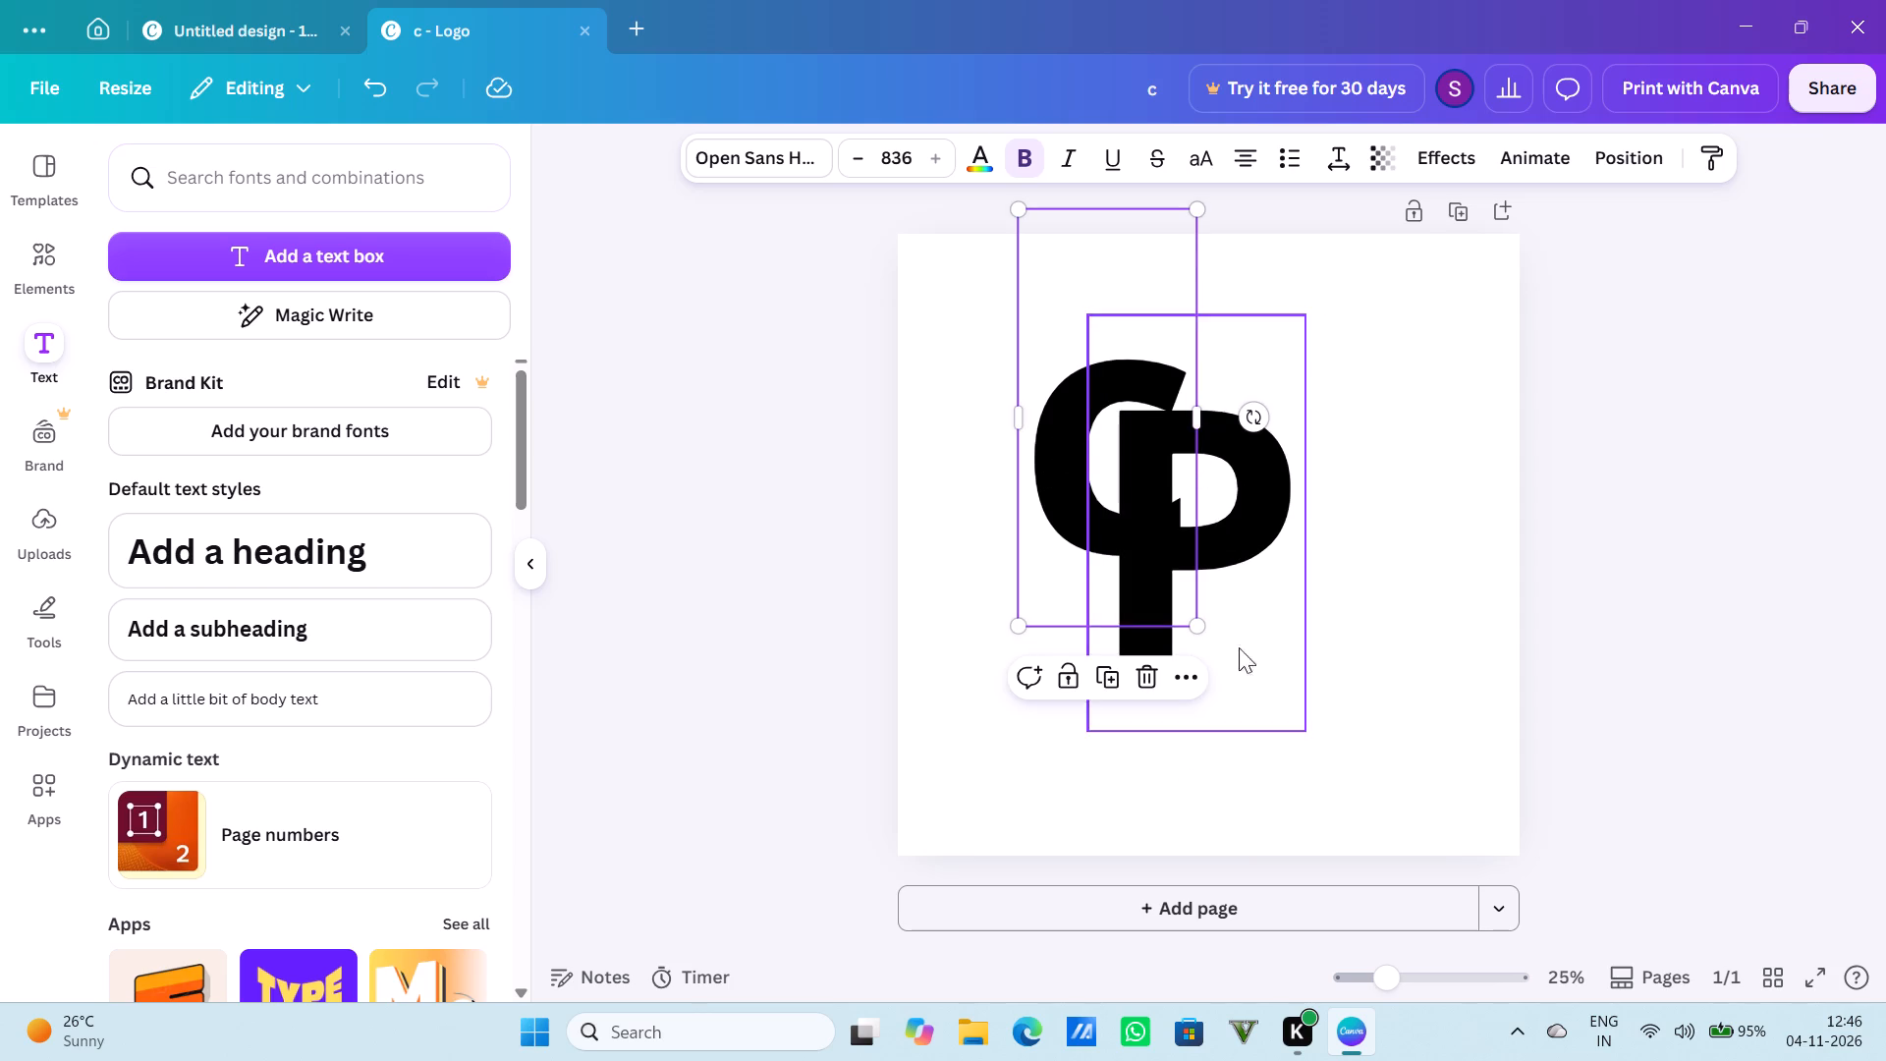
{"action": "left_click_drag", "start_coordinate": [1195, 627], "coordinate": [1272, 653]}
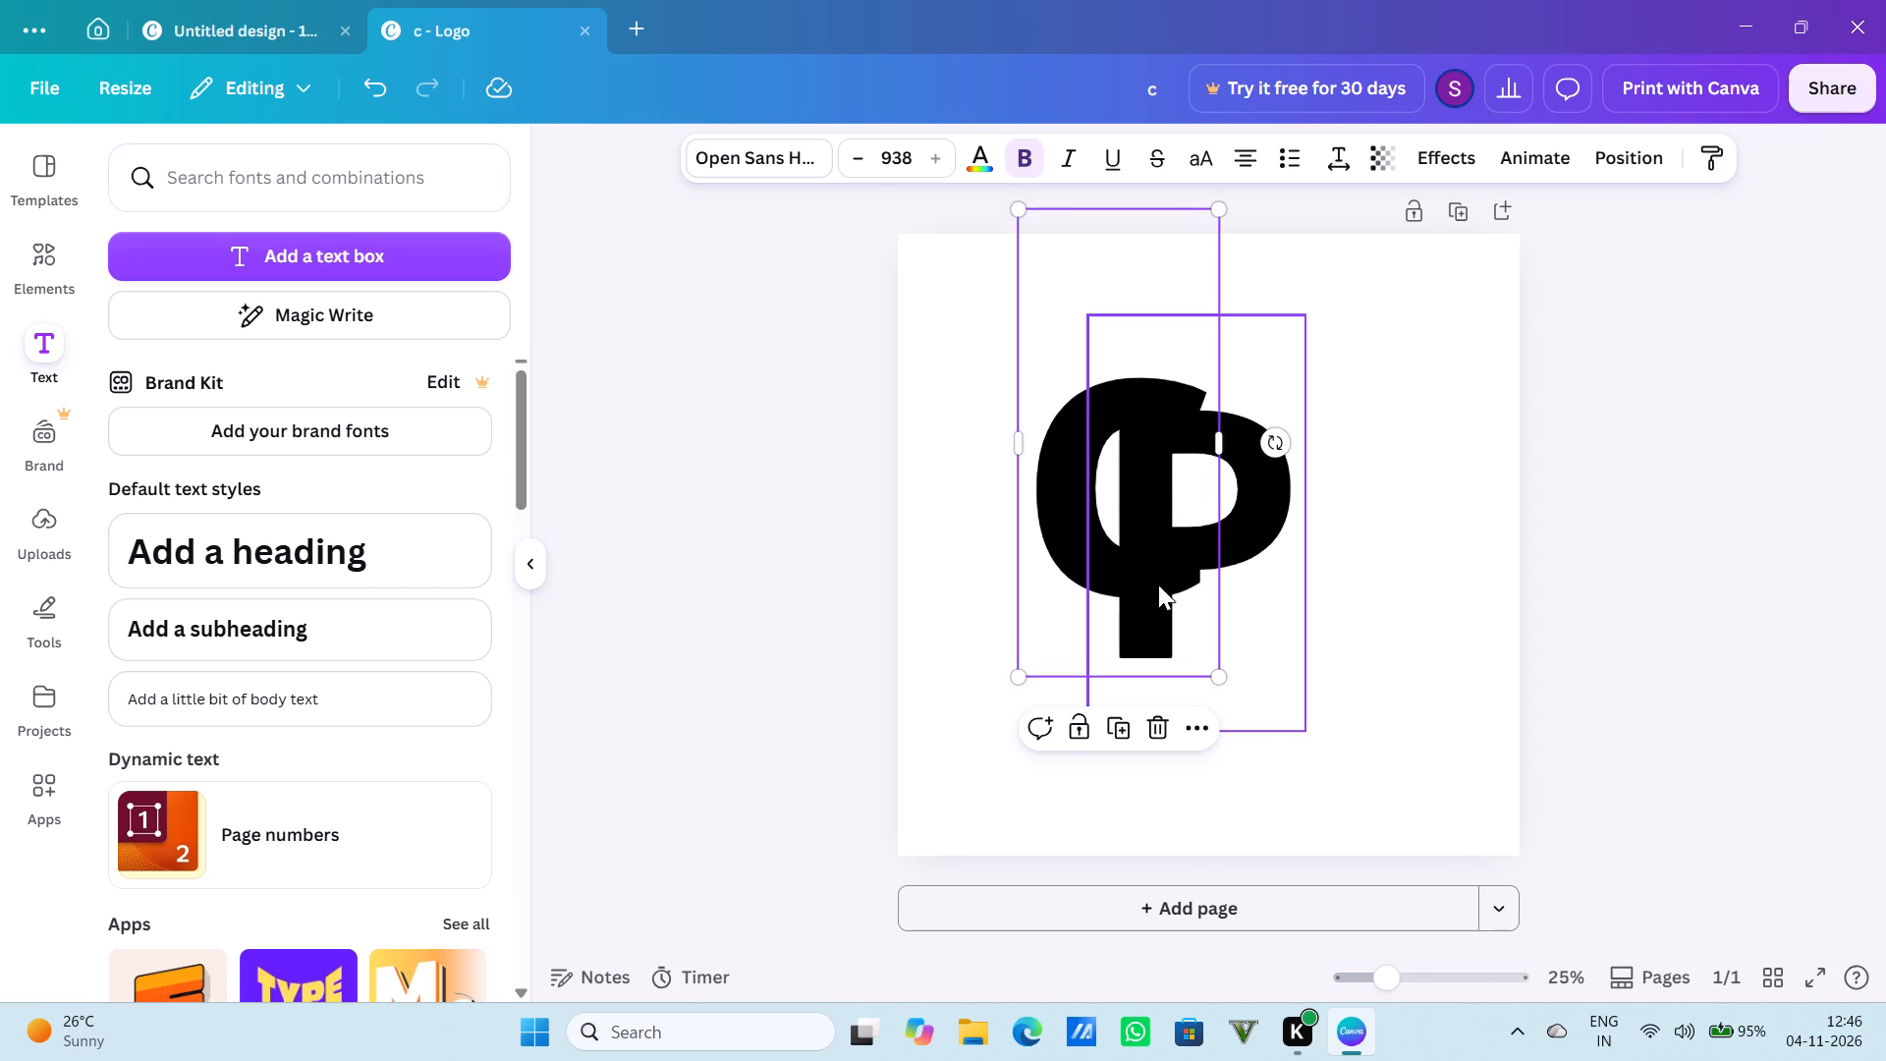
Move the letter c up and slightly left so its lower curve lines up with the bottom of the P's bowl.
{"action": "left_click_drag", "start_coordinate": [1111, 568], "coordinate": [1104, 536]}
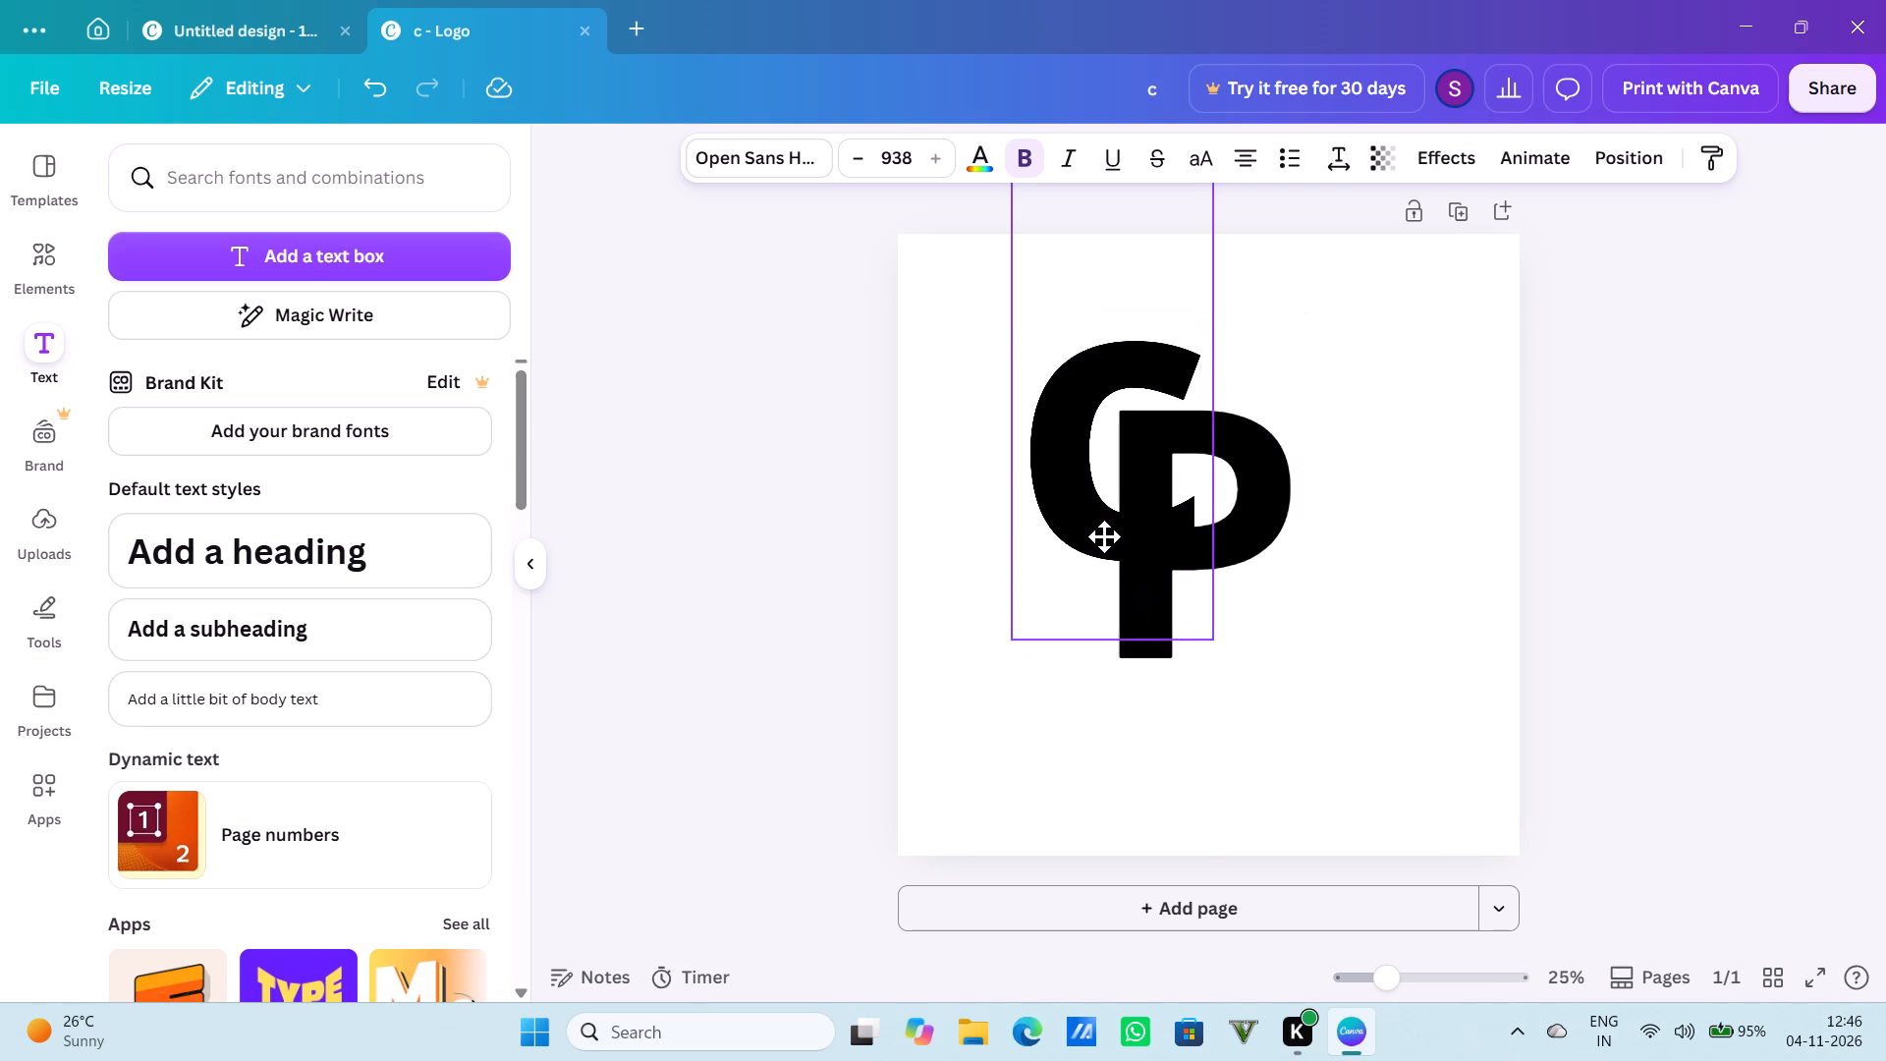
{"action": "left_click_drag", "start_coordinate": [1104, 536], "coordinate": [1095, 545]}
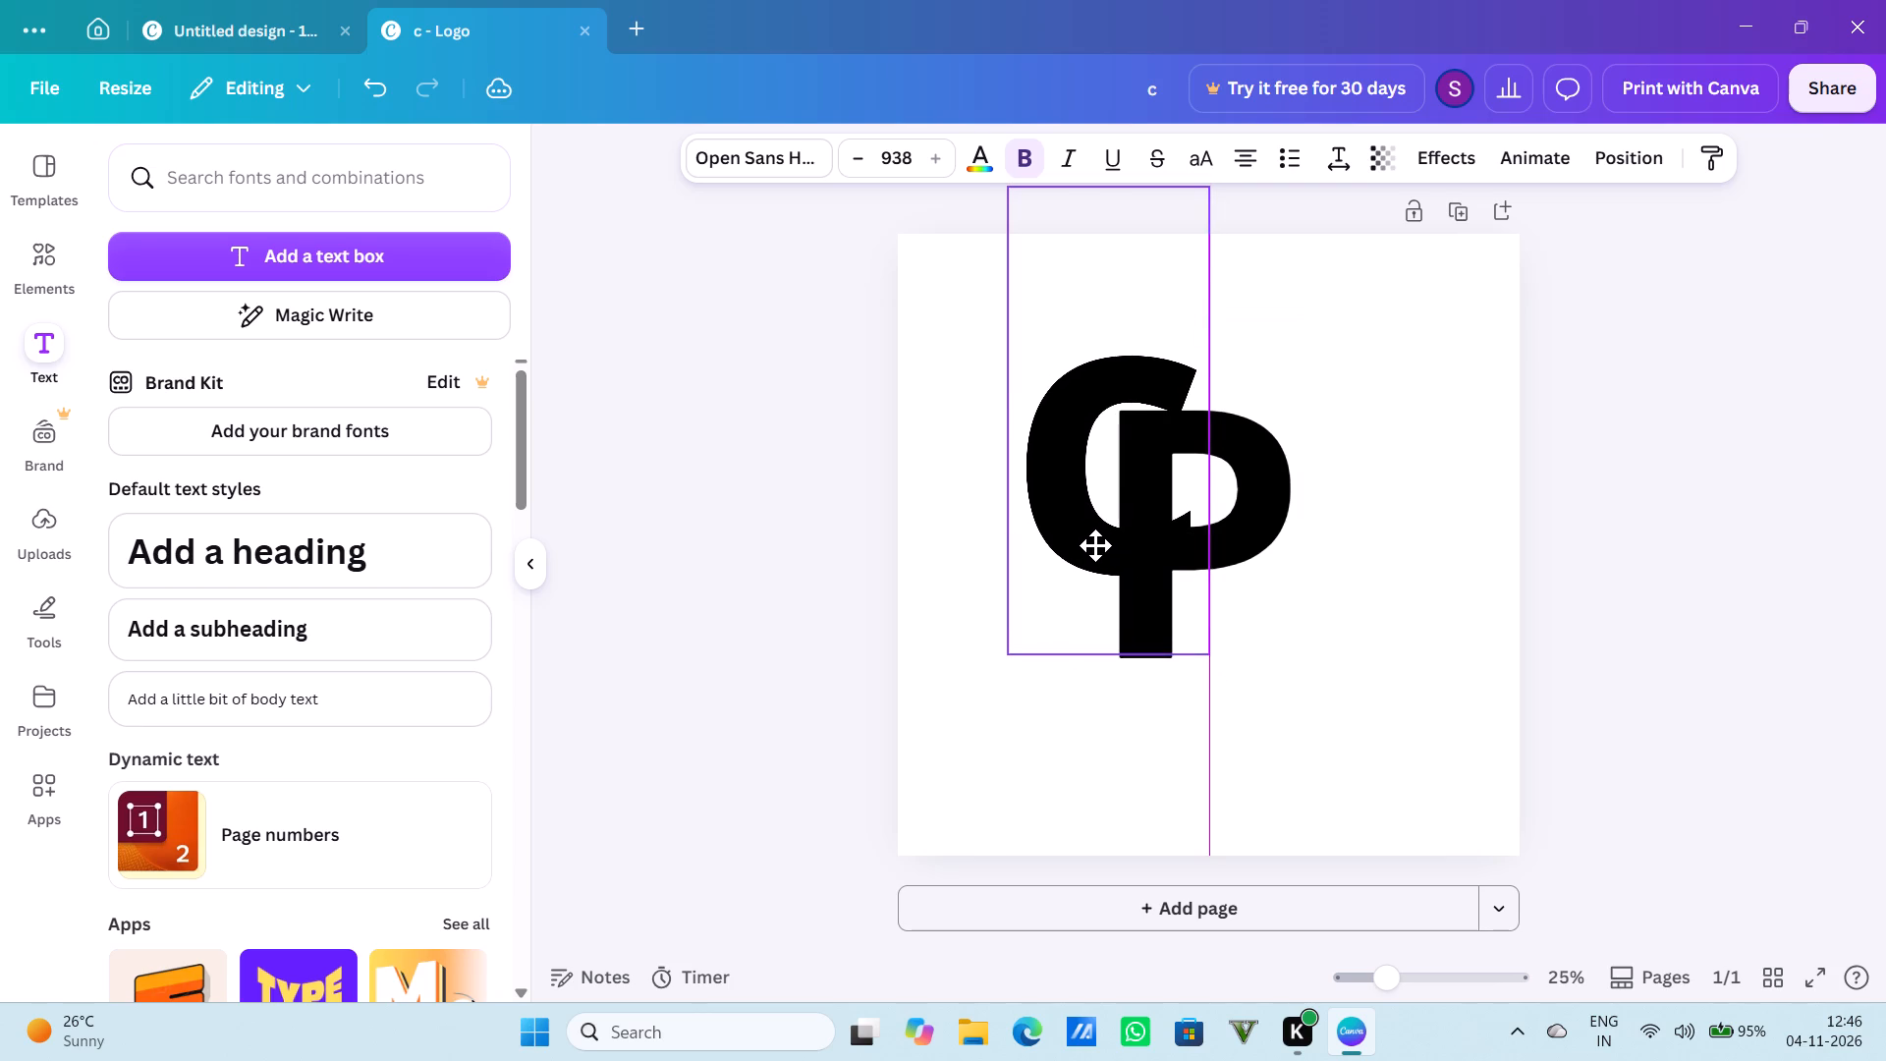
{"action": "left_click_drag", "start_coordinate": [1095, 545], "coordinate": [1094, 537]}
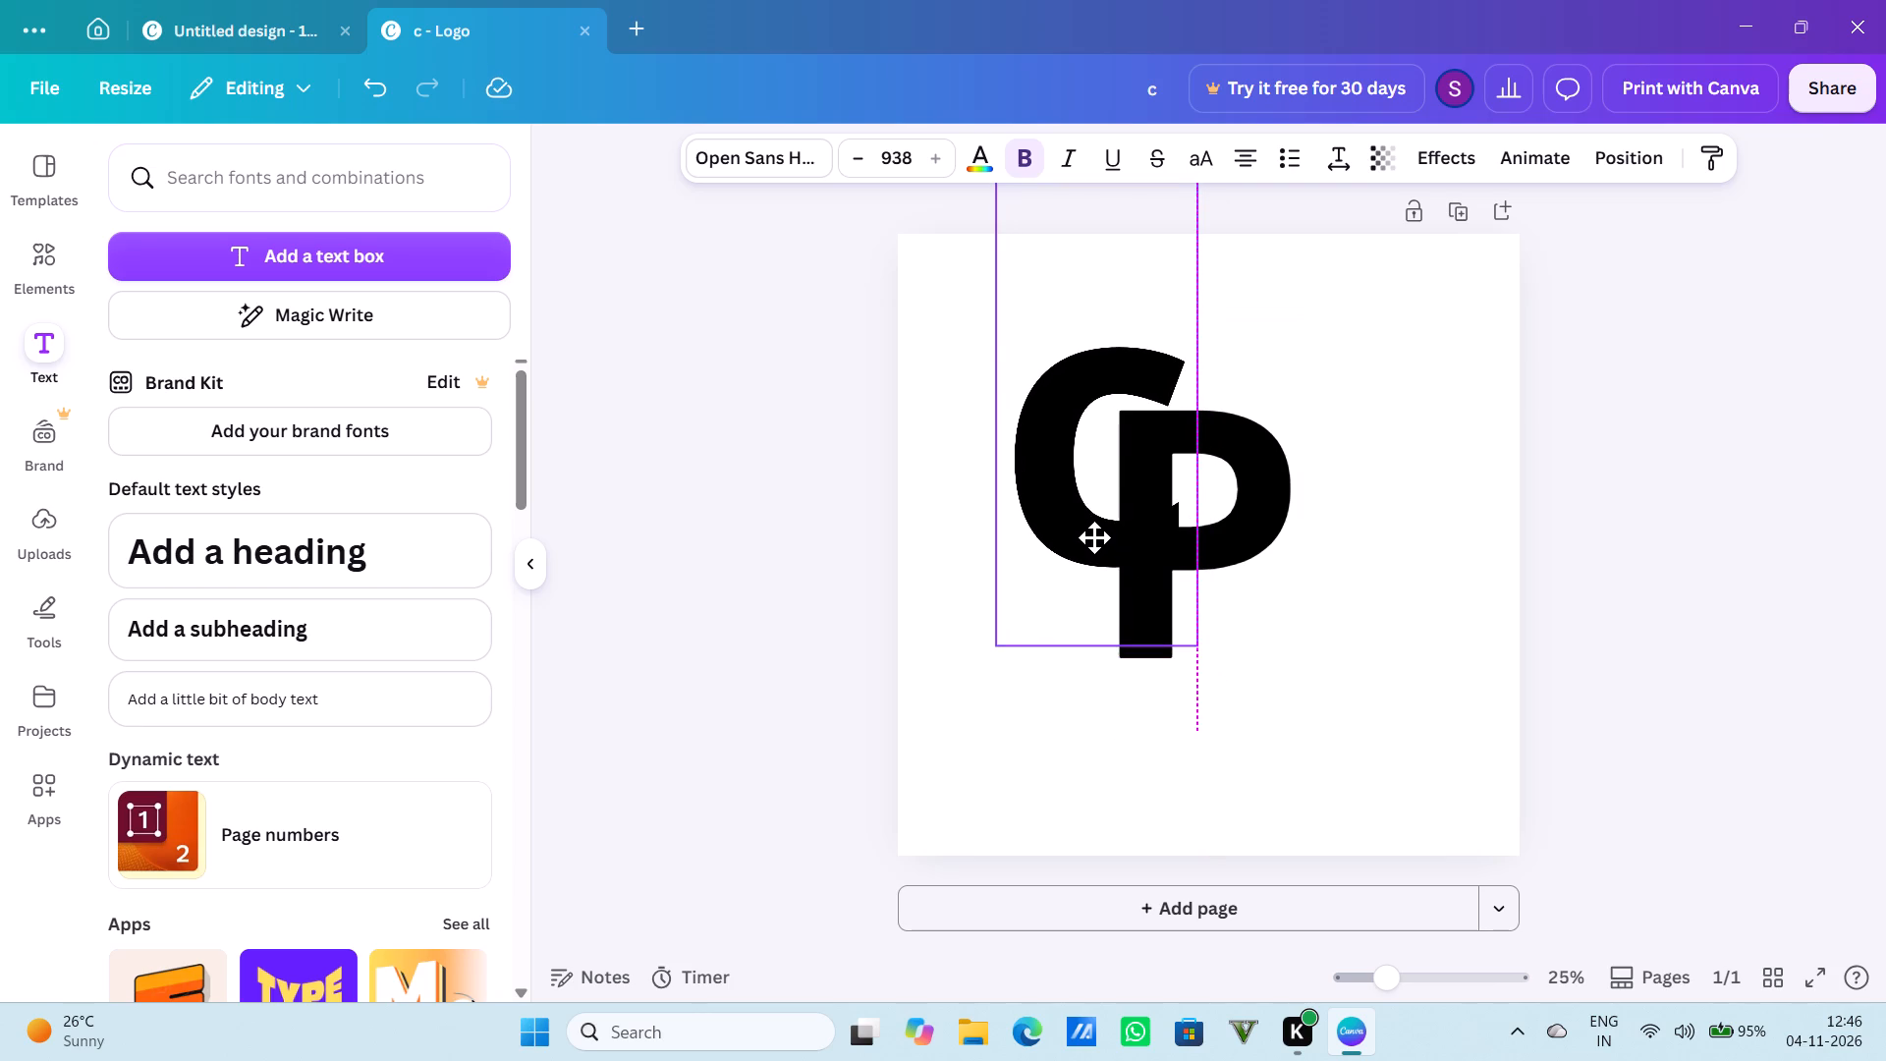
{"action": "left_click_drag", "start_coordinate": [1094, 537], "coordinate": [1101, 540]}
{"action": "left_click", "coordinate": [1193, 538]}
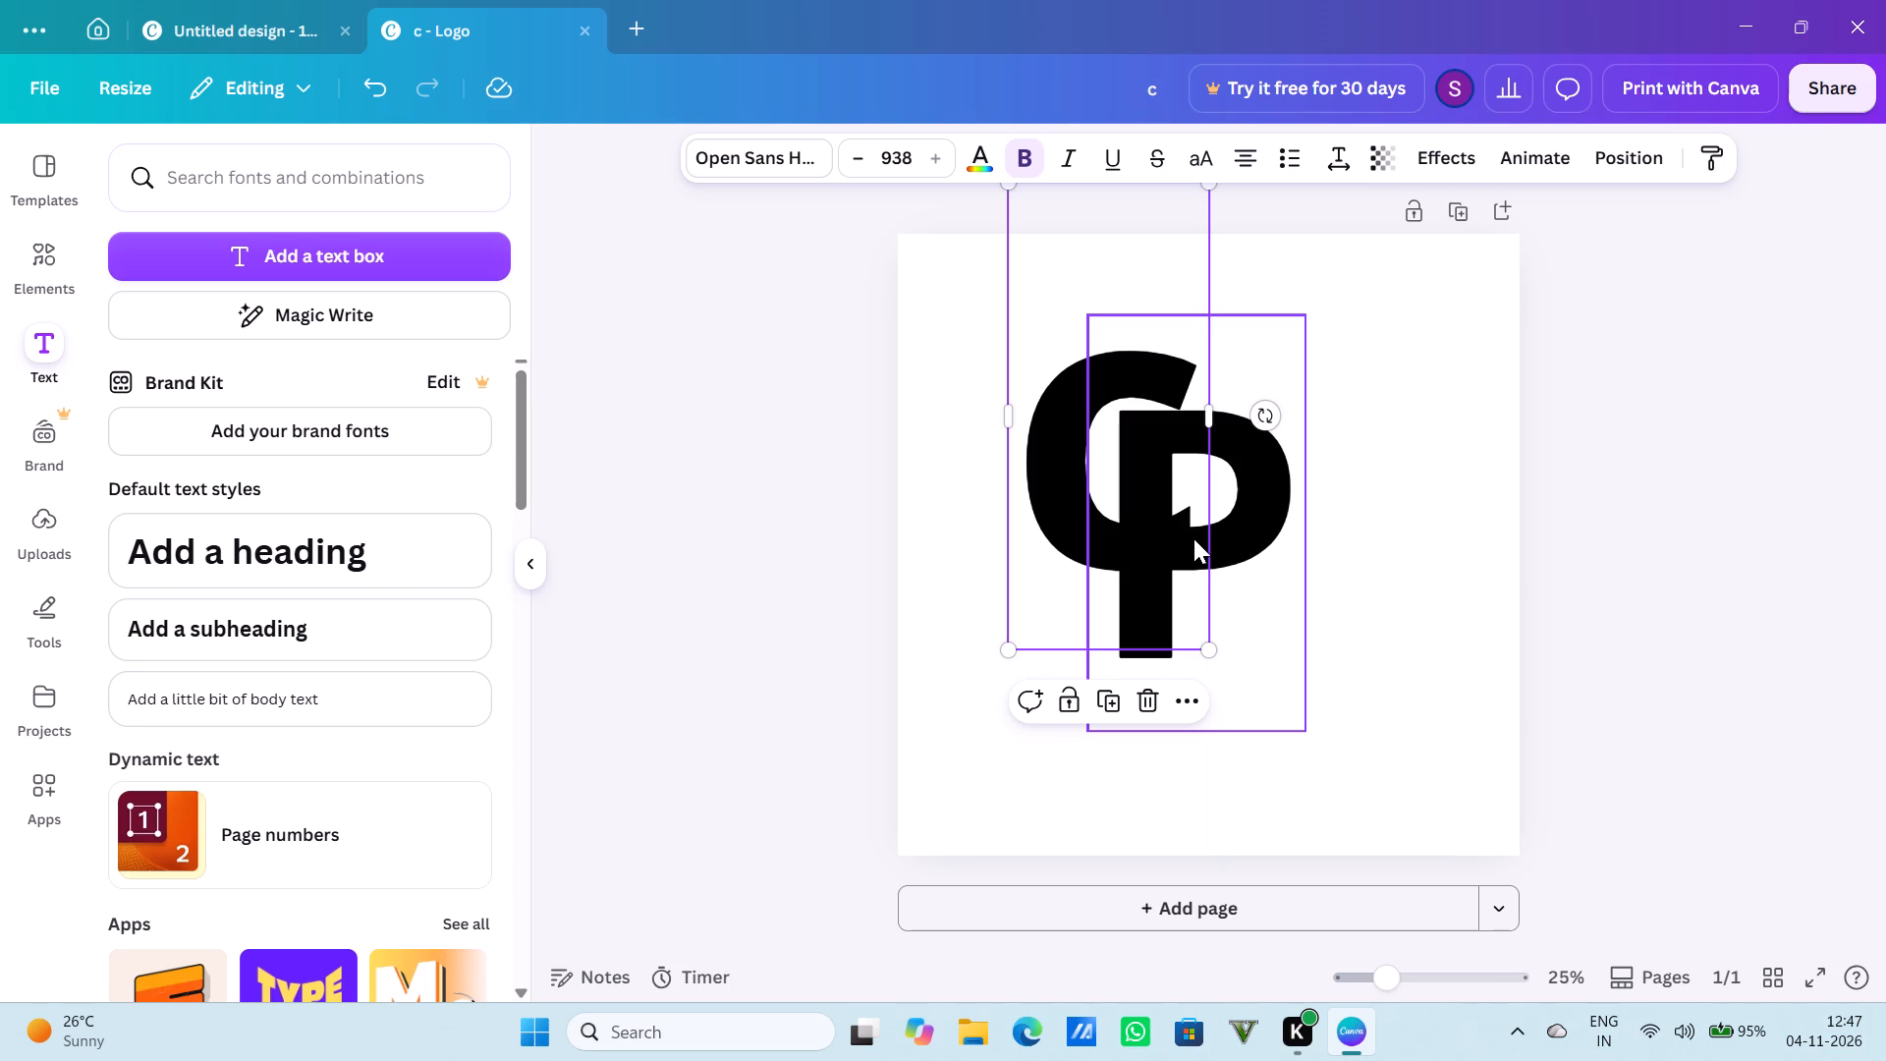
{"action": "left_click", "coordinate": [1371, 562]}
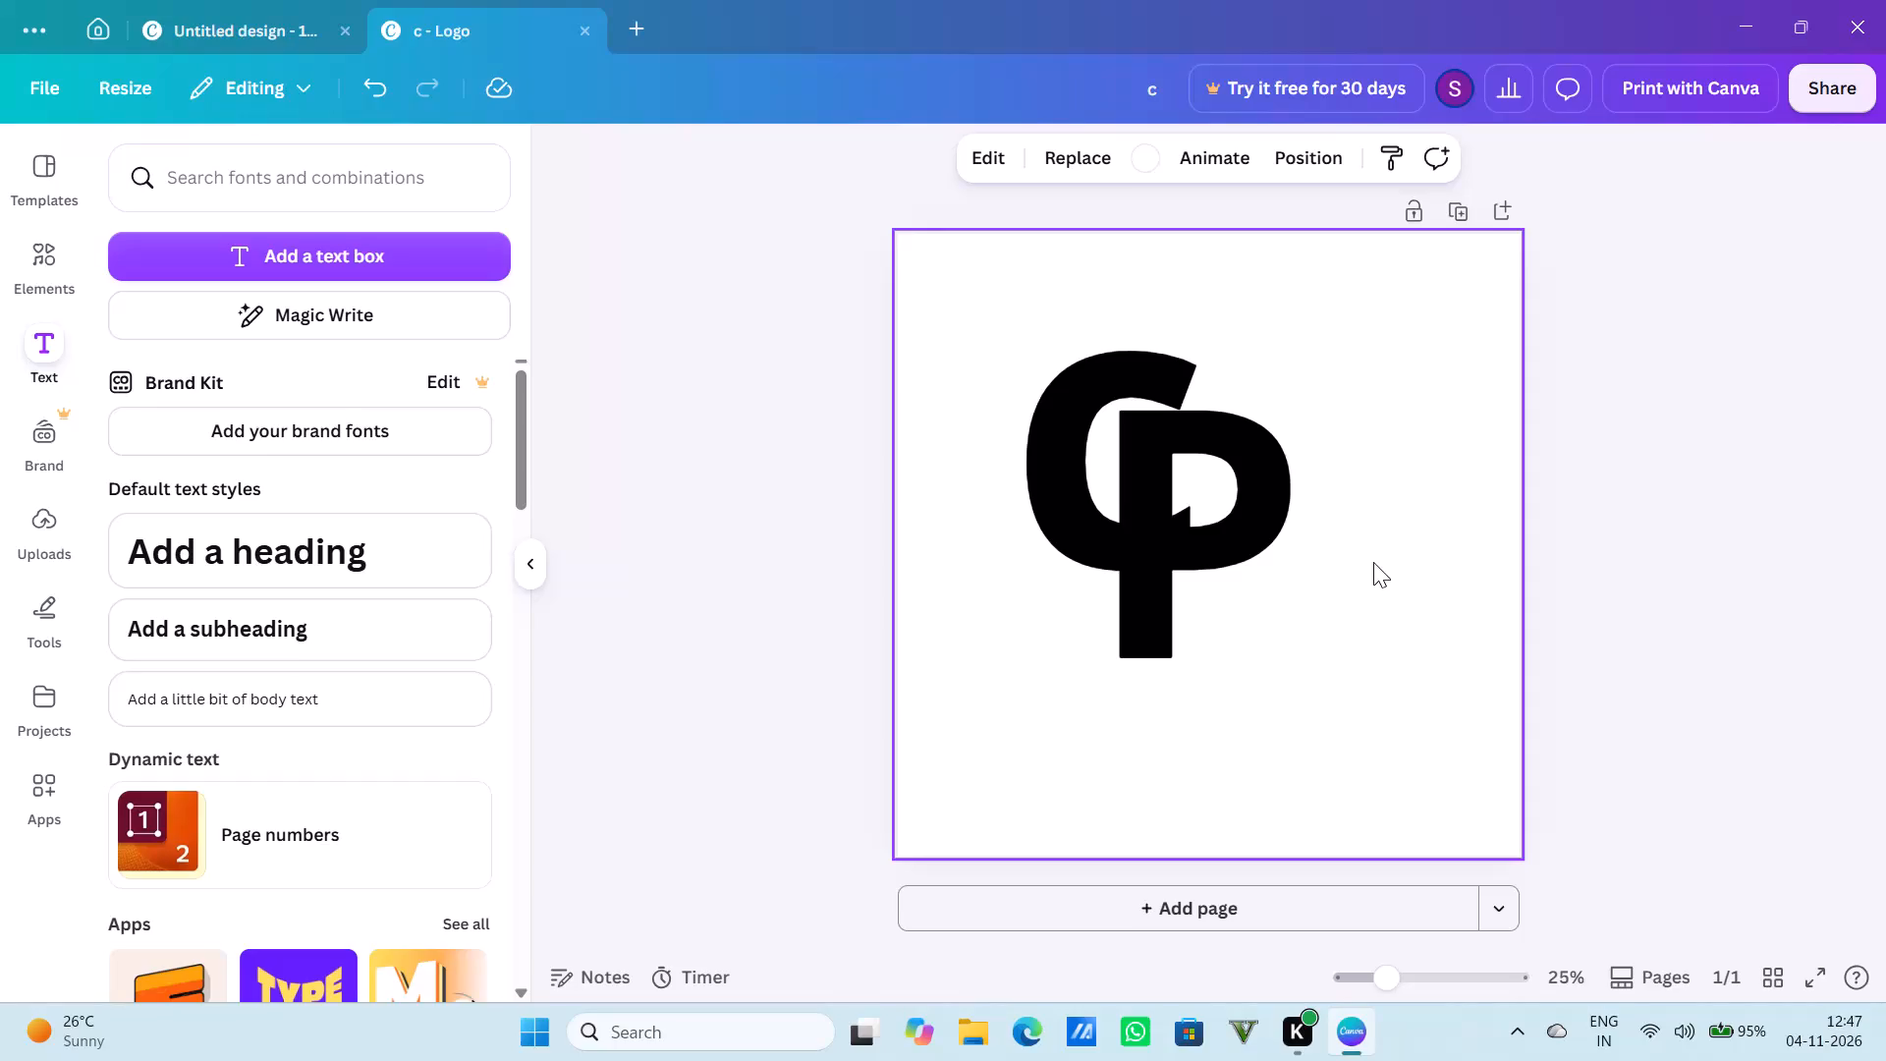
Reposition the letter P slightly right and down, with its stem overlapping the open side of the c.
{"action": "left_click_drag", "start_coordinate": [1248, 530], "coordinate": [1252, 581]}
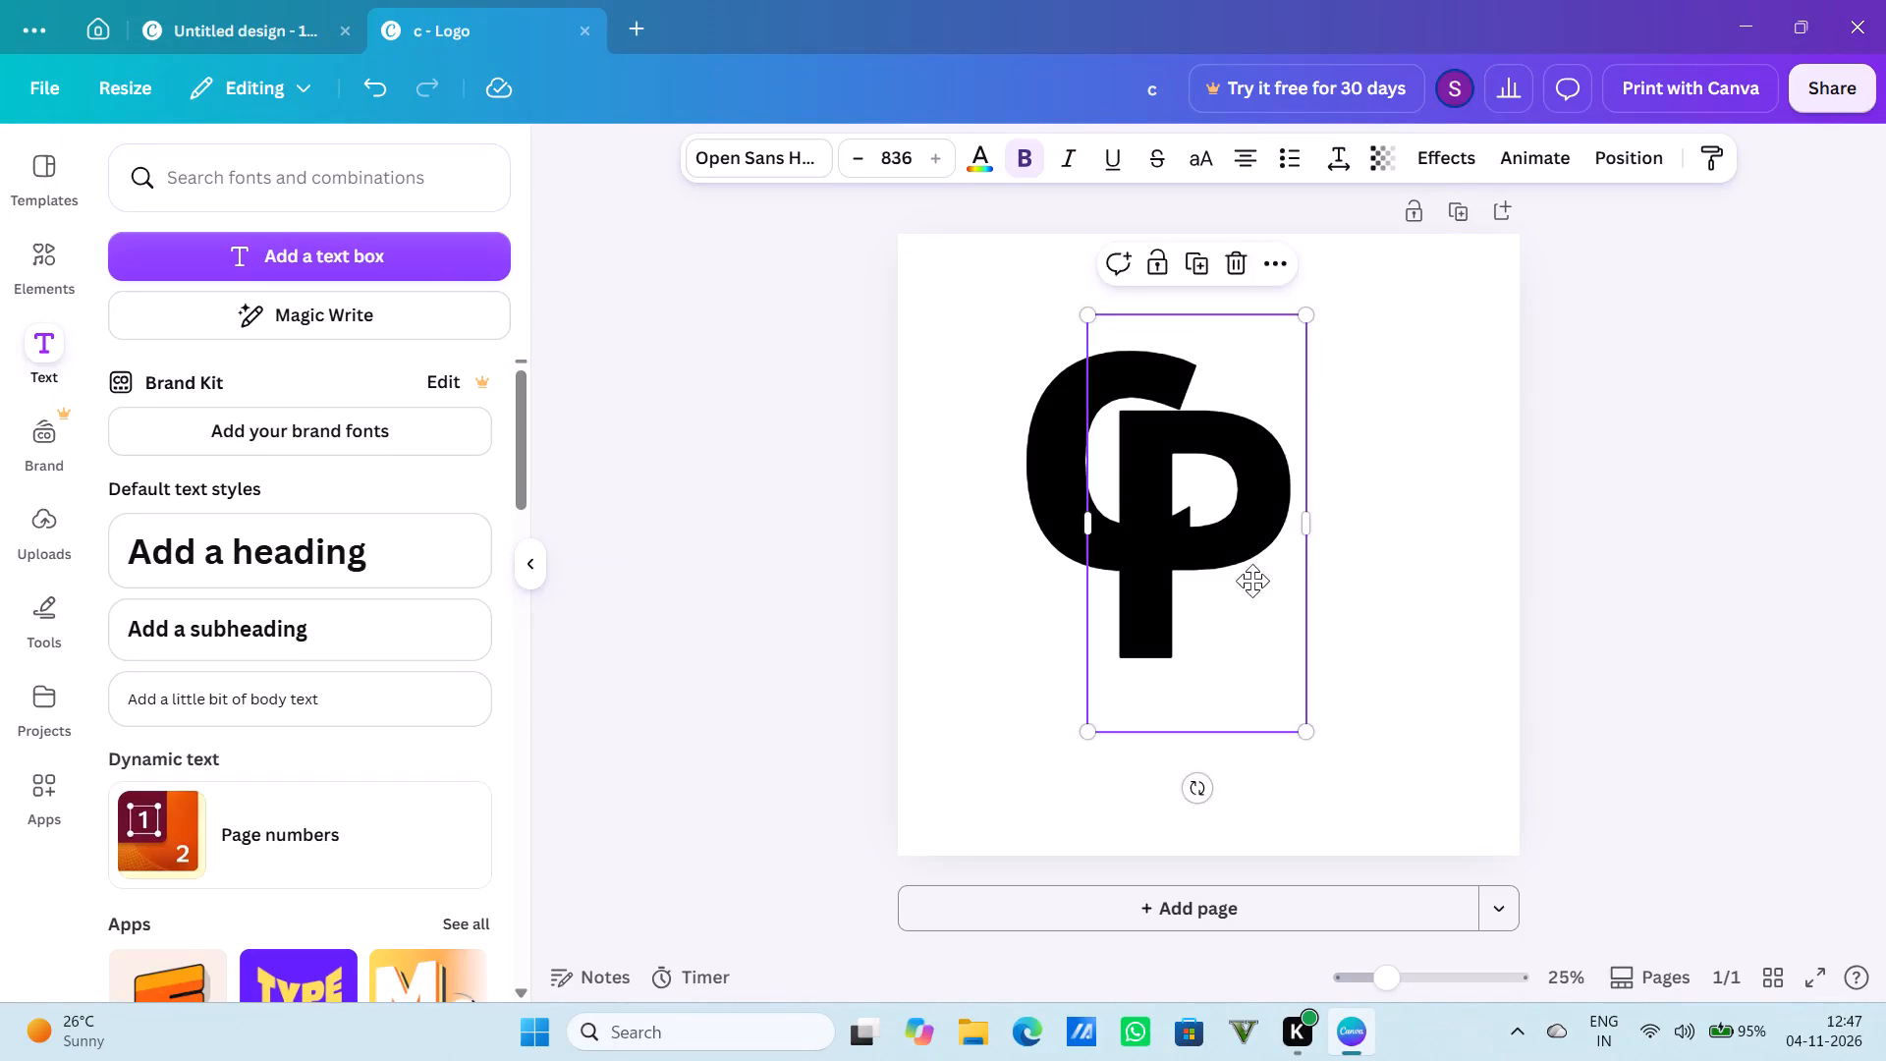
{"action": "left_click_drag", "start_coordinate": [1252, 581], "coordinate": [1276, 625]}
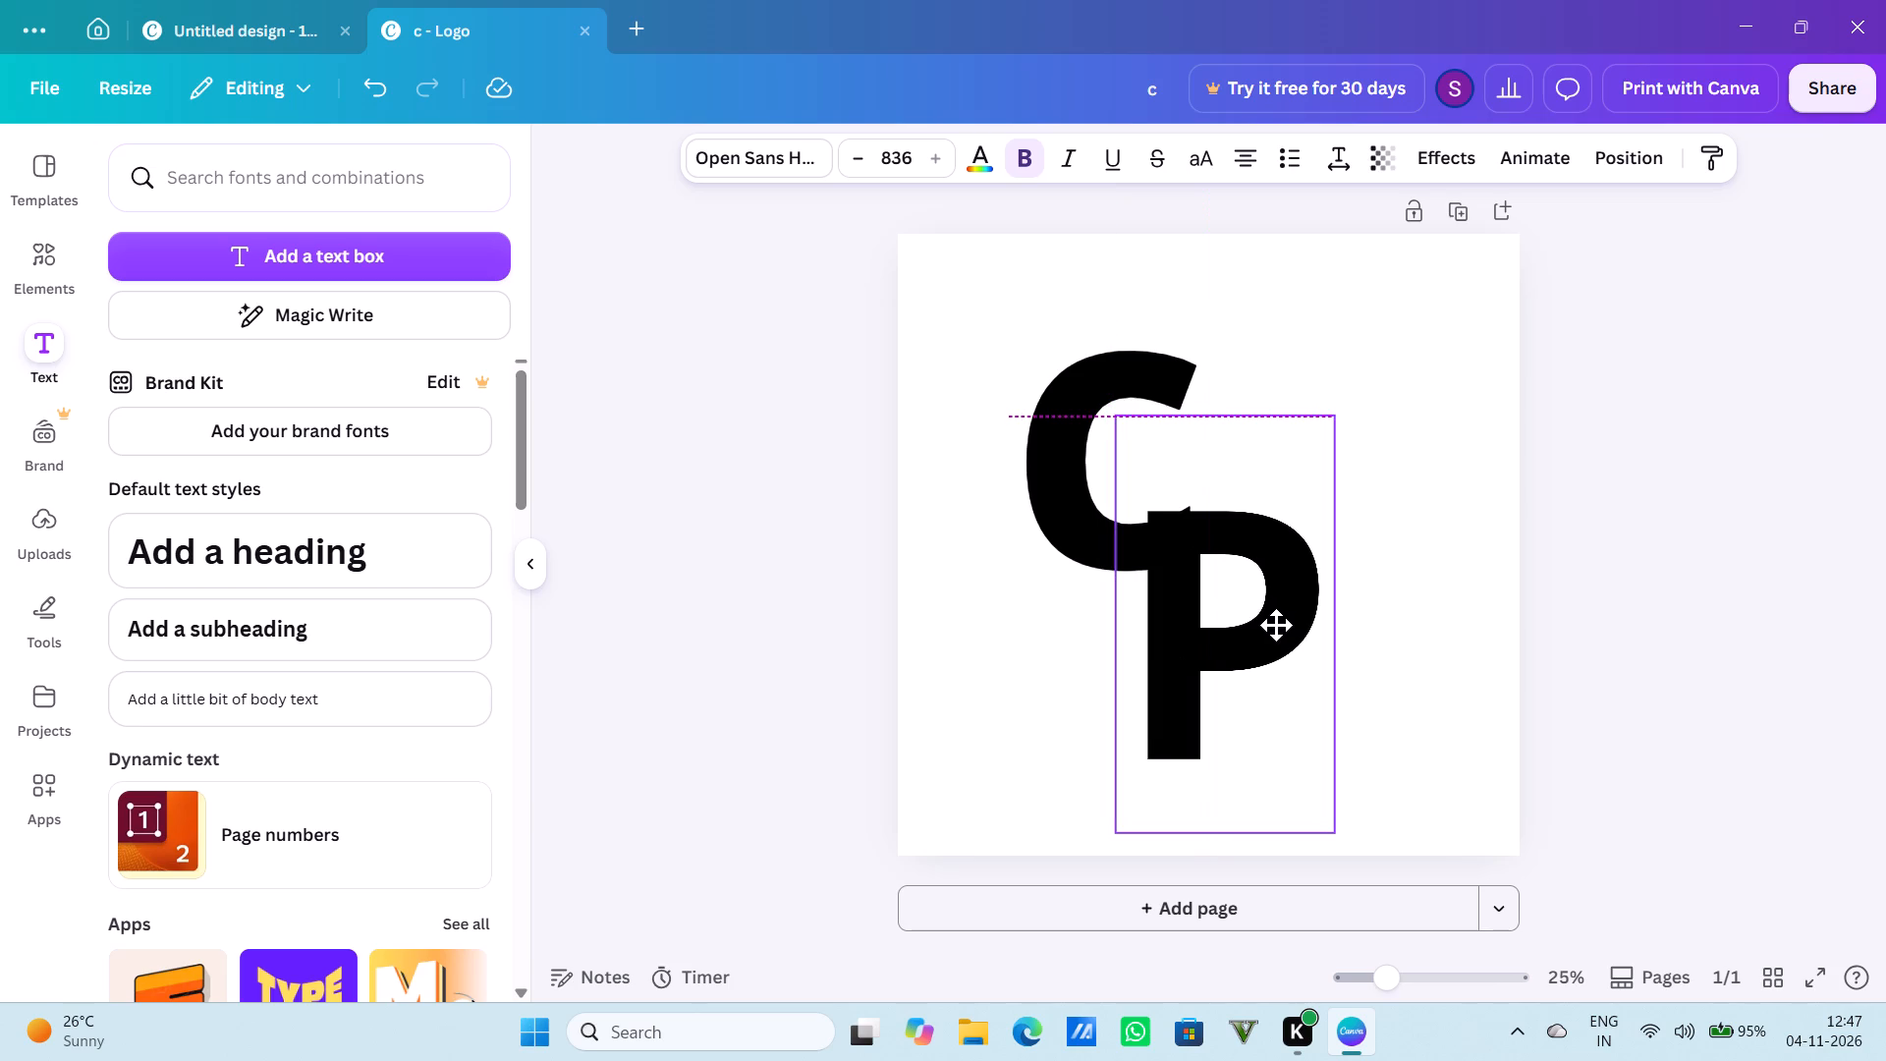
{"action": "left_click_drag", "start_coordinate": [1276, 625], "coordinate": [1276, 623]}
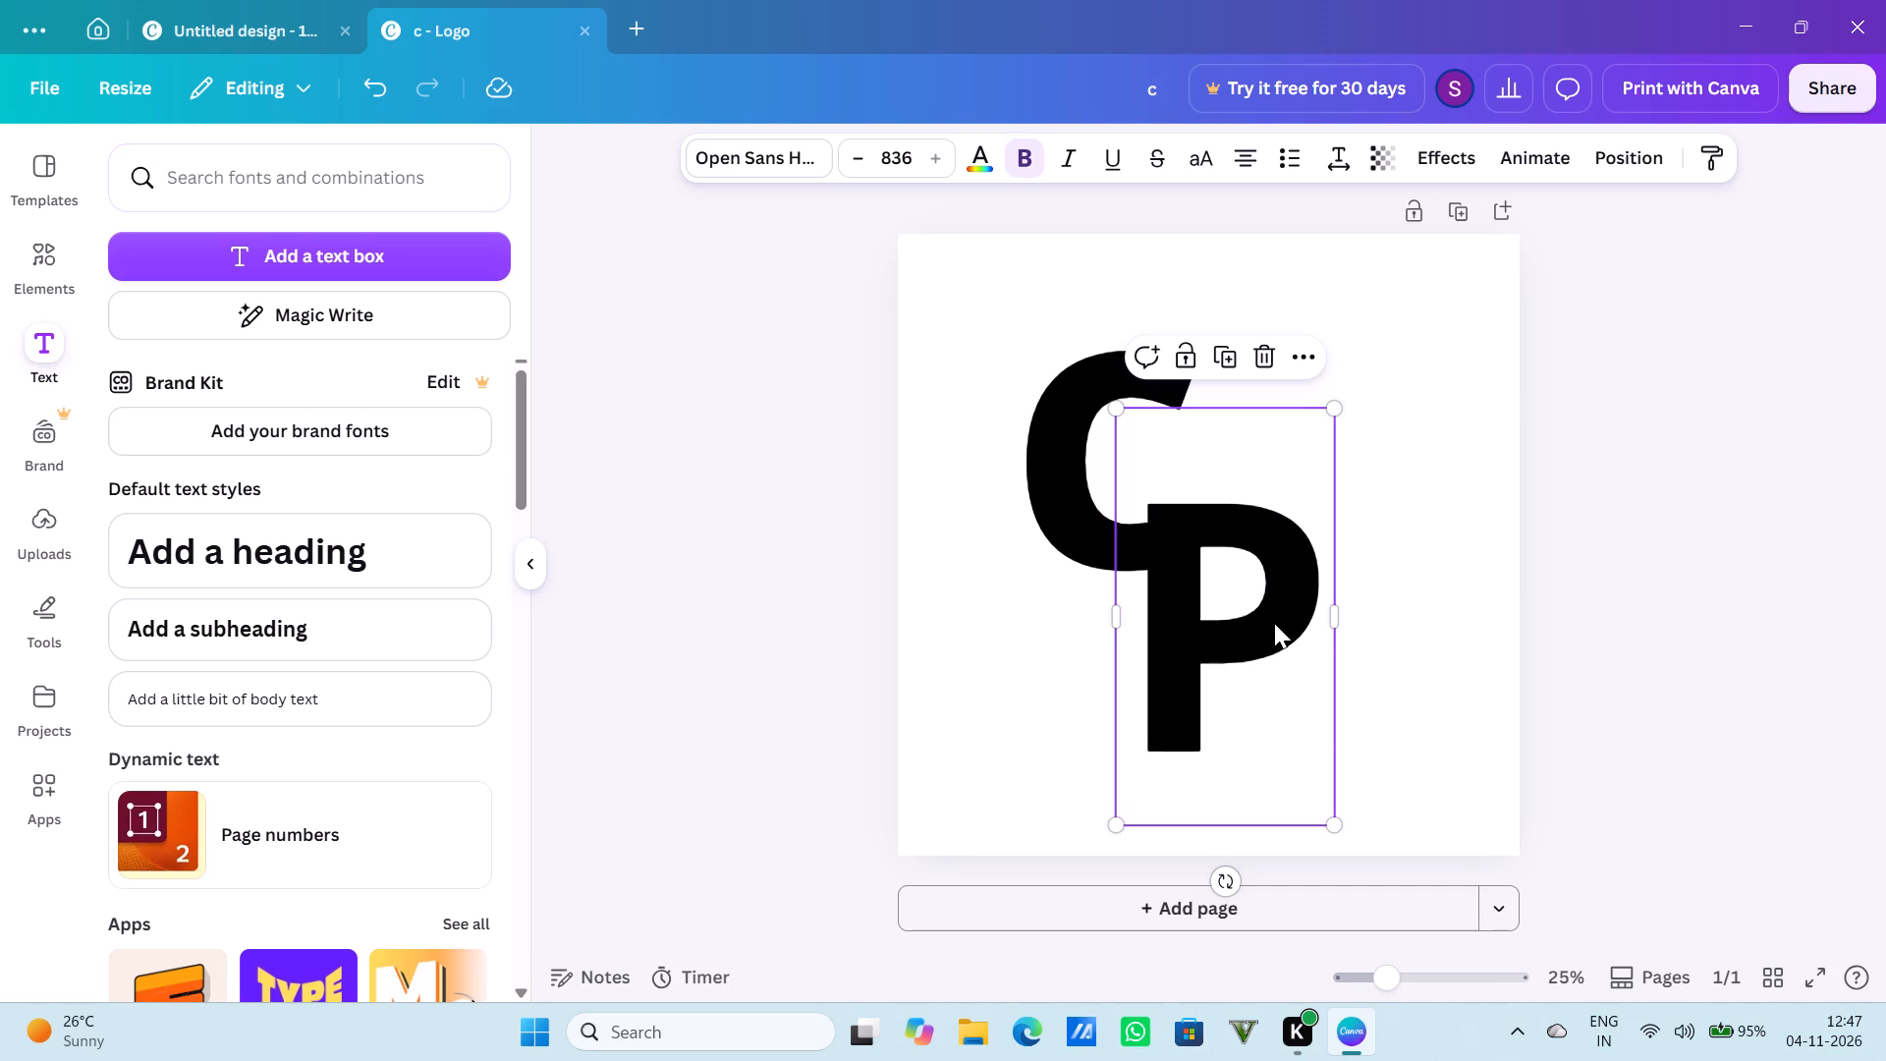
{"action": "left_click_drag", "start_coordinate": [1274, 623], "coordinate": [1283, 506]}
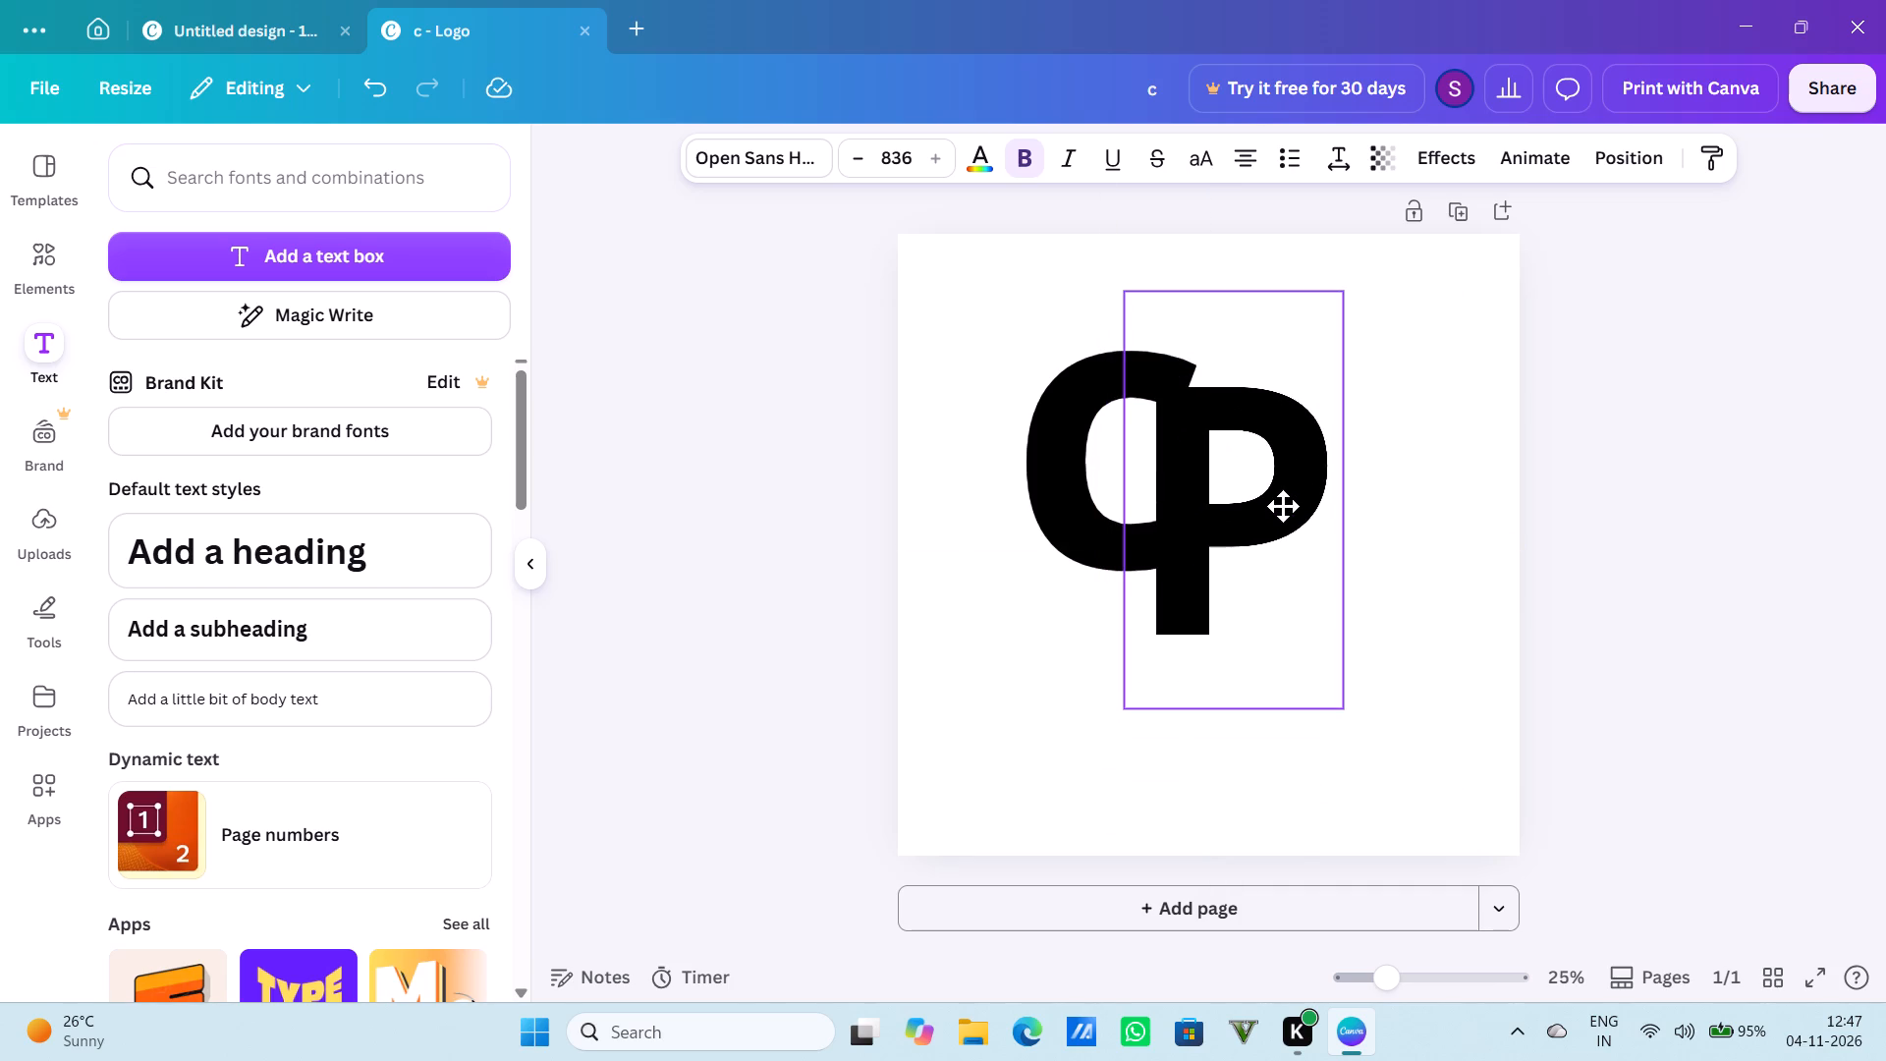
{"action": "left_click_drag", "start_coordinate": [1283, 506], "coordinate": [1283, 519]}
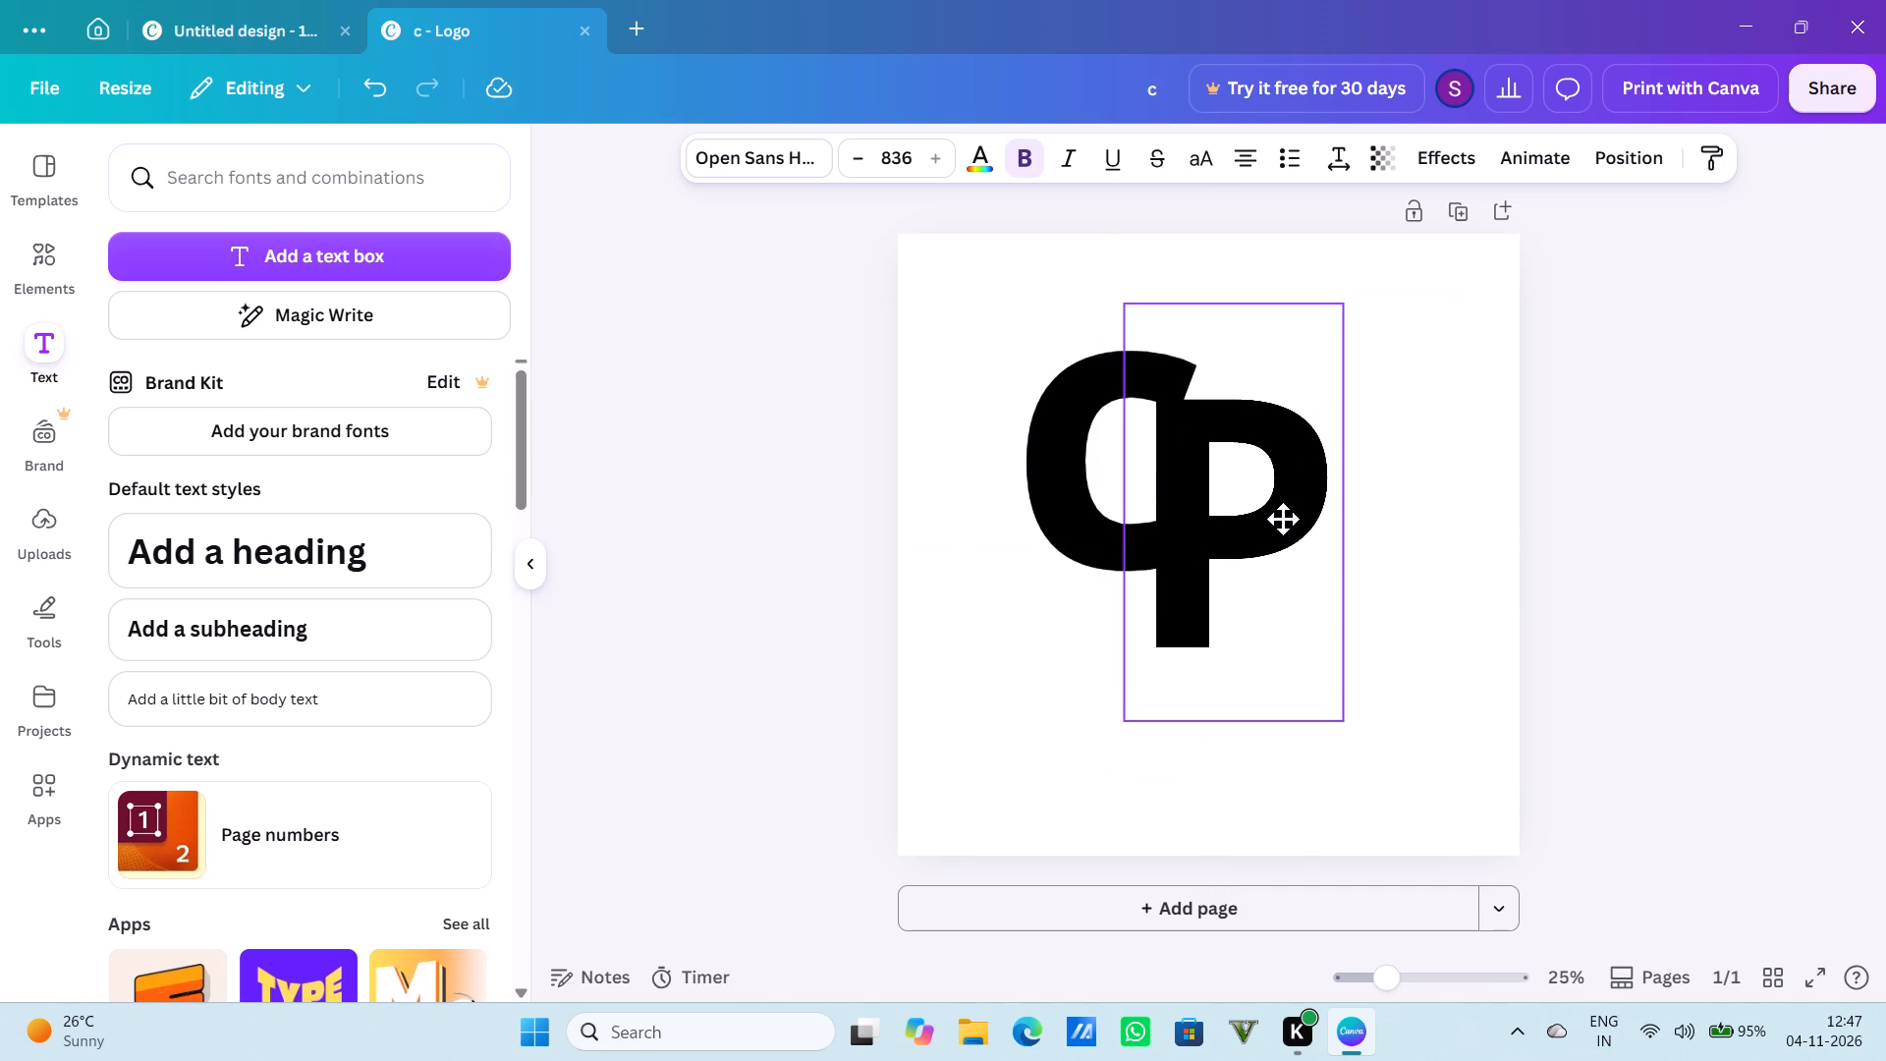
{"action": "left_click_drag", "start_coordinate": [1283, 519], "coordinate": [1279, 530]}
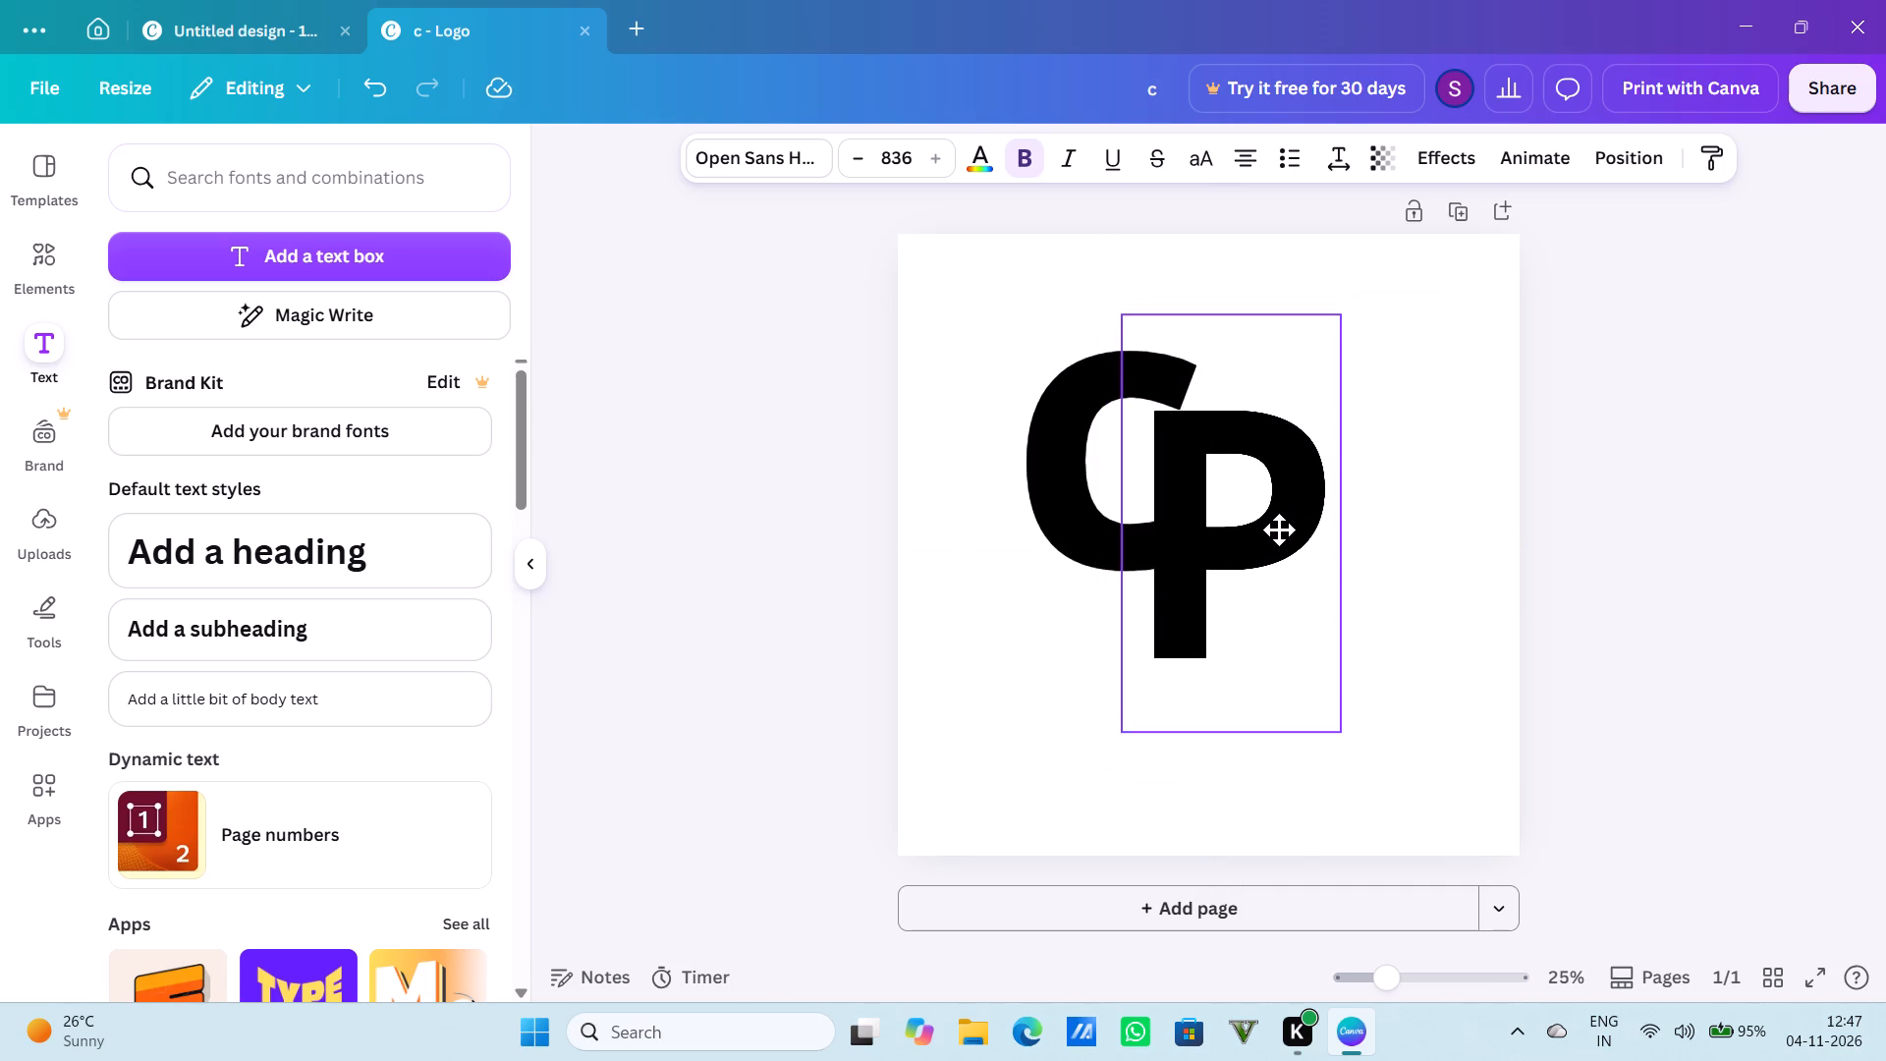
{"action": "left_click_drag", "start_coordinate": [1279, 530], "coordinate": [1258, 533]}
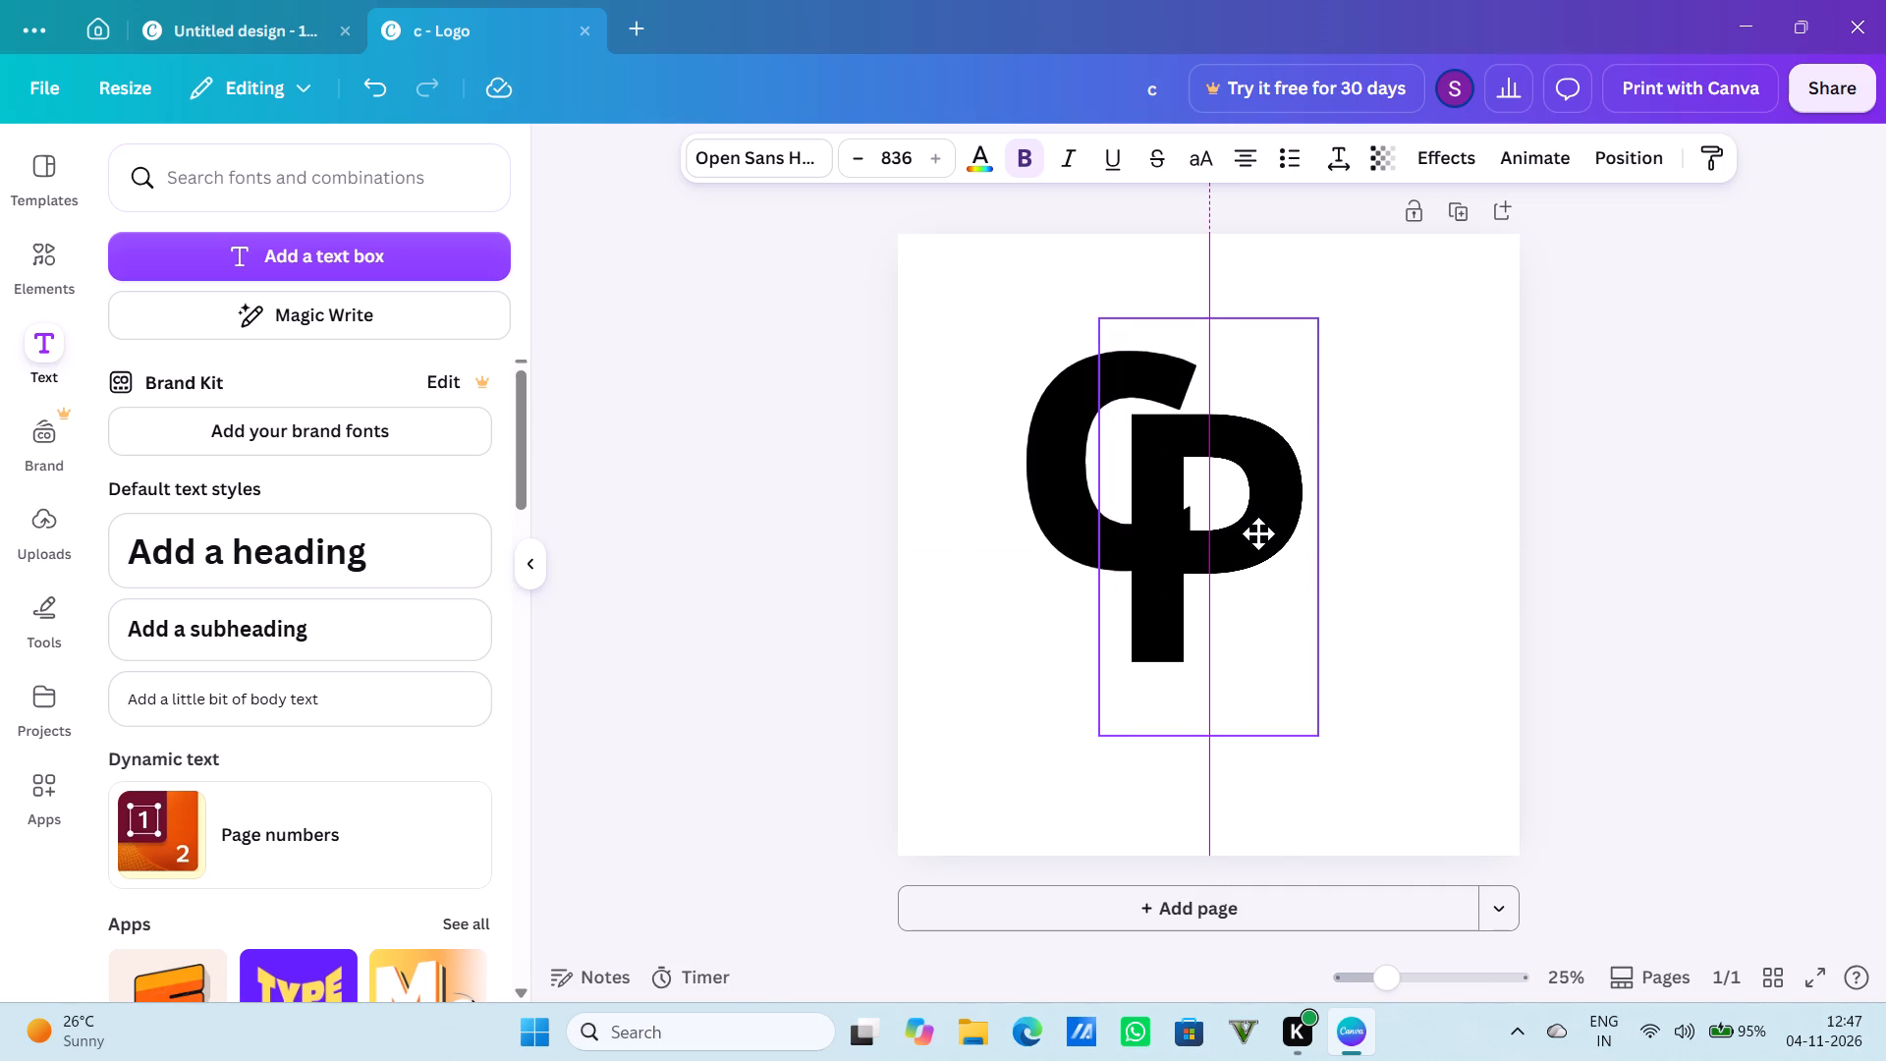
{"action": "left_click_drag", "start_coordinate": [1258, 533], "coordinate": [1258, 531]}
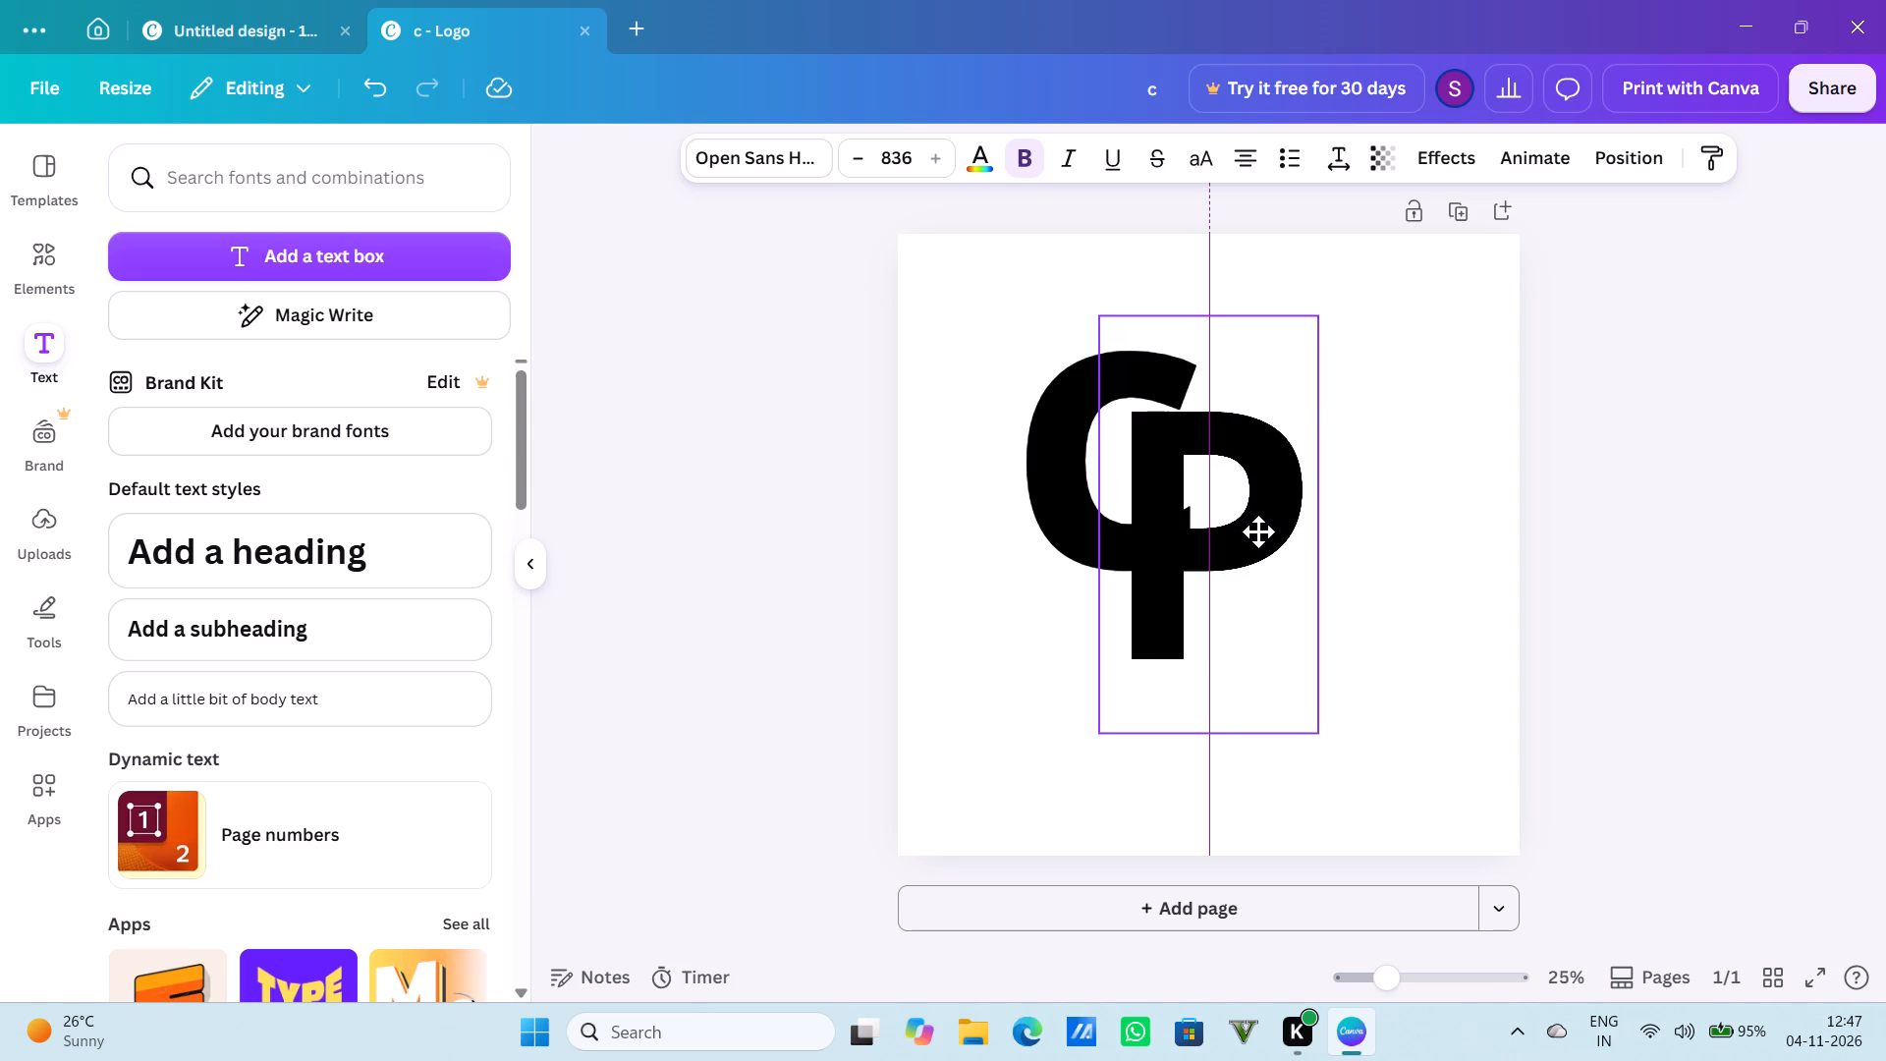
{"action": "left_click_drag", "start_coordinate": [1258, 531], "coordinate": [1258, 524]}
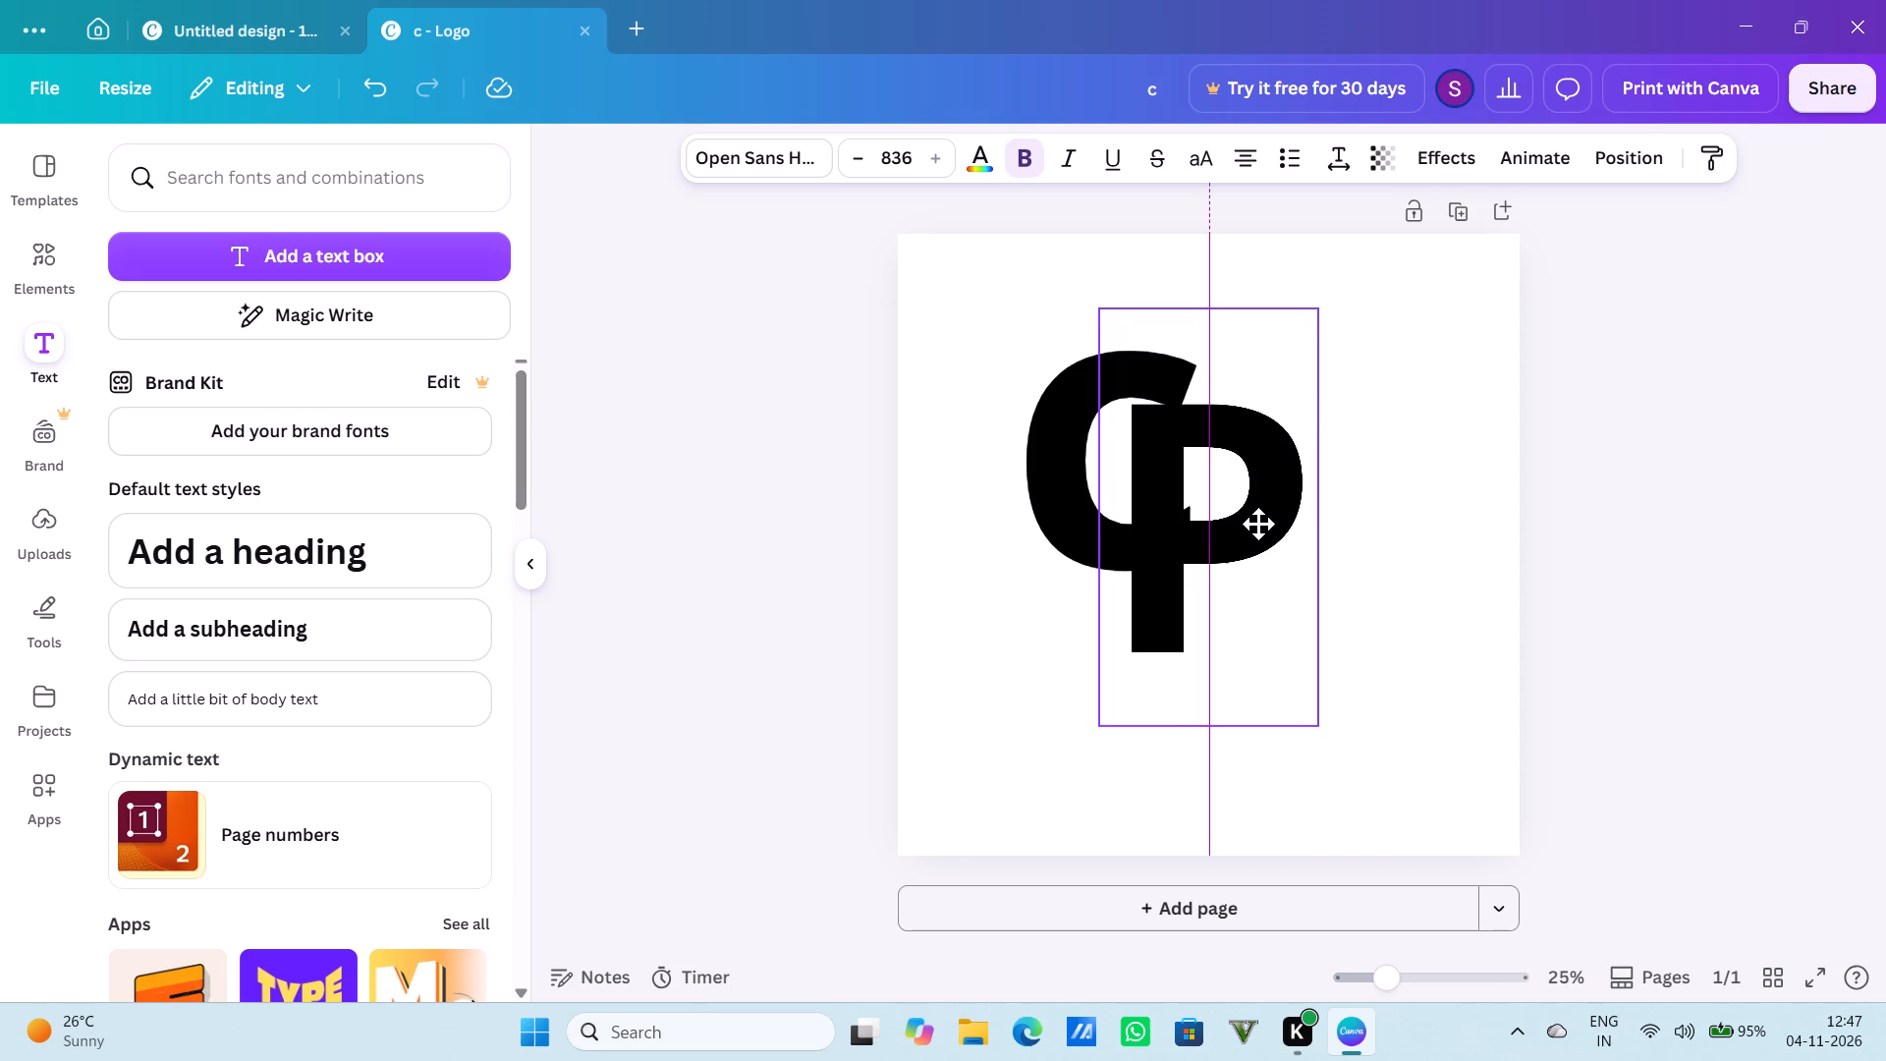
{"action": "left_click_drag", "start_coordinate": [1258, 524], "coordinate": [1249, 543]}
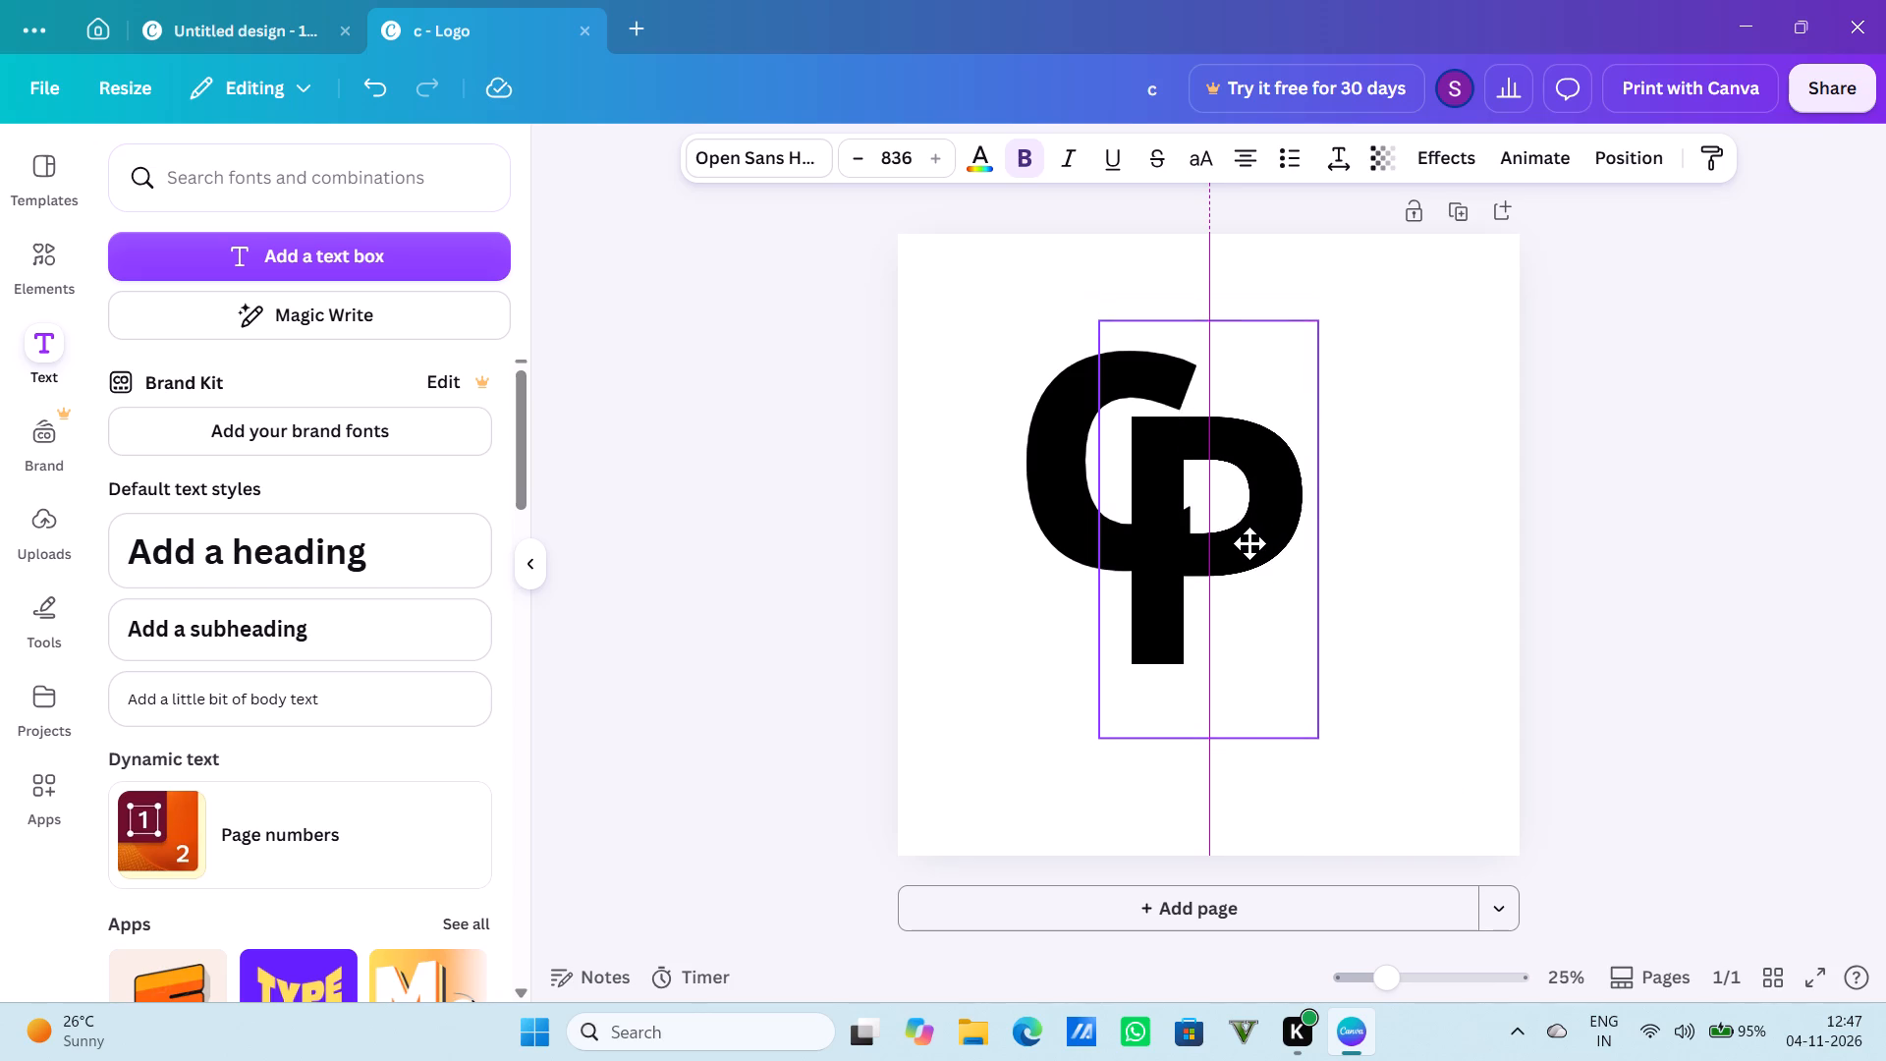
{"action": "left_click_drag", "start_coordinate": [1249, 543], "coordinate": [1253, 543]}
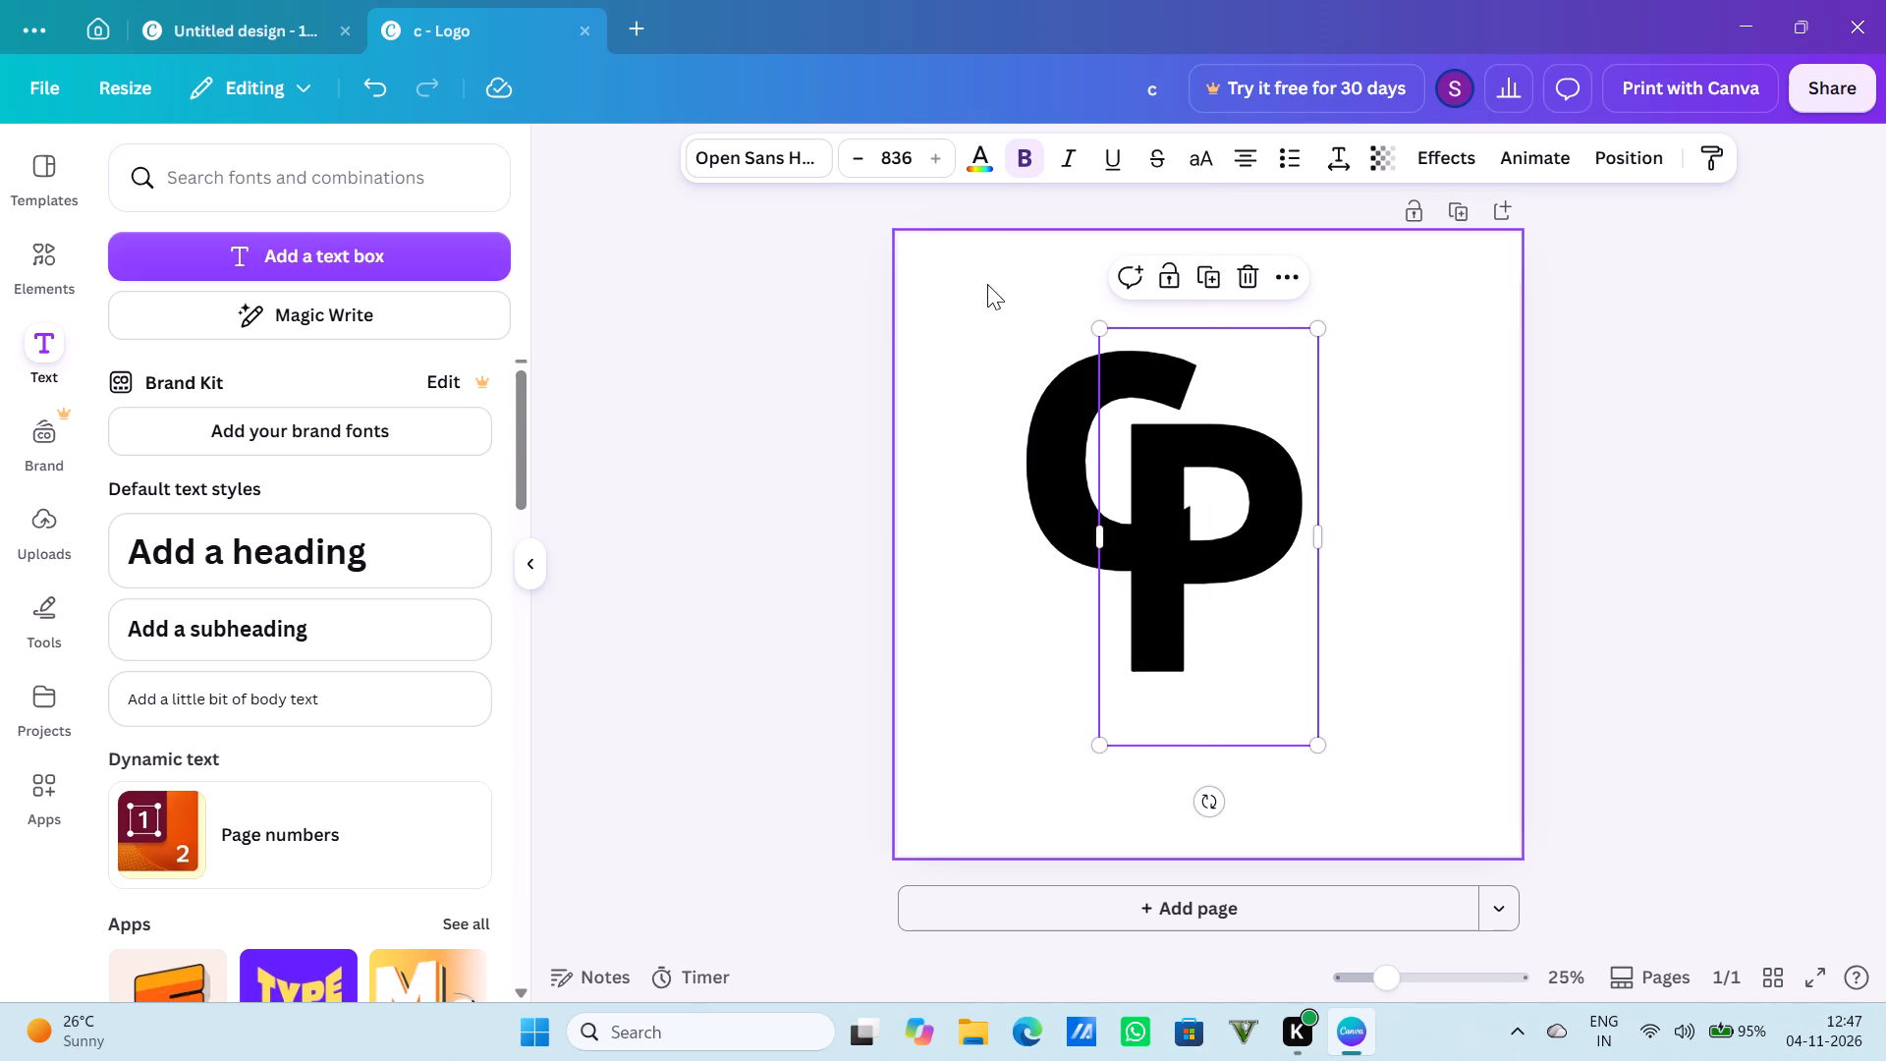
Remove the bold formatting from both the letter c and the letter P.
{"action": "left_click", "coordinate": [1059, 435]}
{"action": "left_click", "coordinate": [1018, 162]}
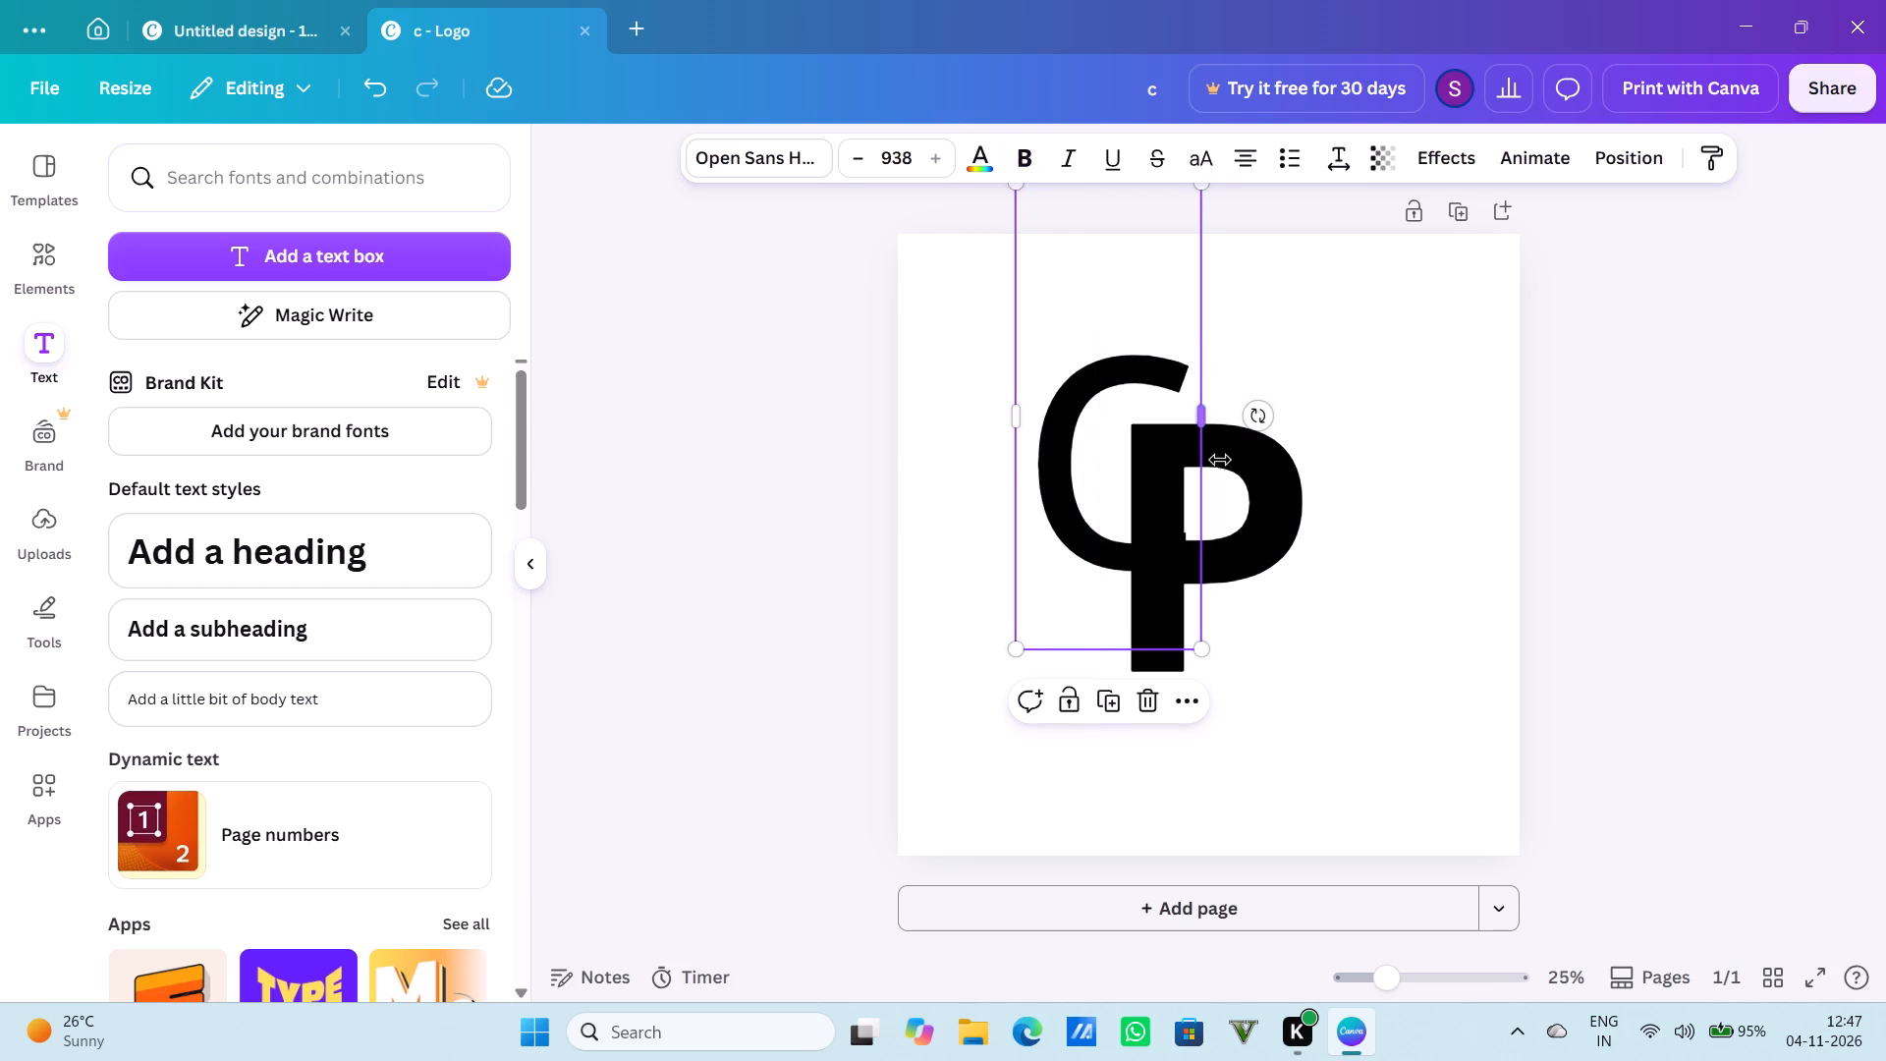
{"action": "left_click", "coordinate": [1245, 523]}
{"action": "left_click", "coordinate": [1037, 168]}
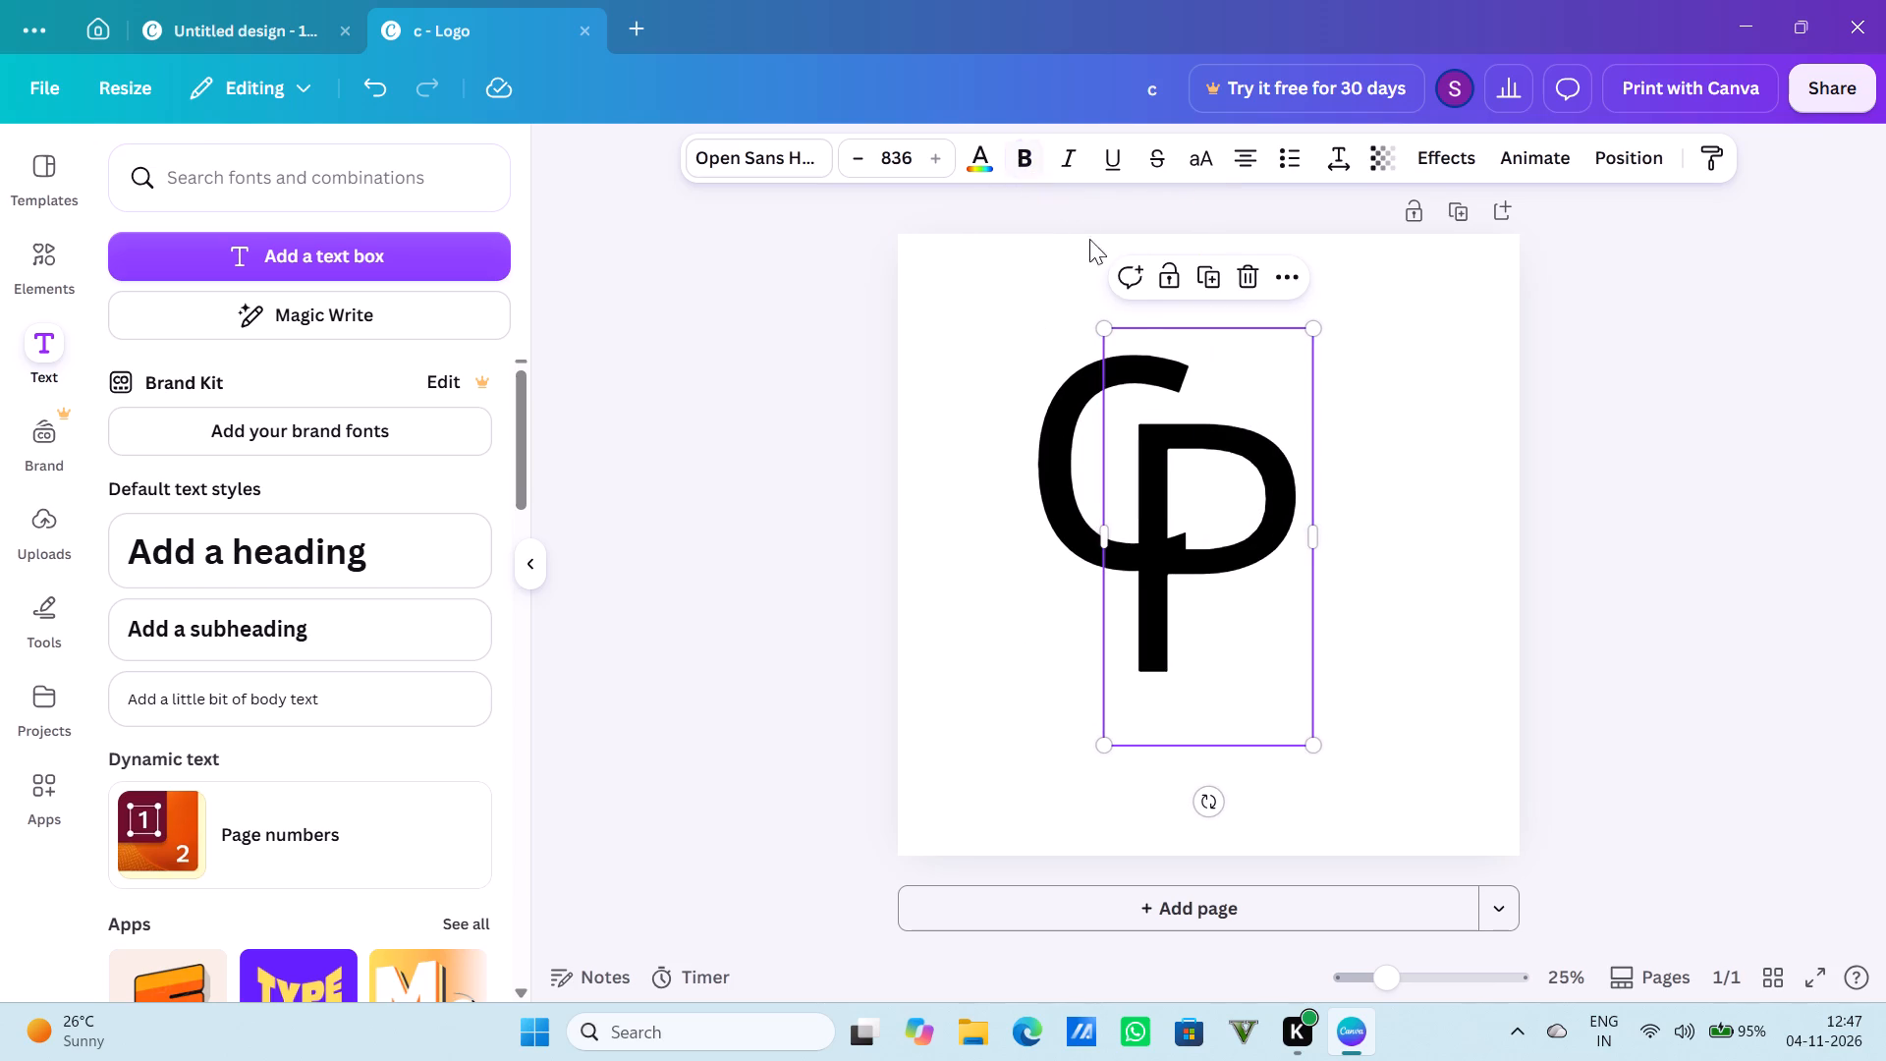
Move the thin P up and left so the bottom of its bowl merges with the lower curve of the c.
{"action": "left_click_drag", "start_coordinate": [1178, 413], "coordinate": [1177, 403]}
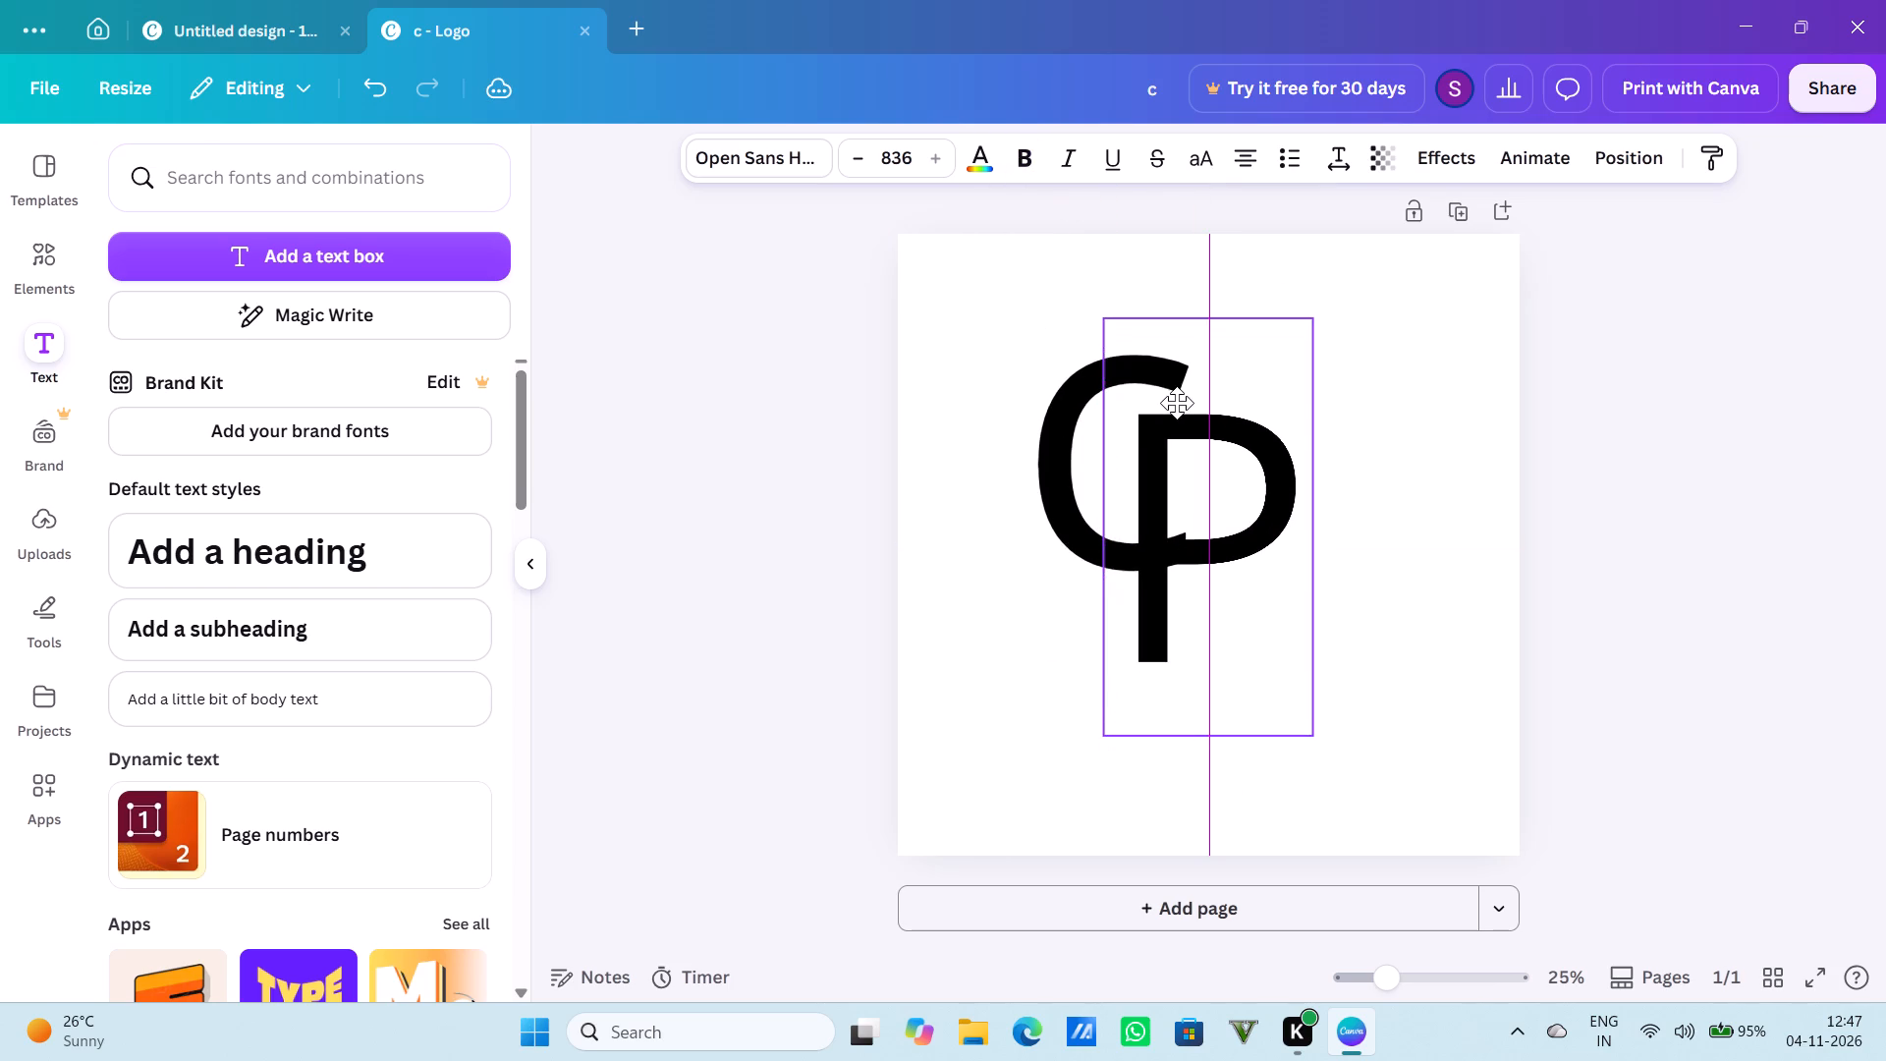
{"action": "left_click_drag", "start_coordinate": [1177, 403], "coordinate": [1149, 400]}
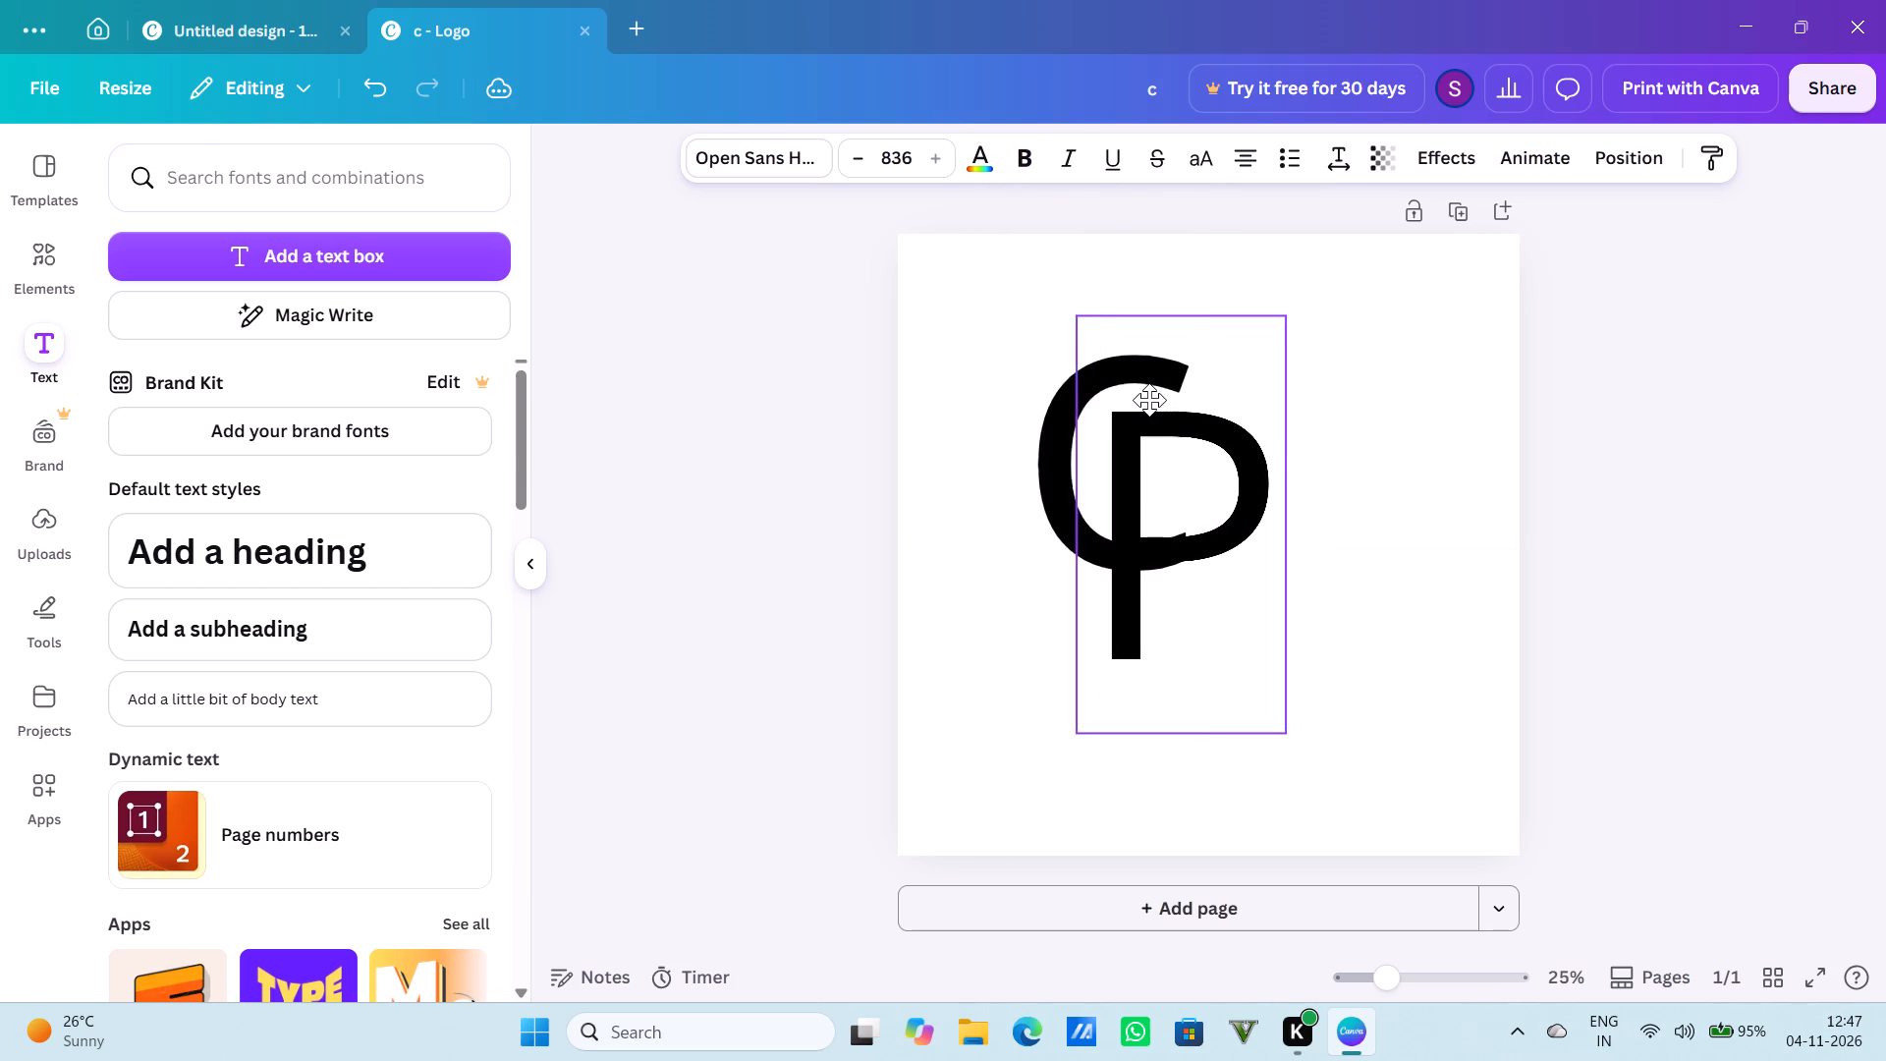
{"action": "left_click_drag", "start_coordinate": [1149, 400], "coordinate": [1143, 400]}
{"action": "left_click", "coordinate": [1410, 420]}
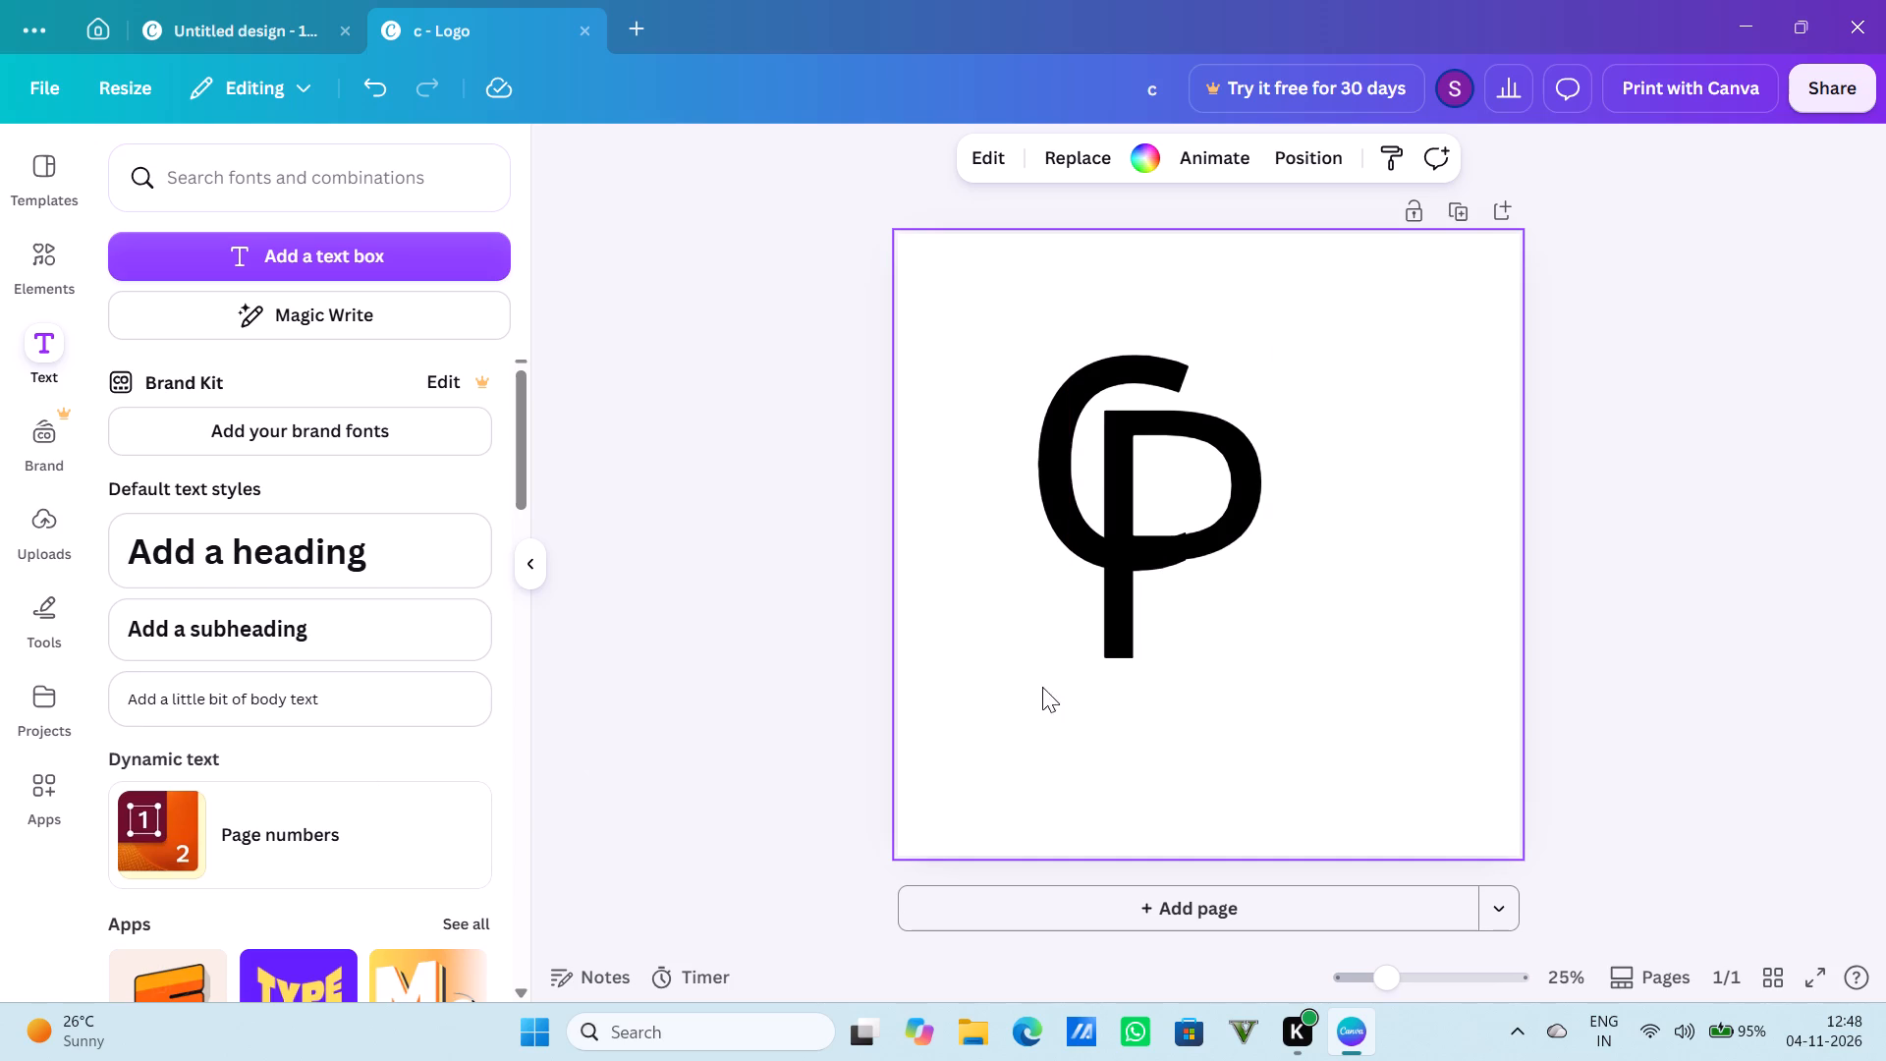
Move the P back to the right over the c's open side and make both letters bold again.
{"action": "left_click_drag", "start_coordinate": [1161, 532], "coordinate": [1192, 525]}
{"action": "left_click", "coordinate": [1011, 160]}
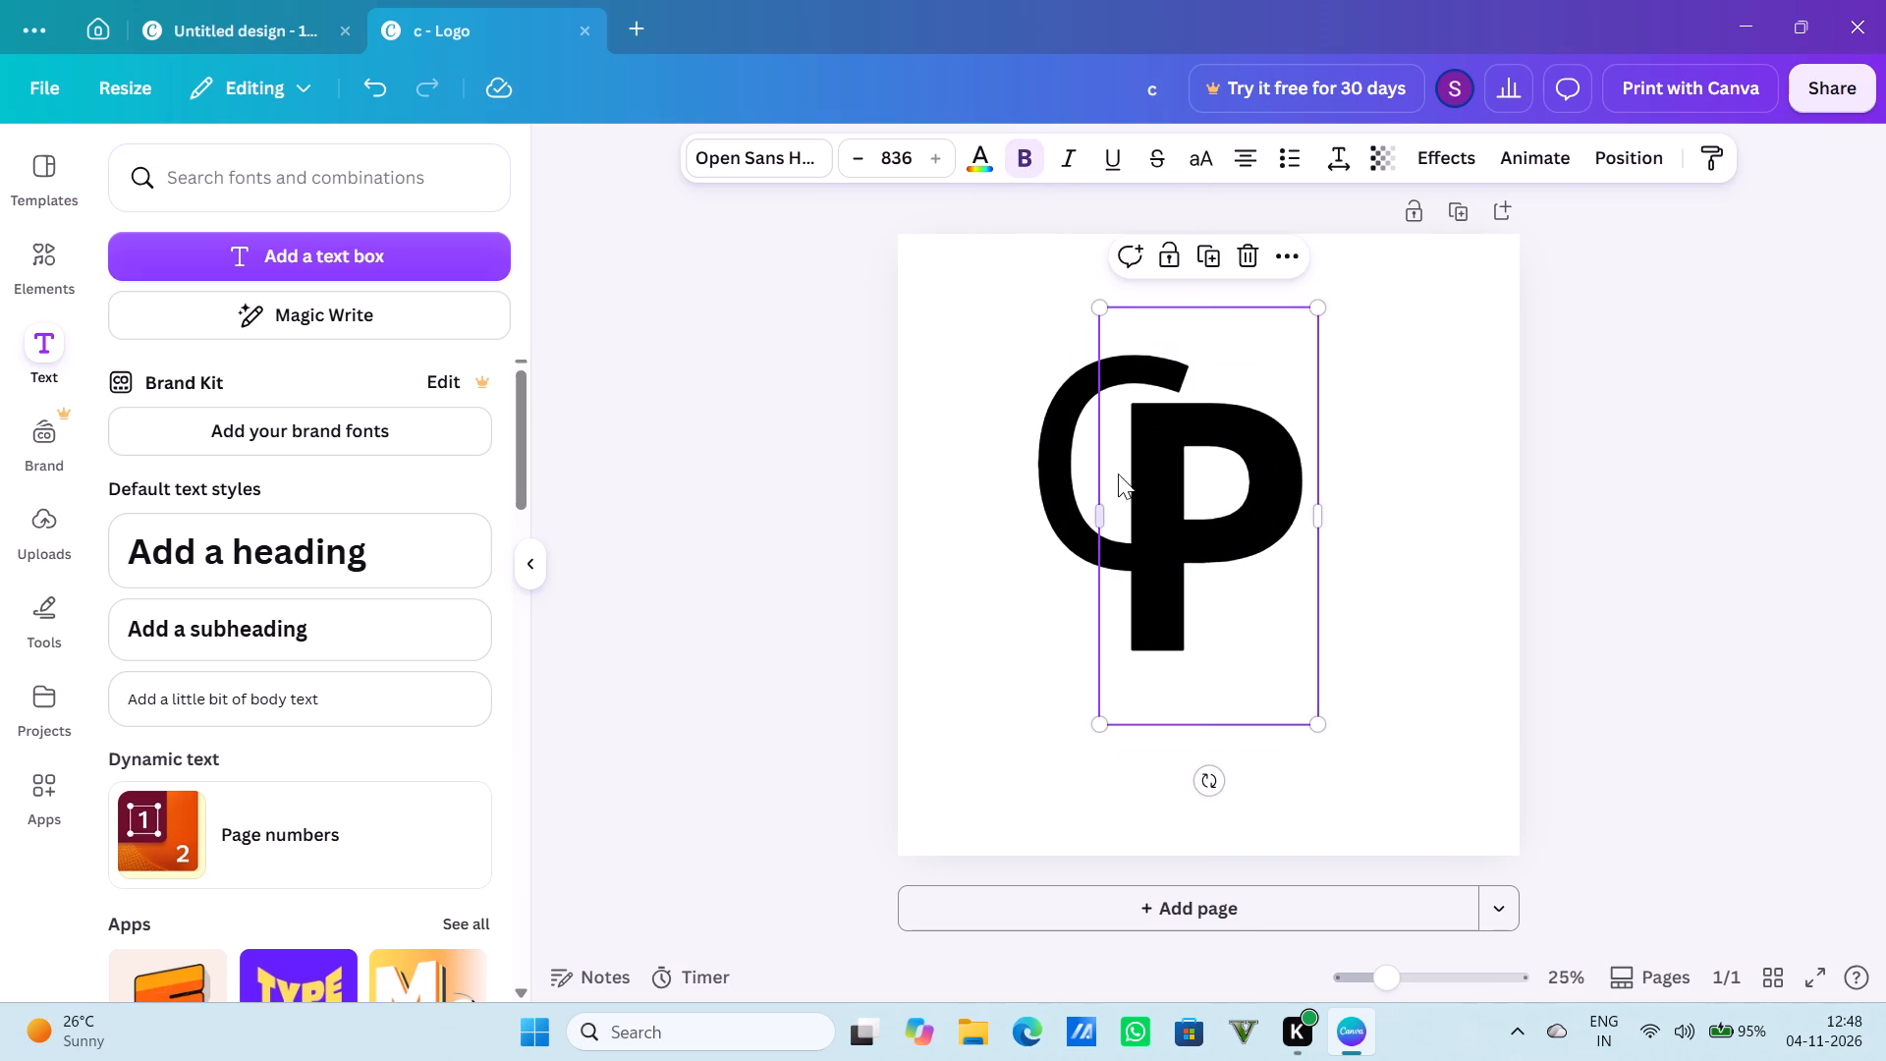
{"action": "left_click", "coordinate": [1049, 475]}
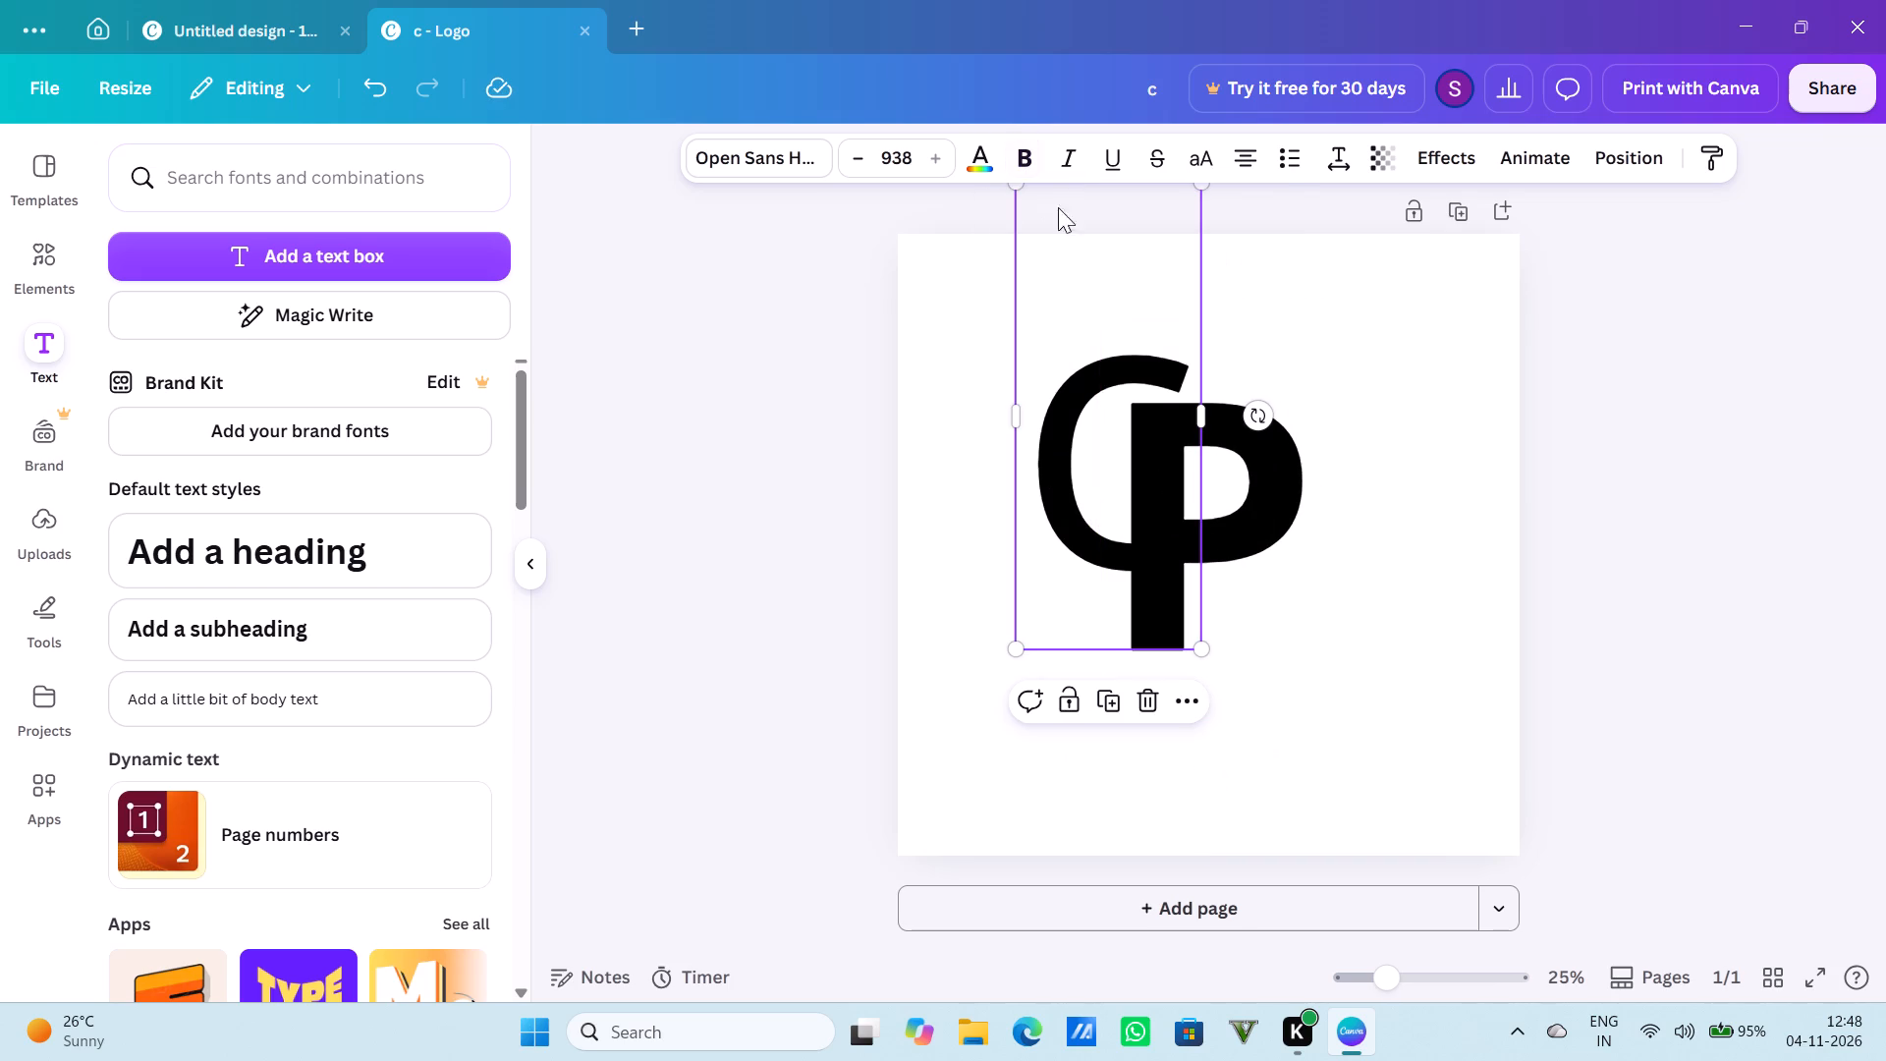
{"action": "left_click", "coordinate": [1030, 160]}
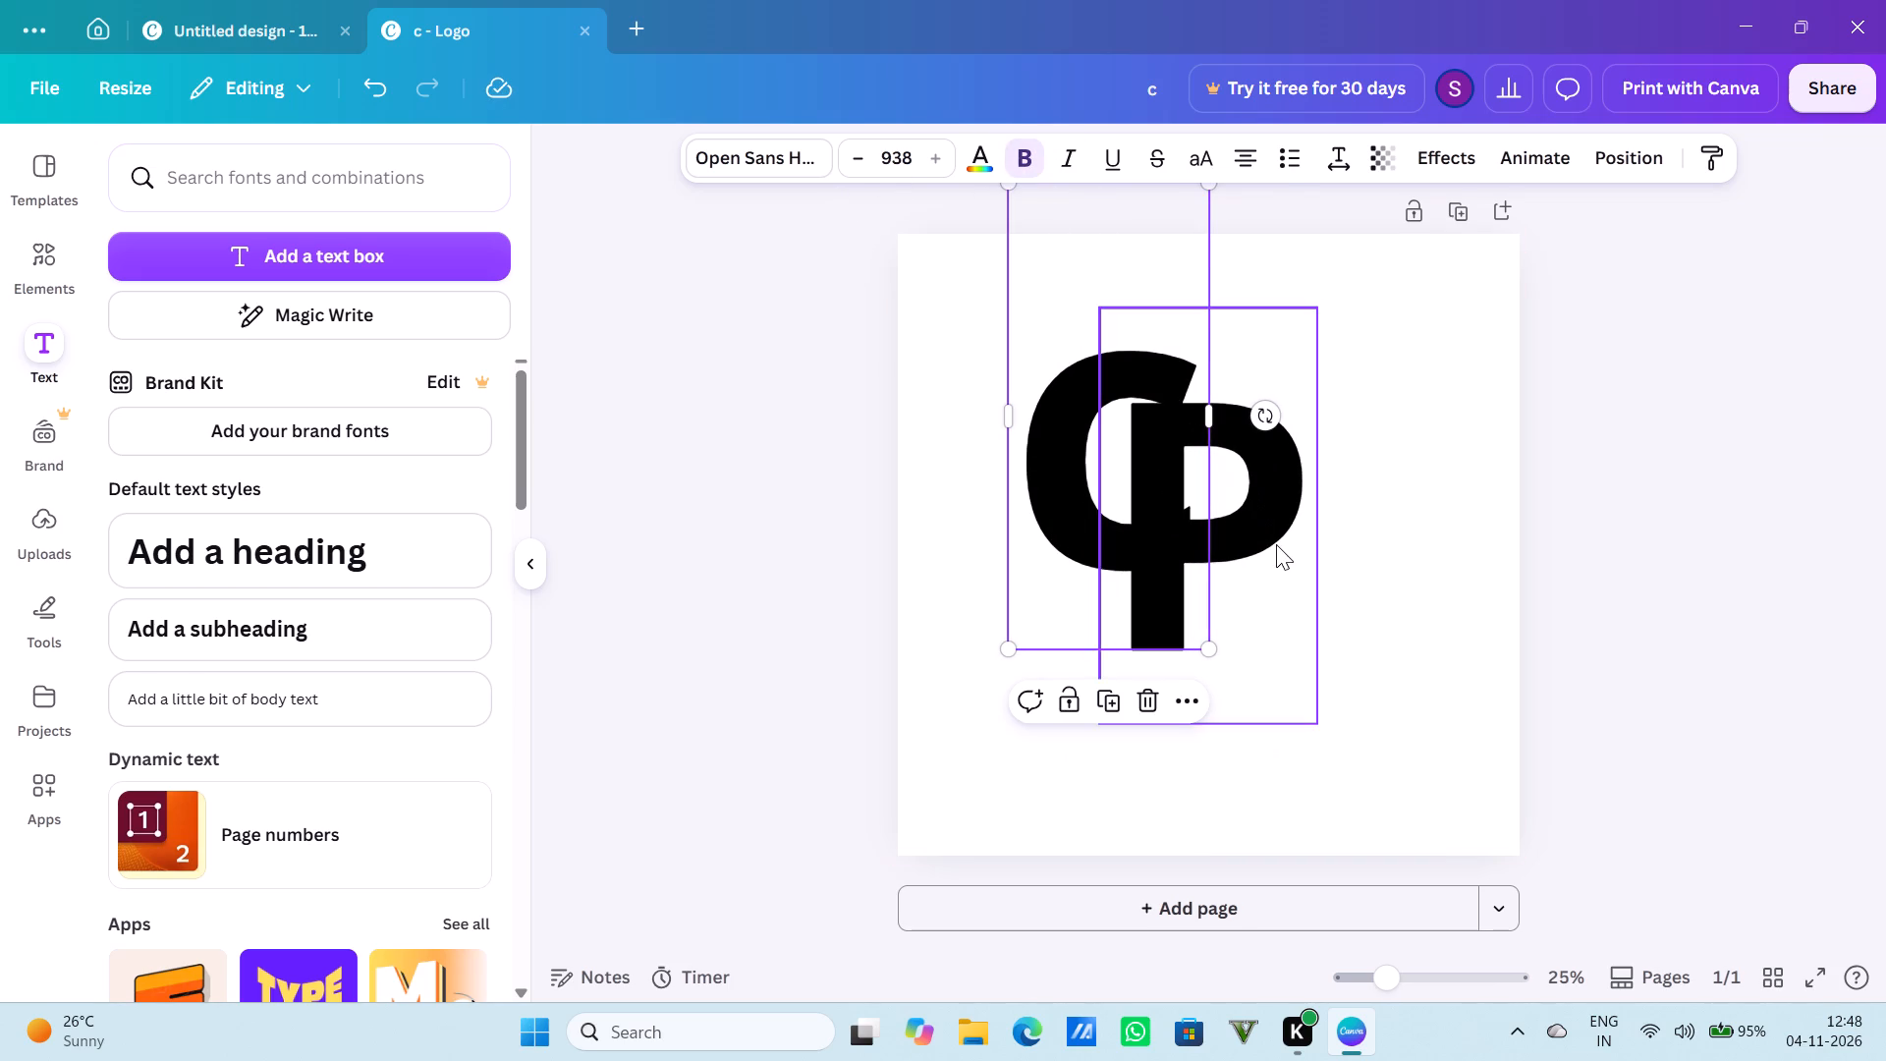
Shrink the letter c to about font size 836, keeping its upper-left corner in place.
{"action": "left_click", "coordinate": [1275, 542]}
{"action": "left_click", "coordinate": [1061, 481]}
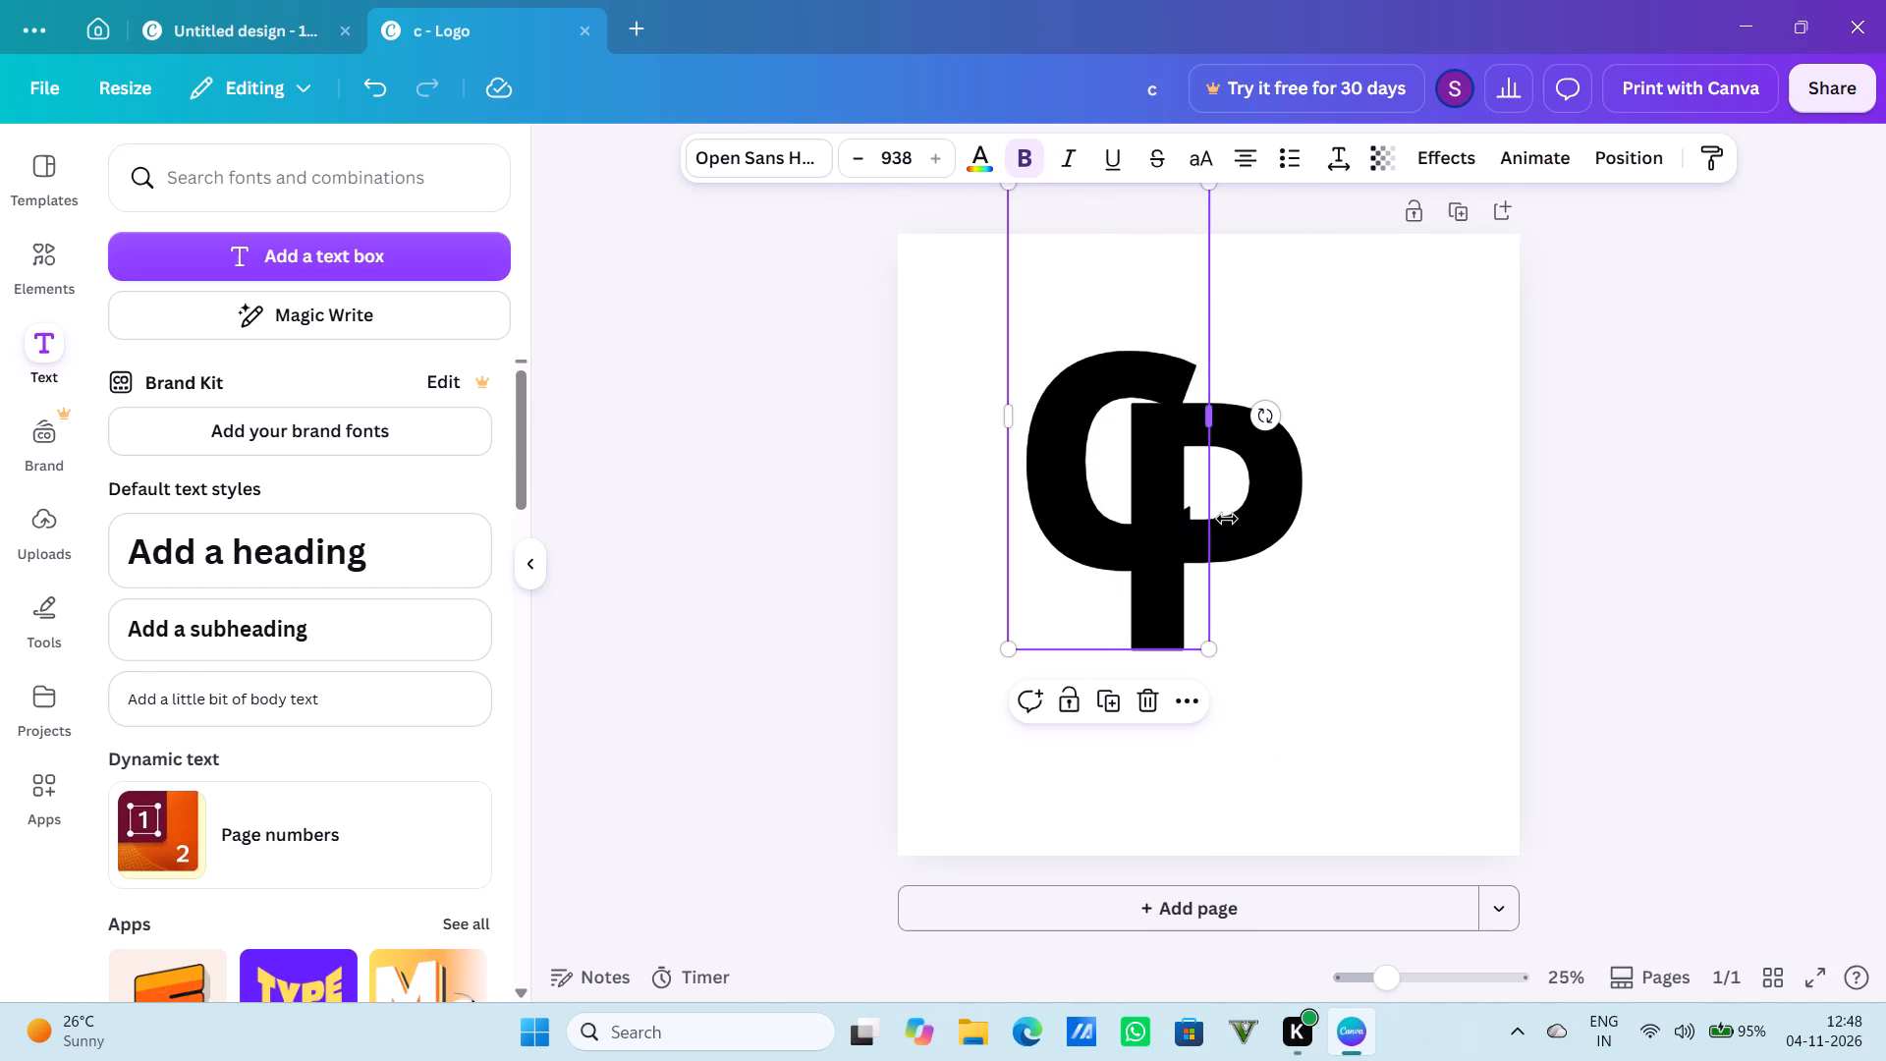
{"action": "left_click", "coordinate": [1228, 519]}
{"action": "left_click", "coordinate": [1056, 490]}
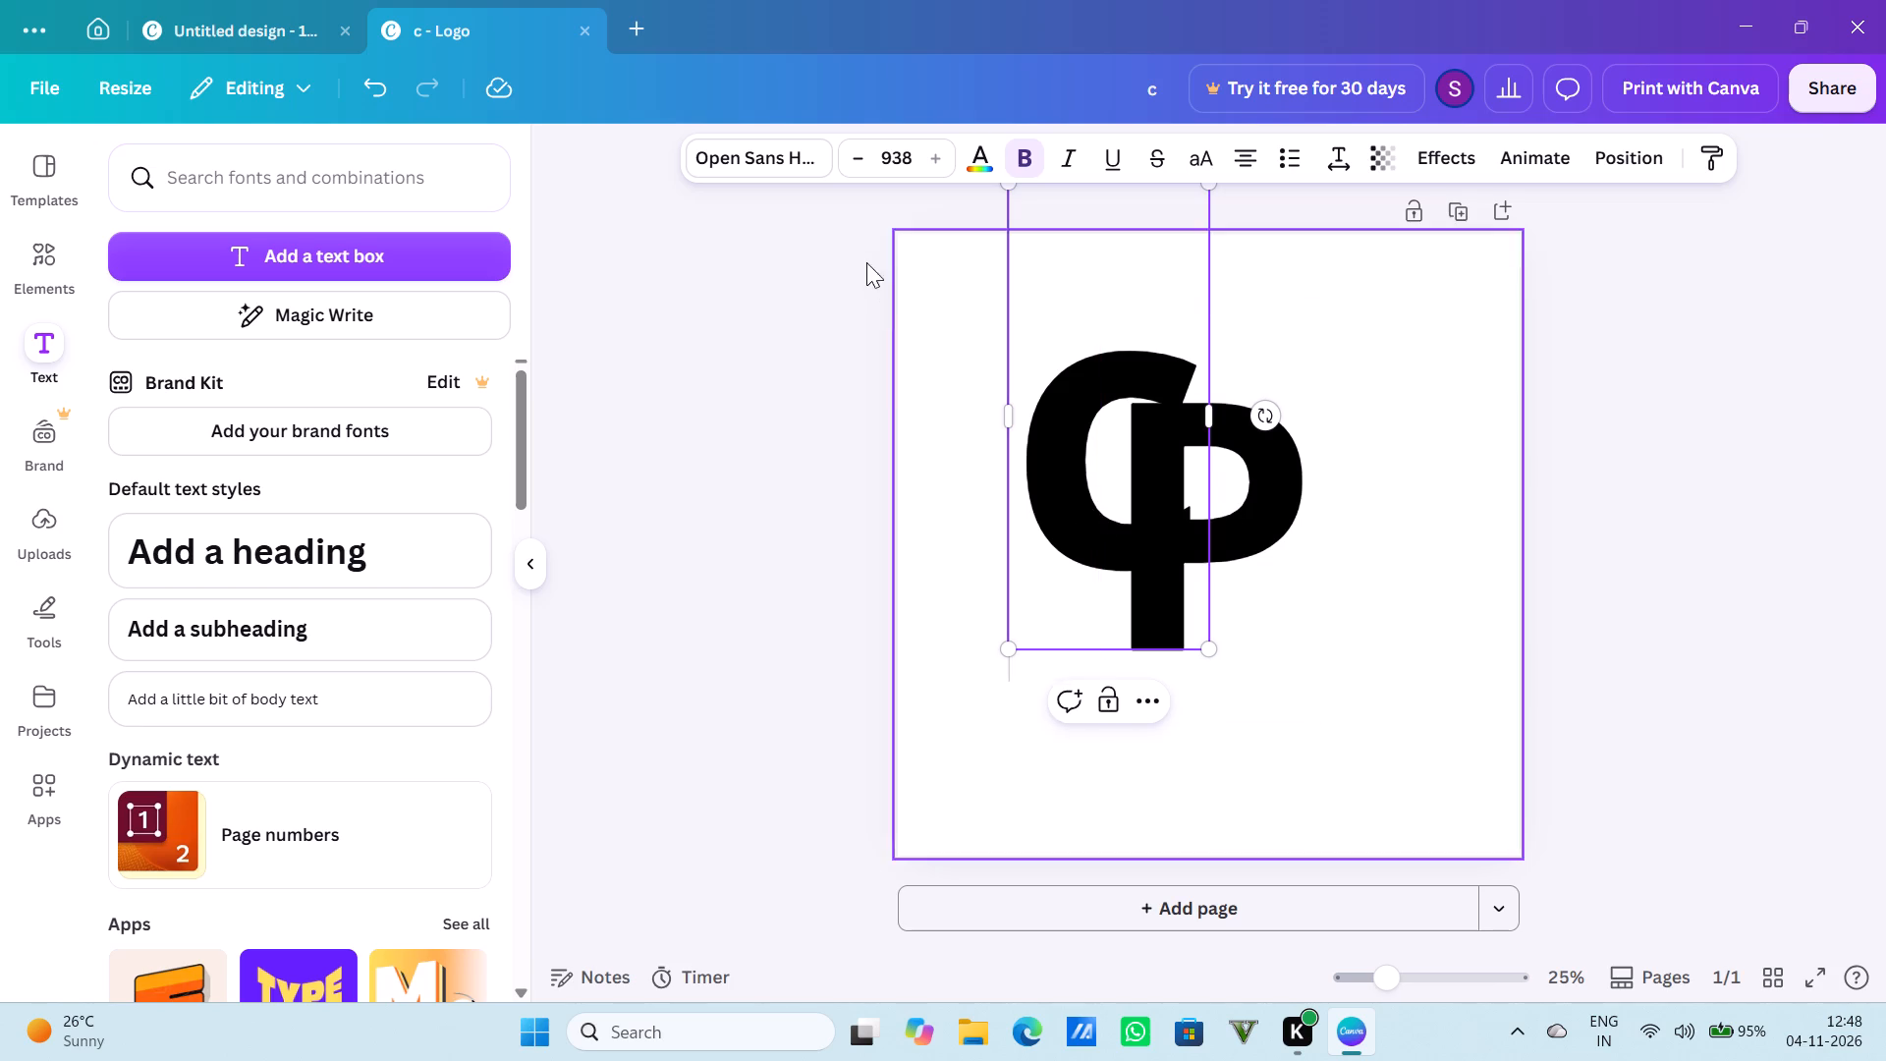
{"action": "left_click_drag", "start_coordinate": [1210, 659], "coordinate": [1173, 615]}
{"action": "left_click_drag", "start_coordinate": [1103, 481], "coordinate": [1108, 525]}
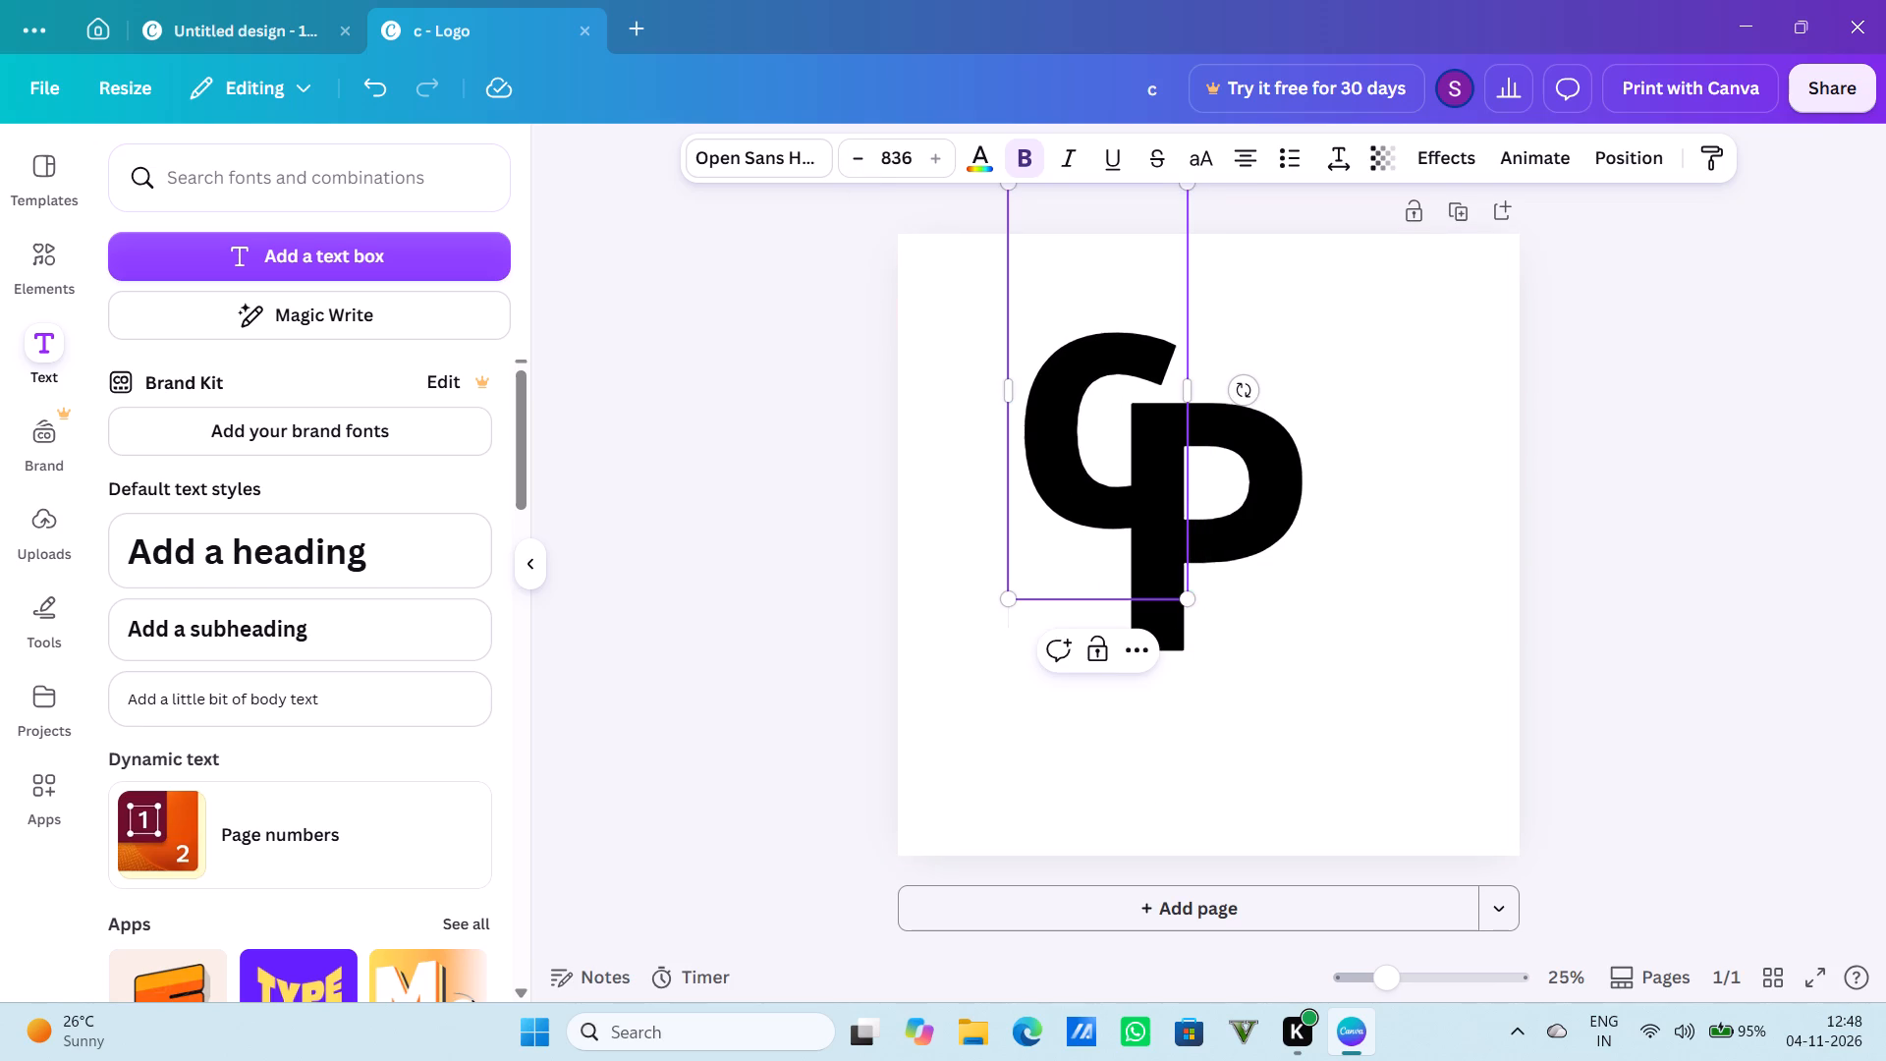
Shrink the letter P to about font size 641 and place its stem over the open end of the c.
{"action": "left_click", "coordinate": [1192, 564]}
{"action": "left_click", "coordinate": [1237, 555]}
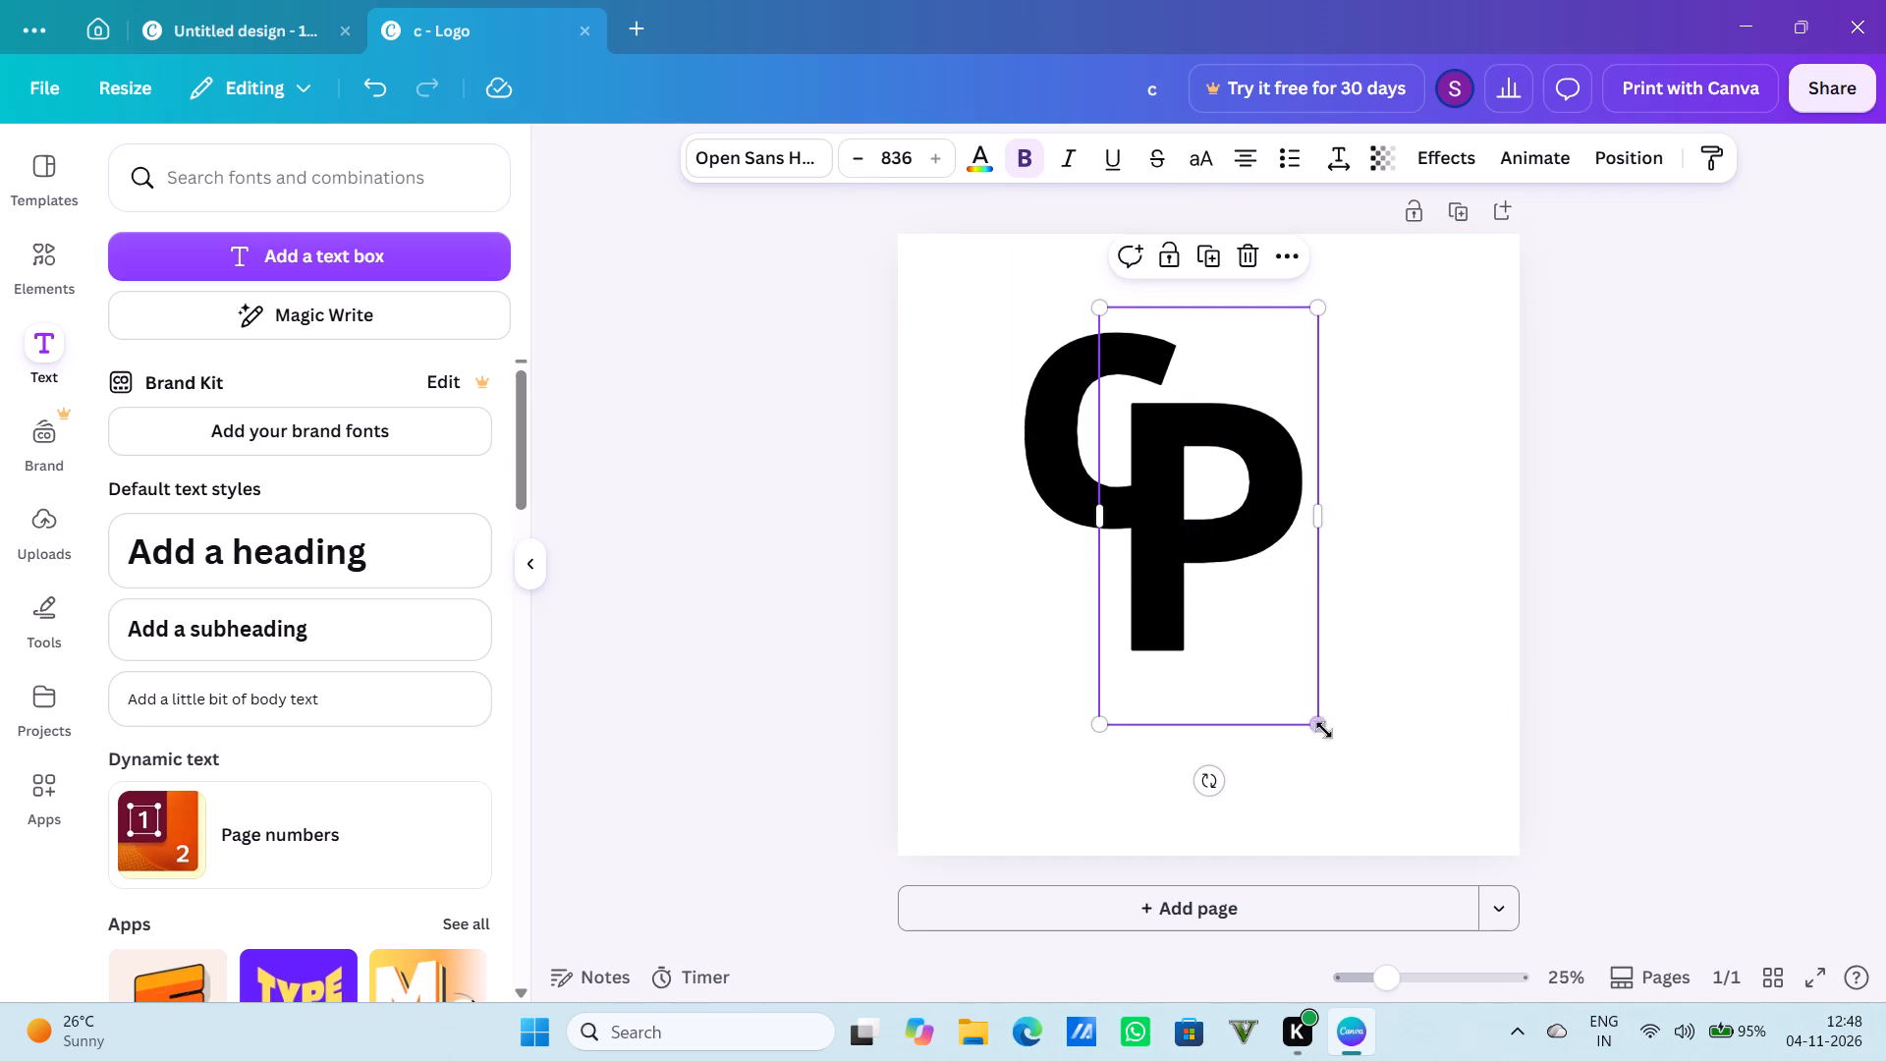
{"action": "left_click_drag", "start_coordinate": [1321, 730], "coordinate": [1228, 655]}
{"action": "left_click_drag", "start_coordinate": [1147, 482], "coordinate": [1150, 511]}
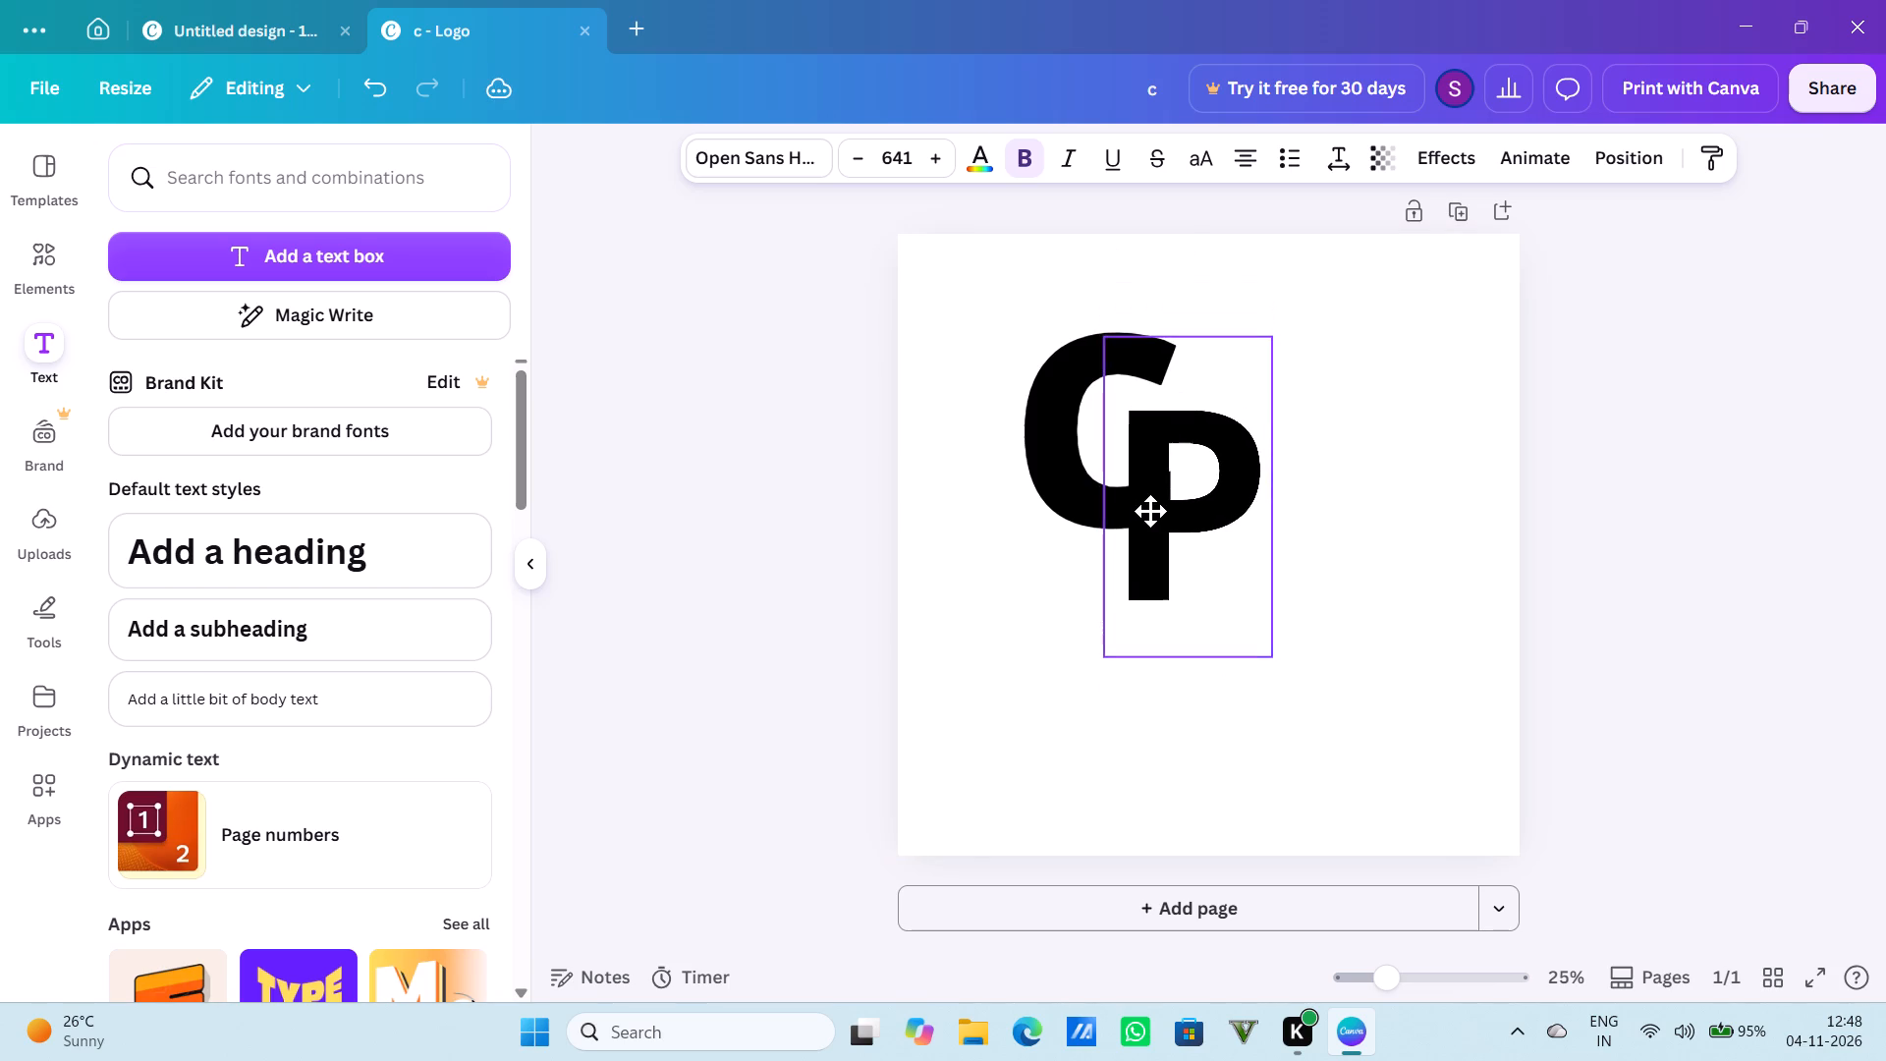
{"action": "left_click_drag", "start_coordinate": [1150, 511], "coordinate": [1167, 494]}
{"action": "left_click", "coordinate": [1484, 489]}
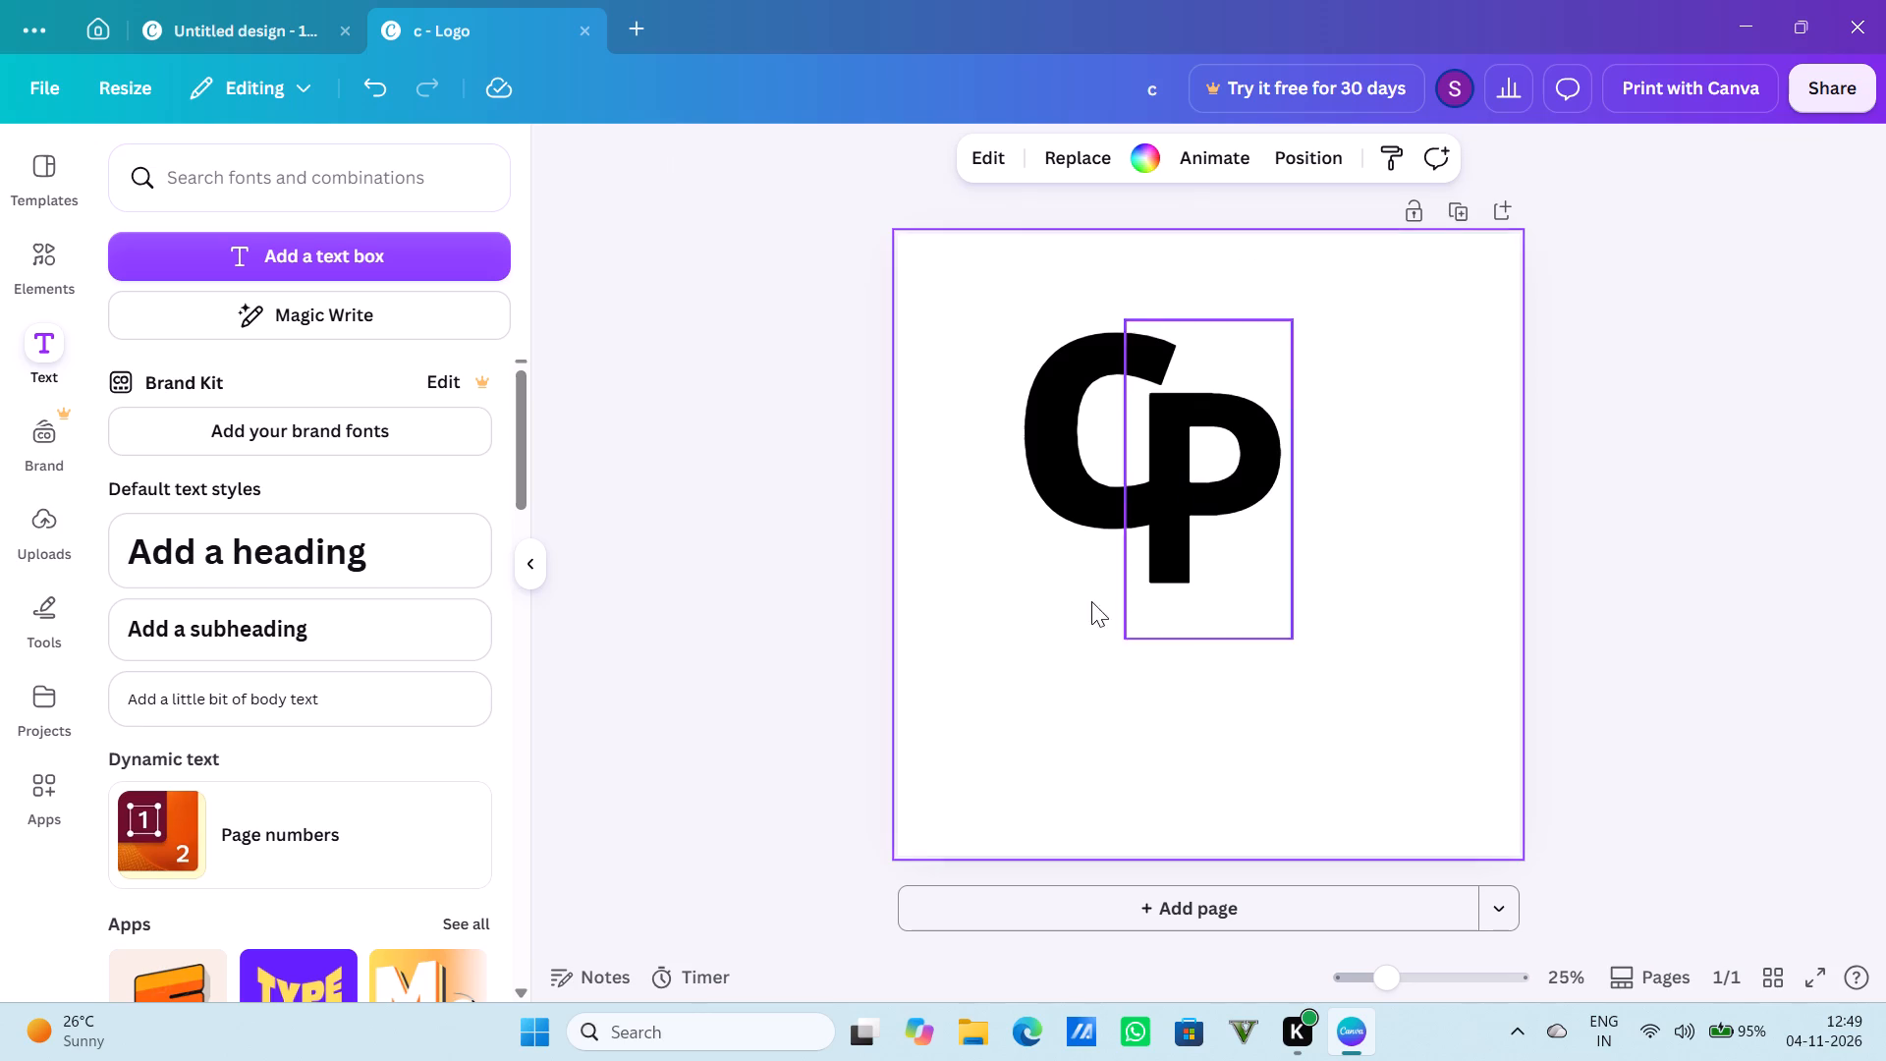
Add a square from the basic shapes to the page and fill it with the default solid yellow.
{"action": "left_click", "coordinate": [51, 259]}
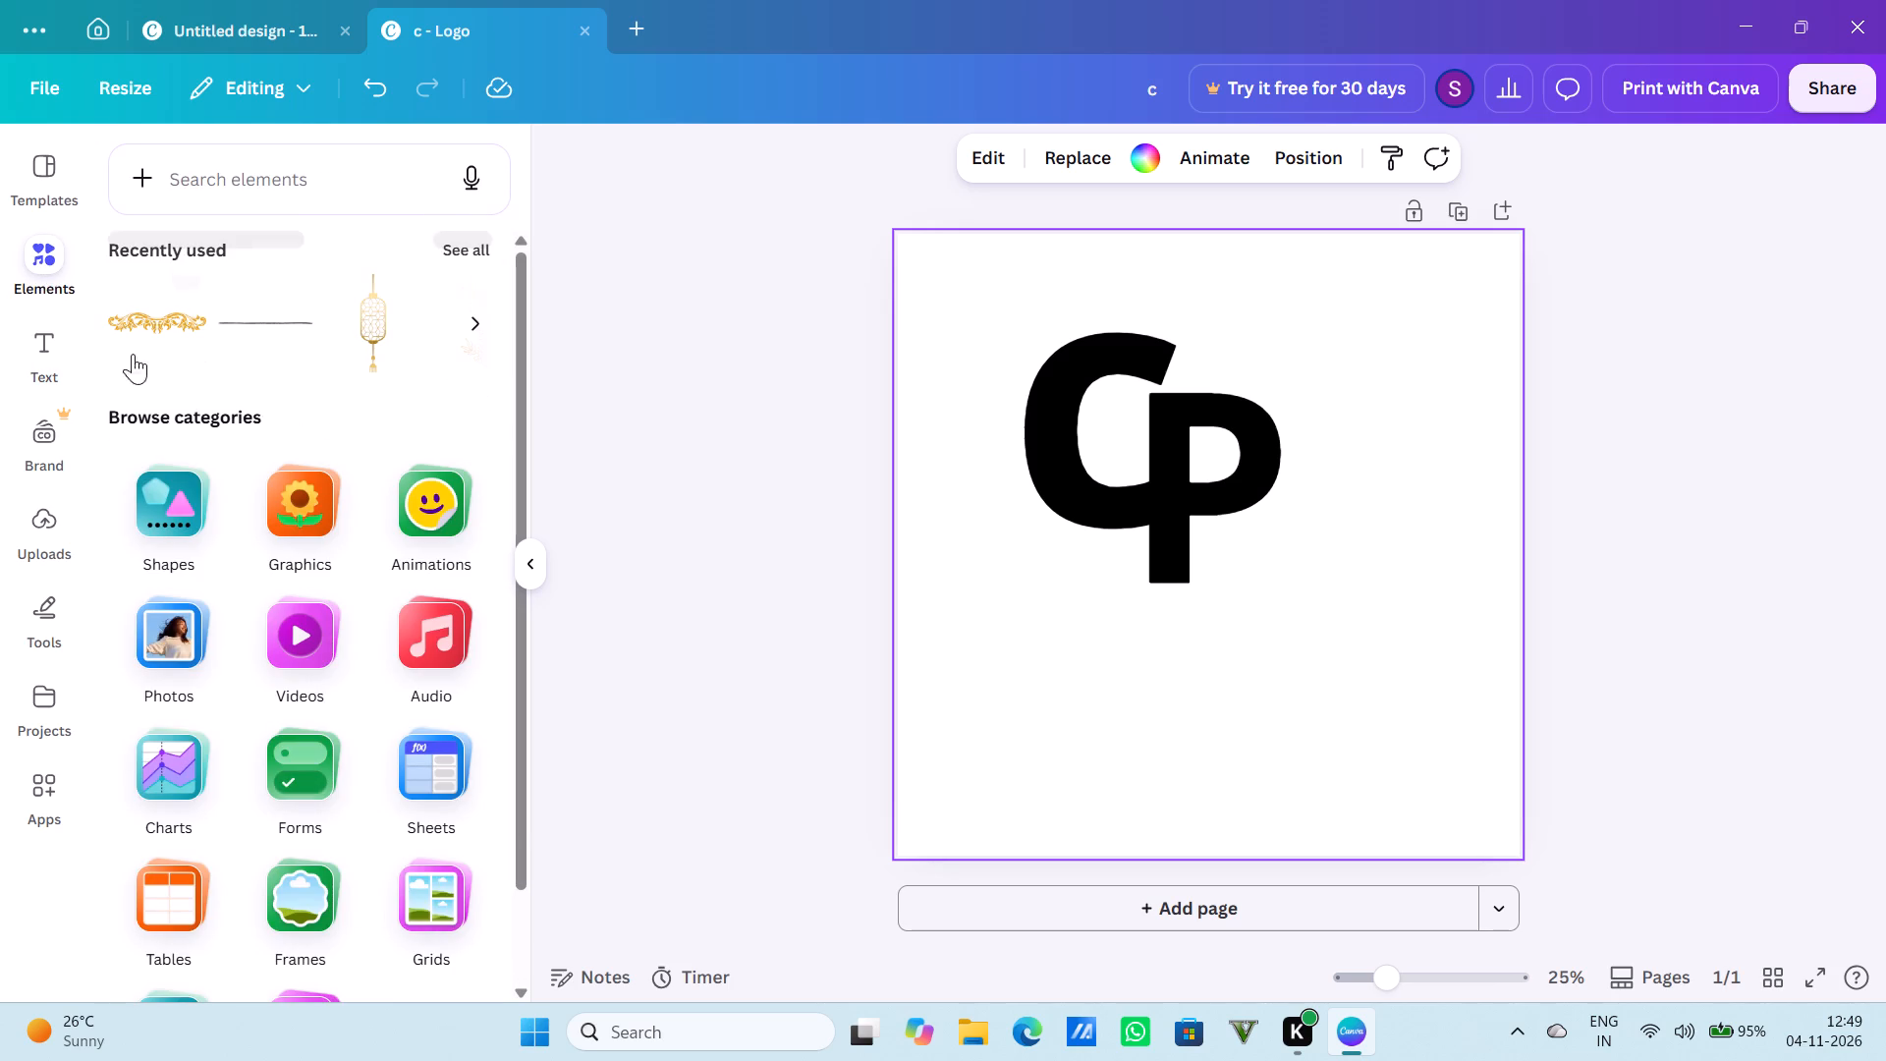
{"action": "left_click", "coordinate": [160, 515]}
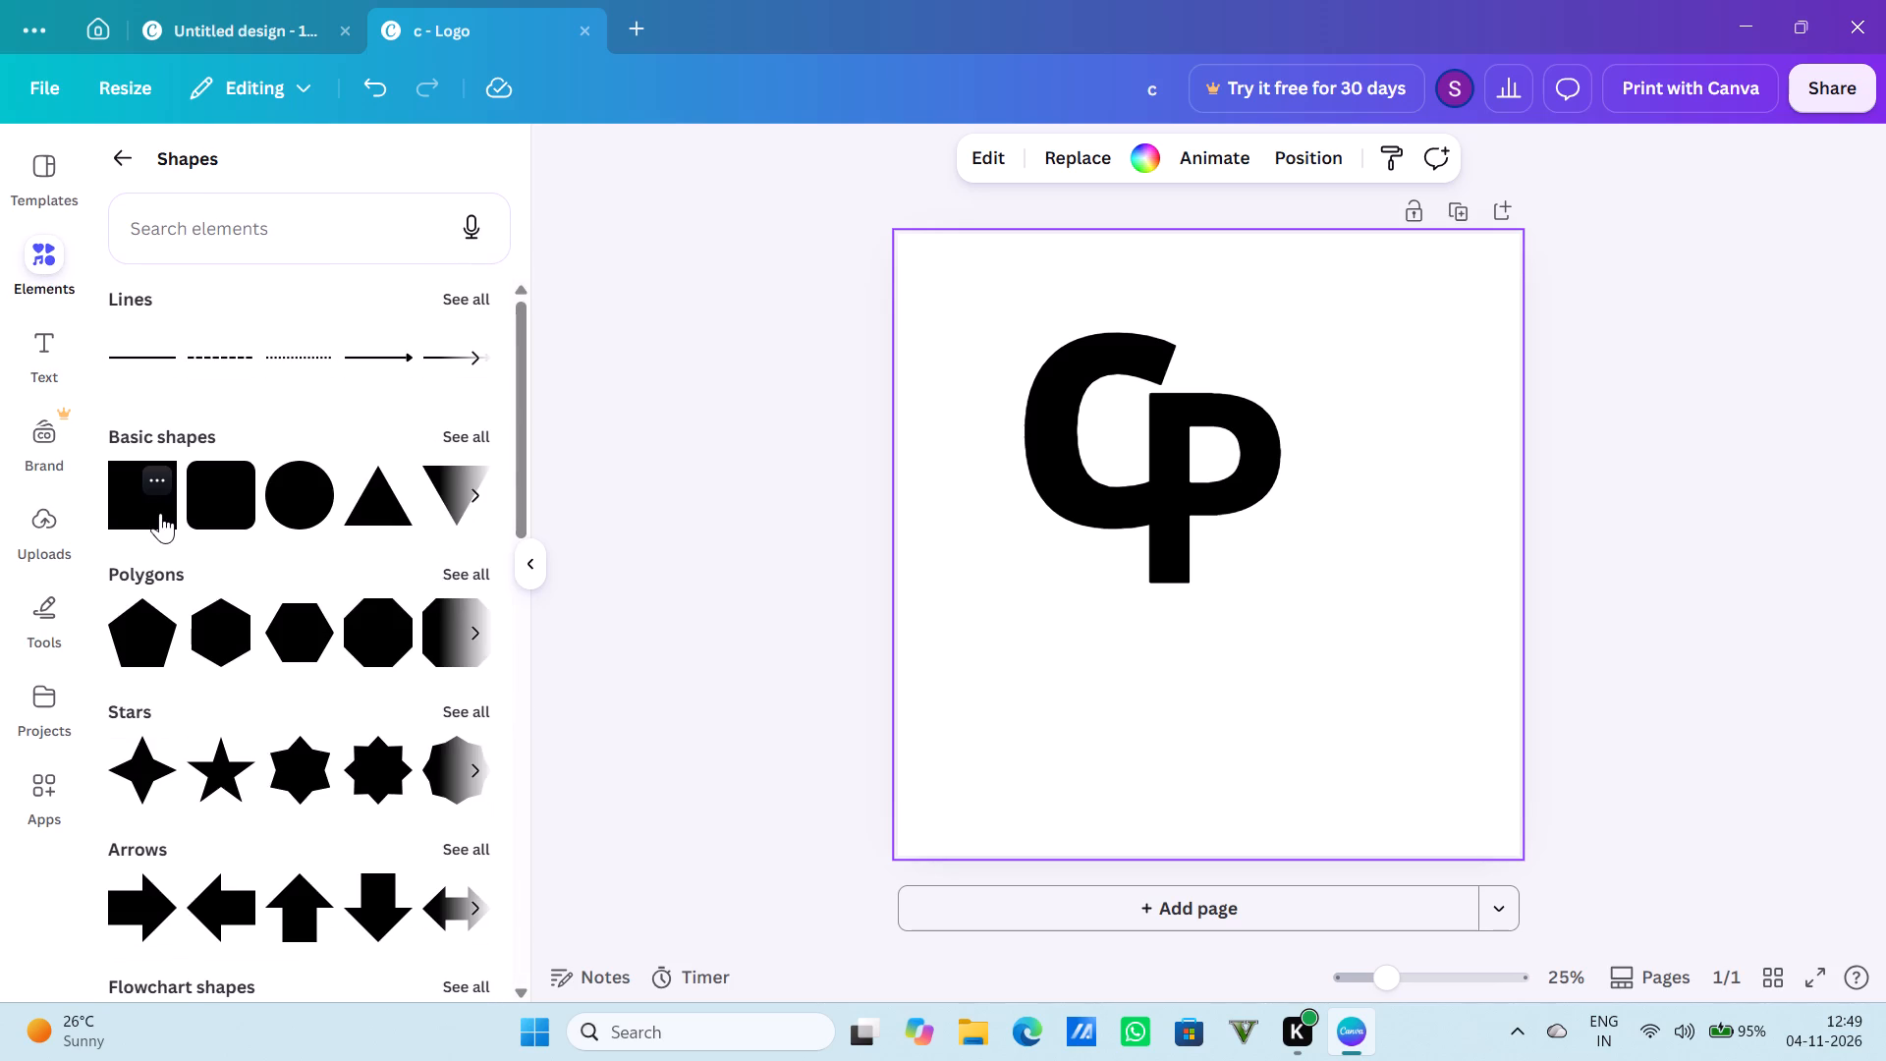
{"action": "scroll", "coordinate": [186, 686], "scroll_direction": "down", "scroll_amount": 5}
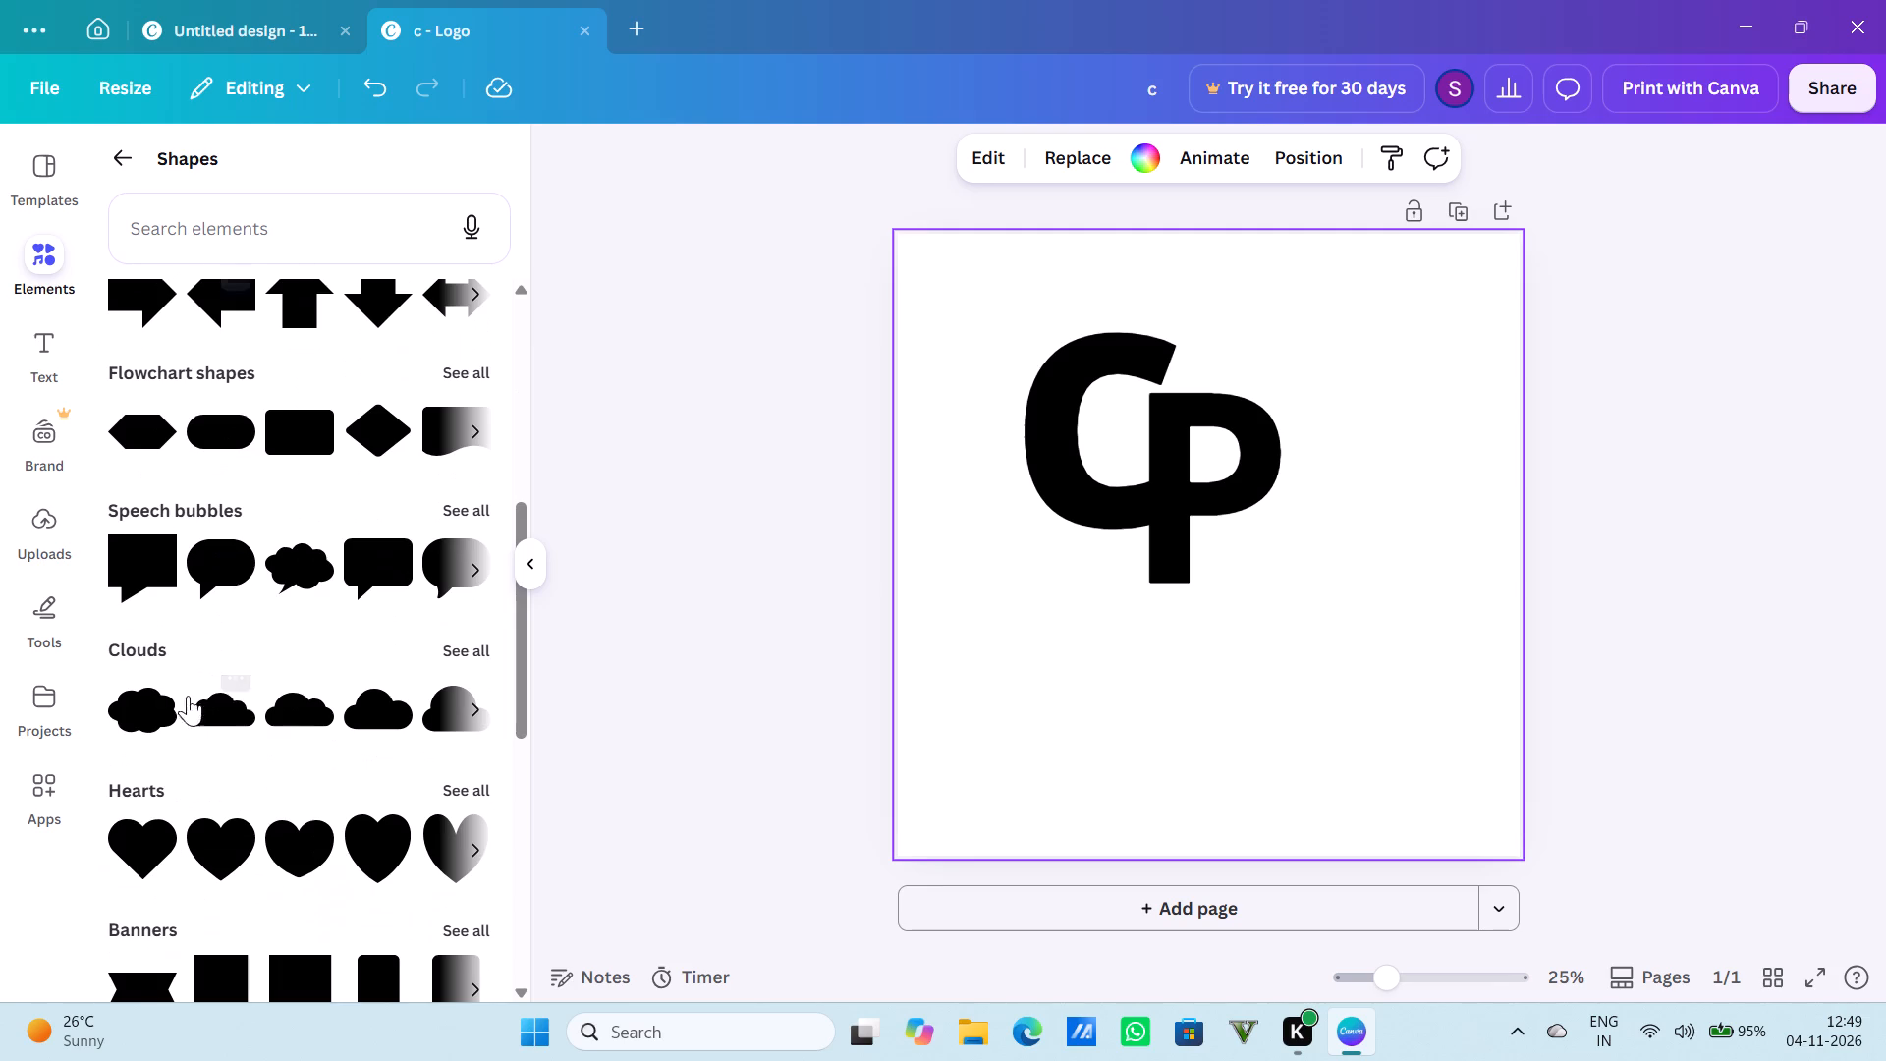
{"action": "scroll", "coordinate": [183, 654], "scroll_direction": "down", "scroll_amount": 4}
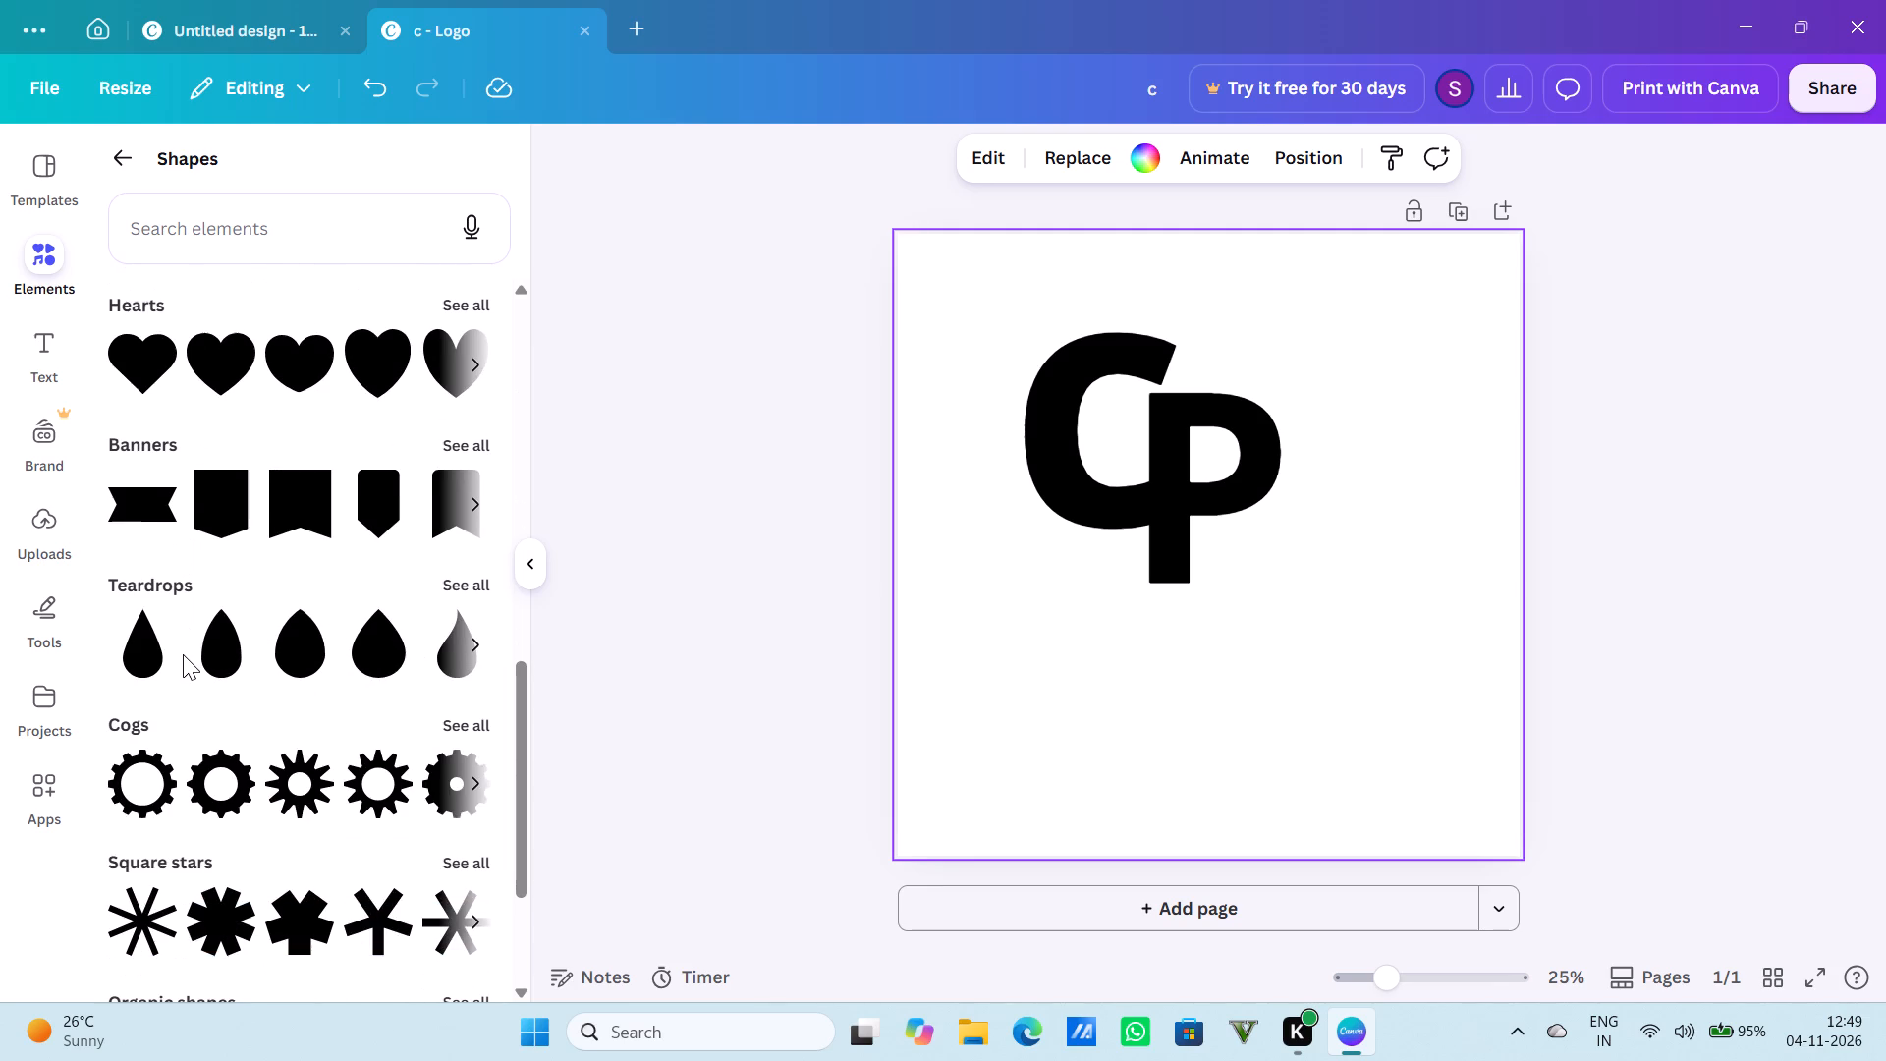
{"action": "scroll", "coordinate": [183, 651], "scroll_direction": "up", "scroll_amount": 3}
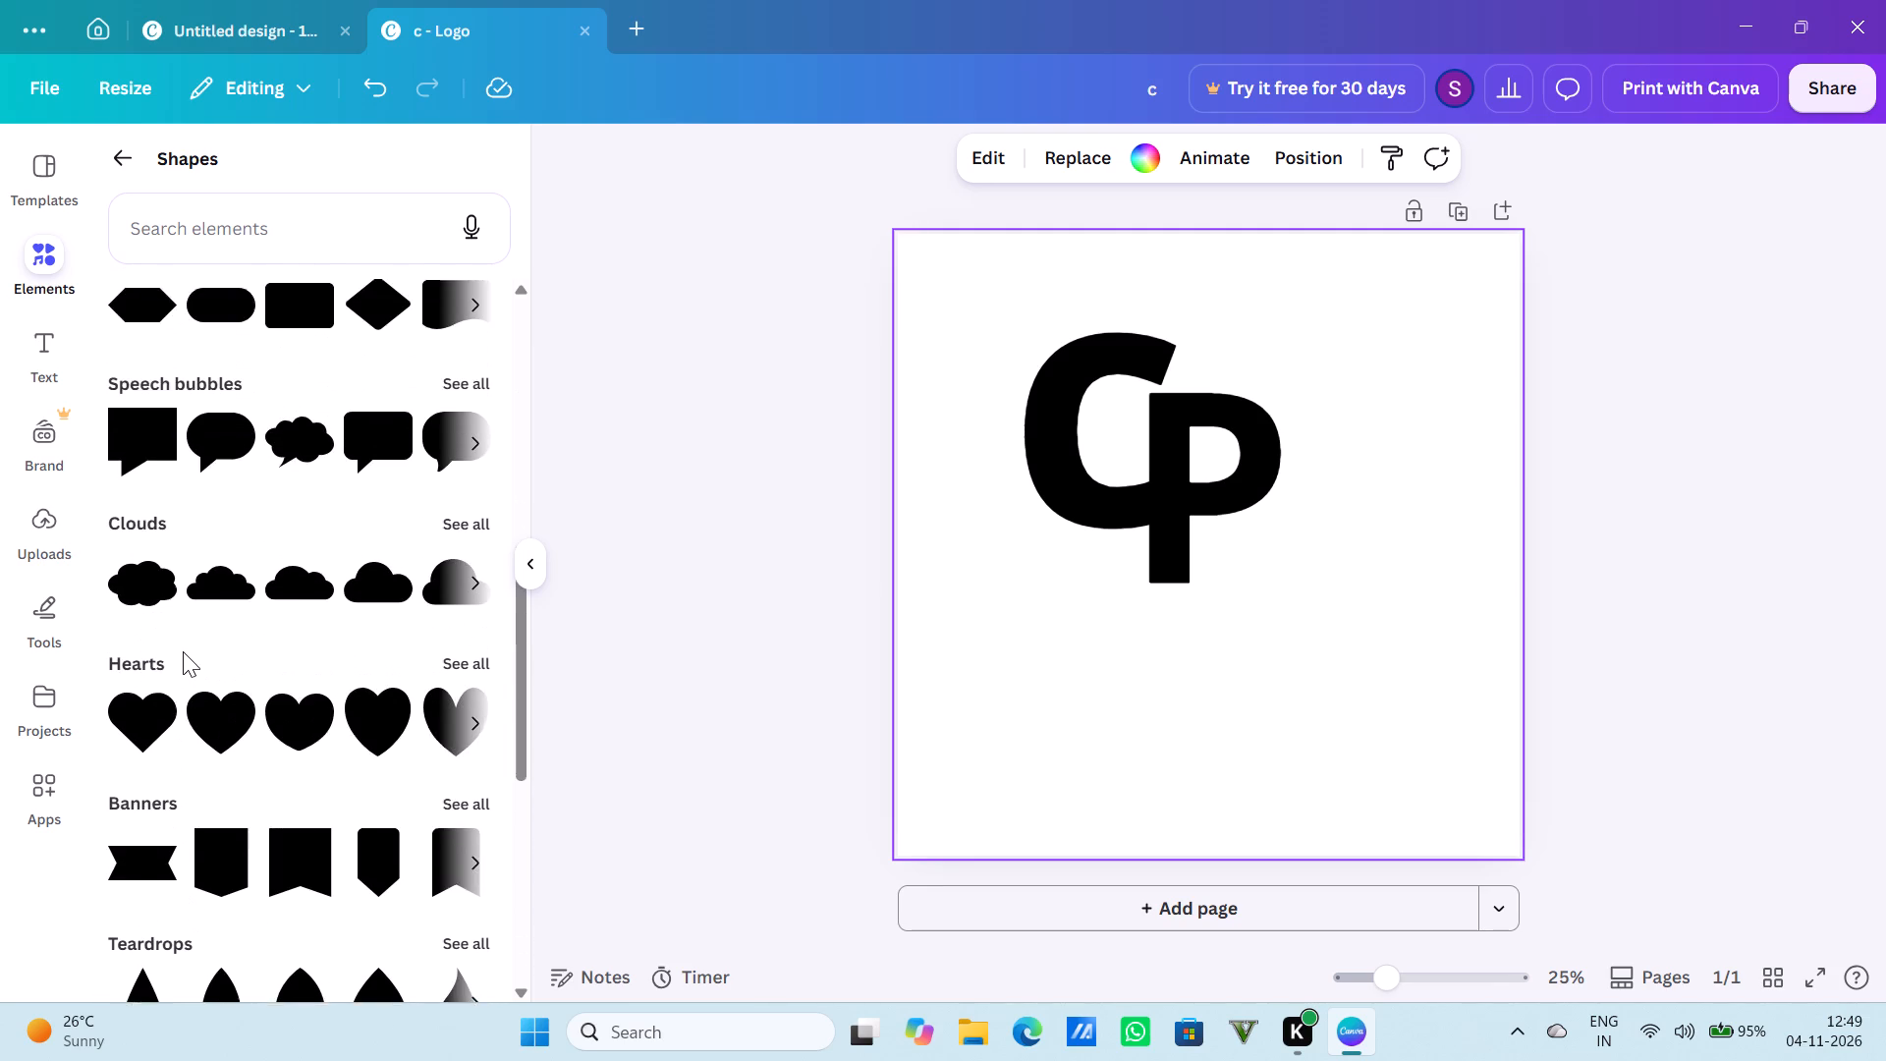
{"action": "scroll", "coordinate": [183, 651], "scroll_direction": "up", "scroll_amount": 5}
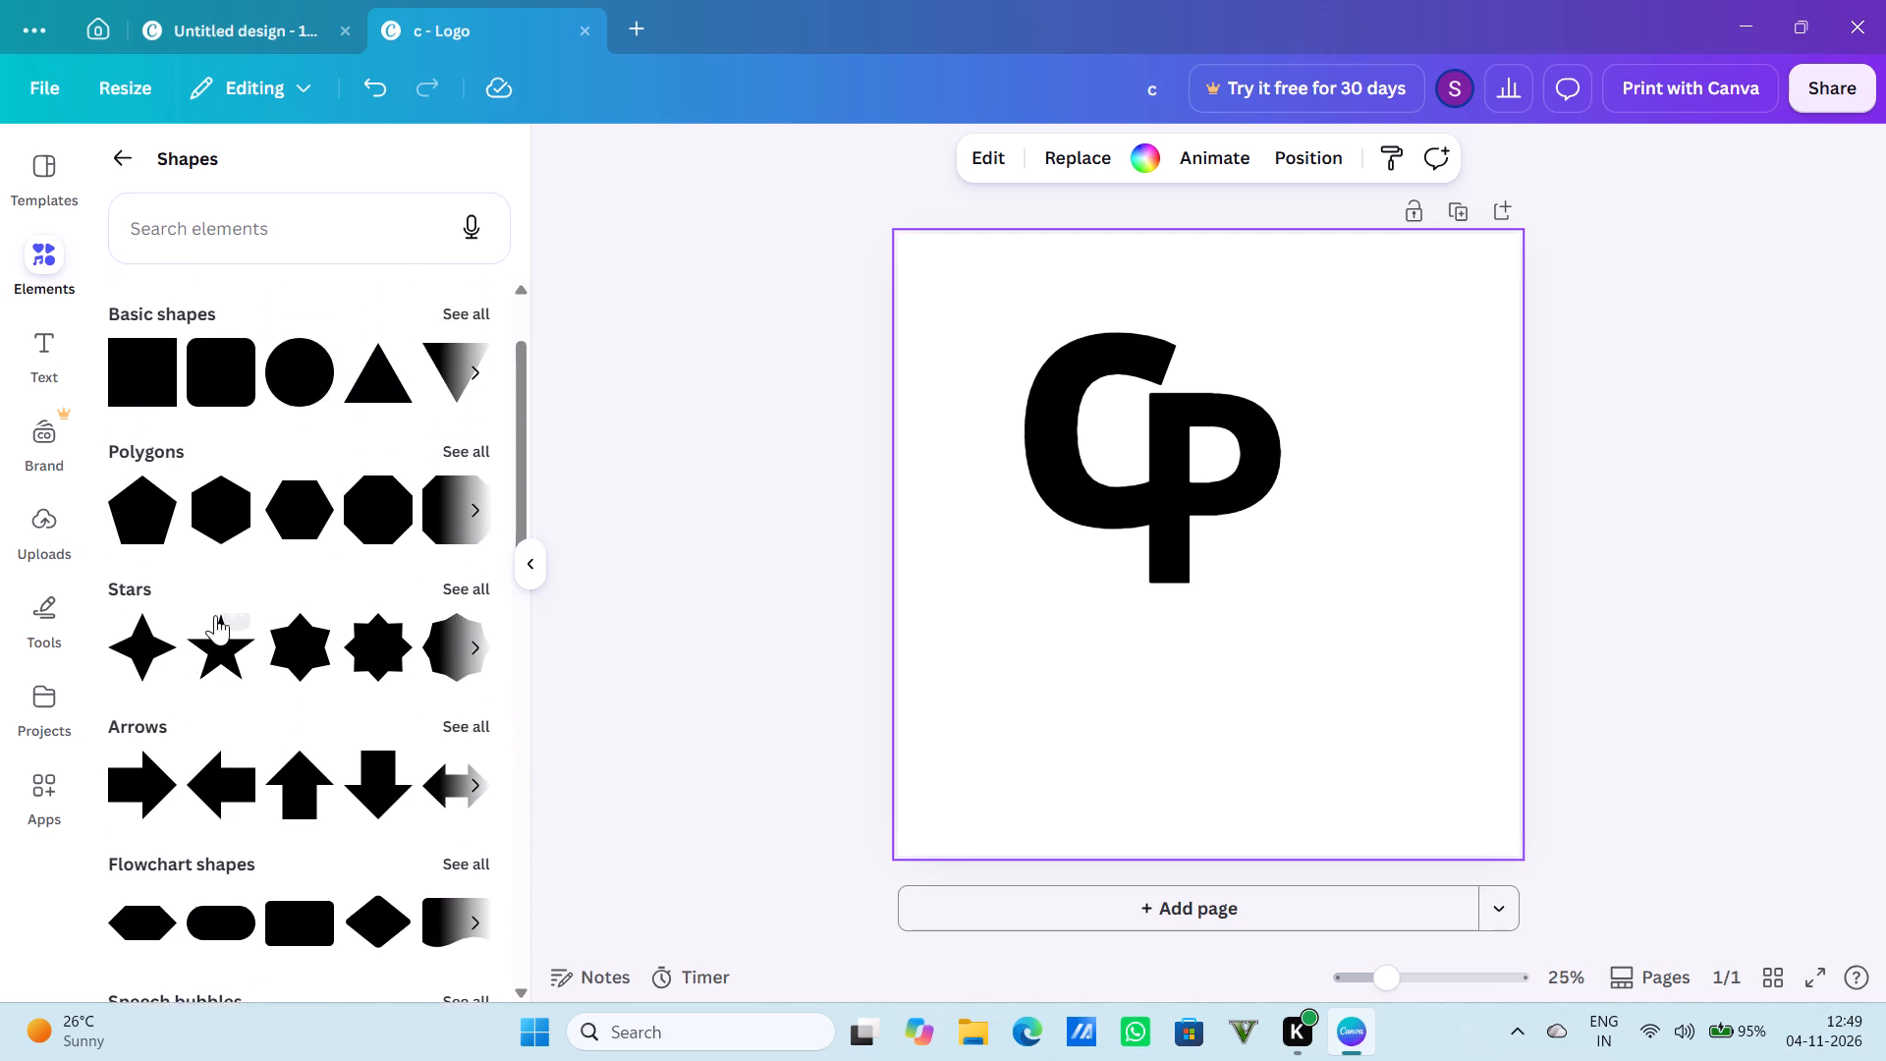
{"action": "scroll", "coordinate": [218, 606], "scroll_direction": "up", "scroll_amount": 1}
{"action": "left_click", "coordinate": [140, 508]}
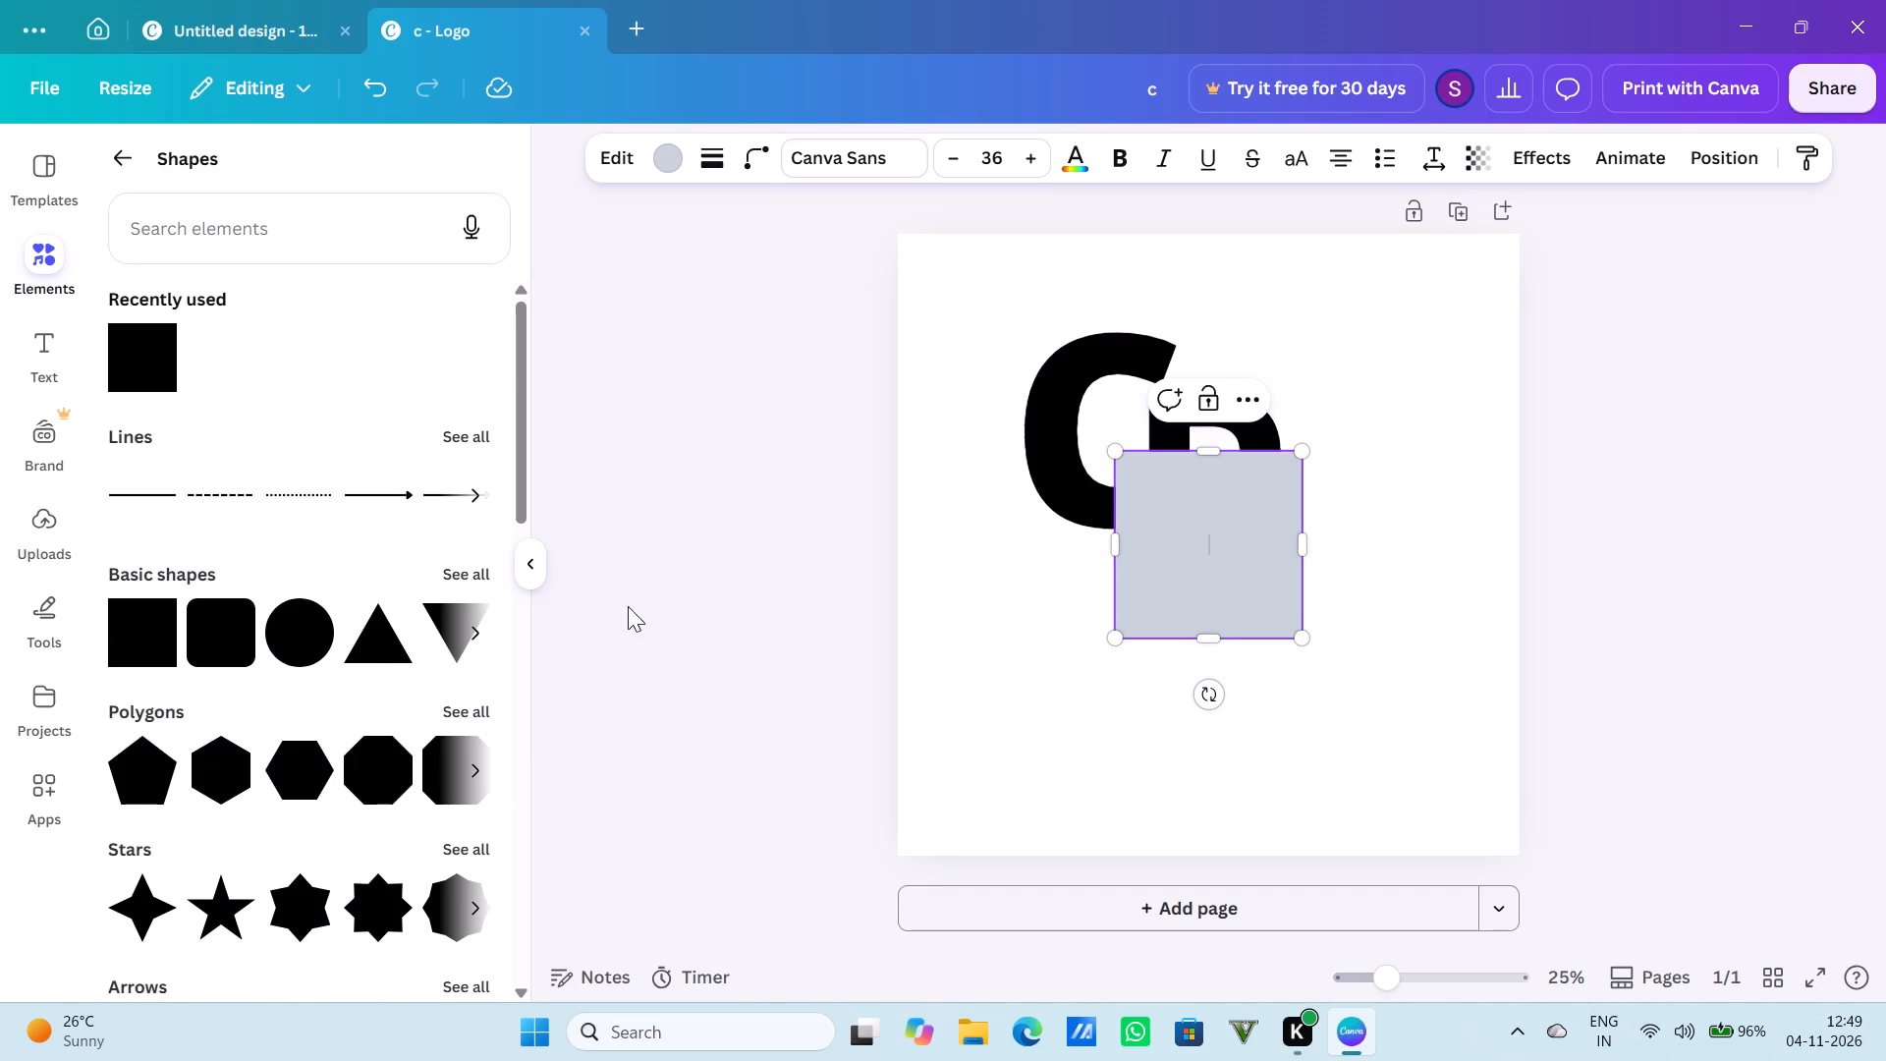
{"action": "left_click", "coordinate": [668, 166]}
{"action": "left_click", "coordinate": [305, 859]}
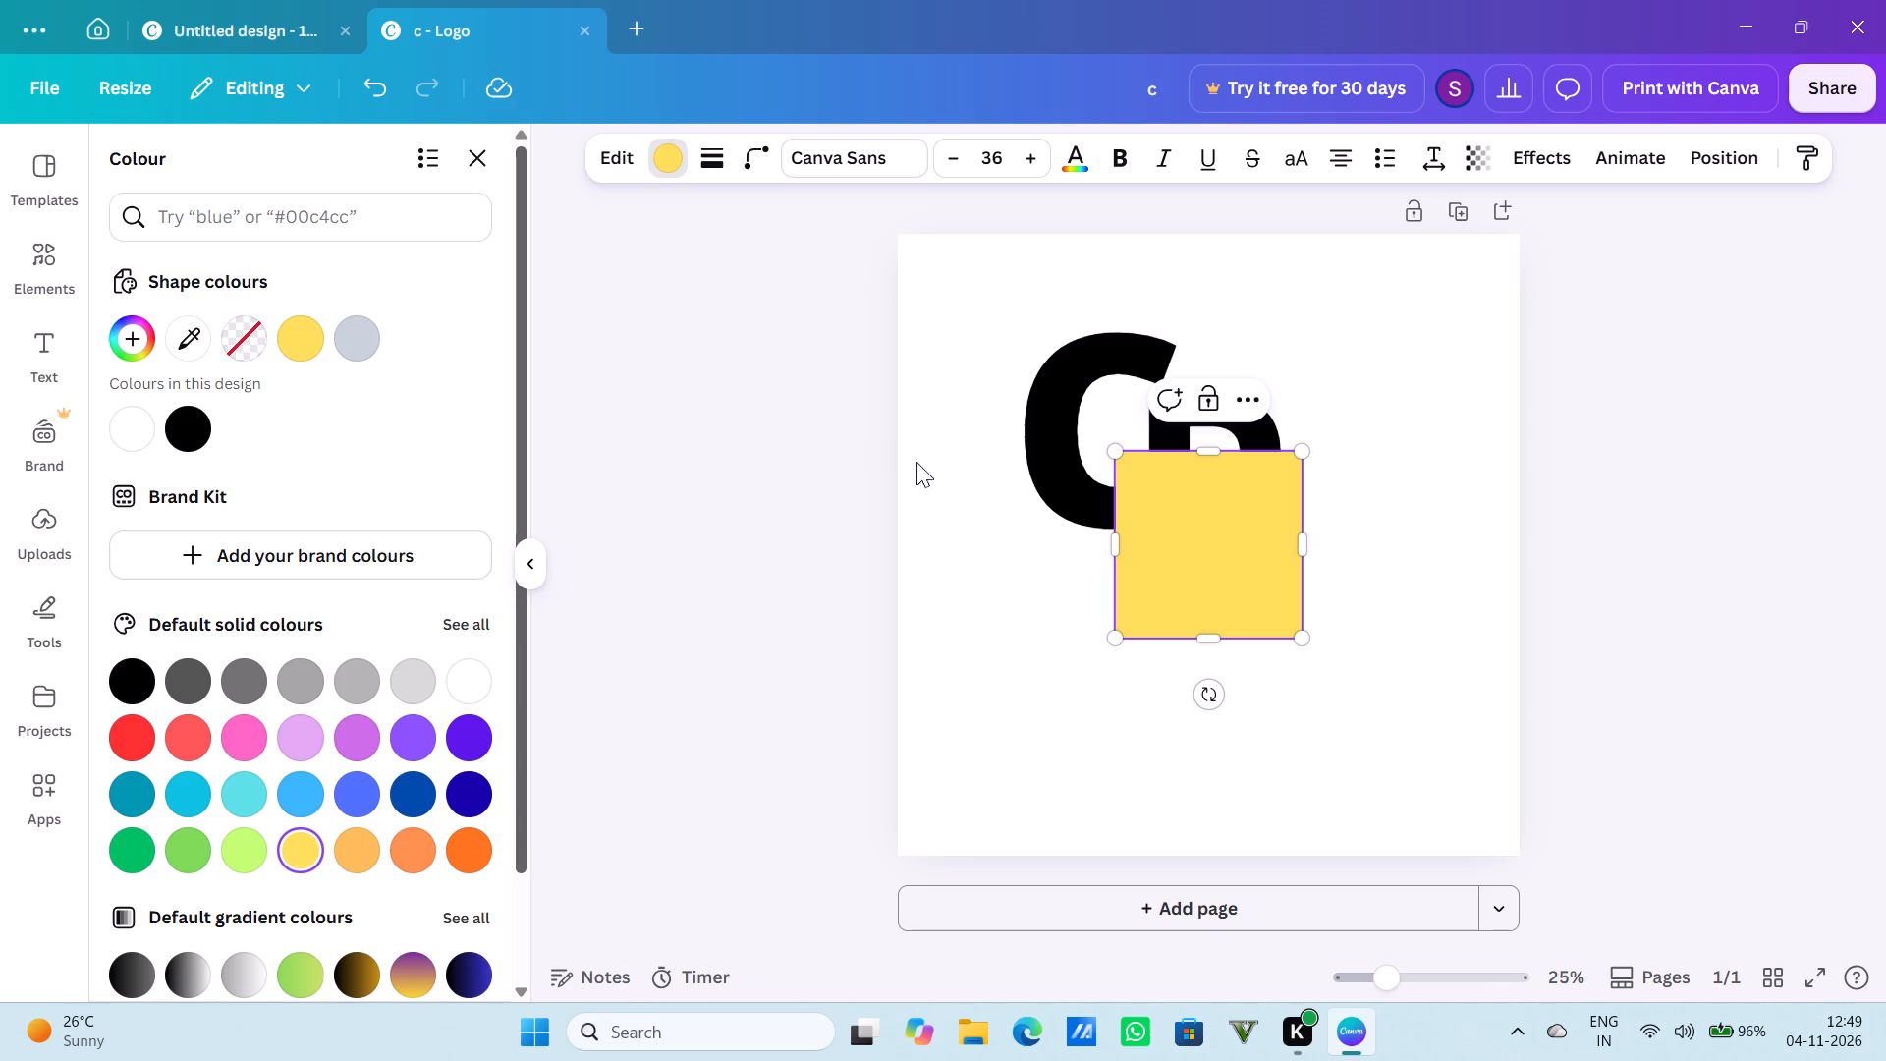
Resize the yellow square to about 860 px wide so that it just spans both letters, ending at the base of the P's stem.
{"action": "left_click_drag", "start_coordinate": [1118, 453], "coordinate": [1048, 333]}
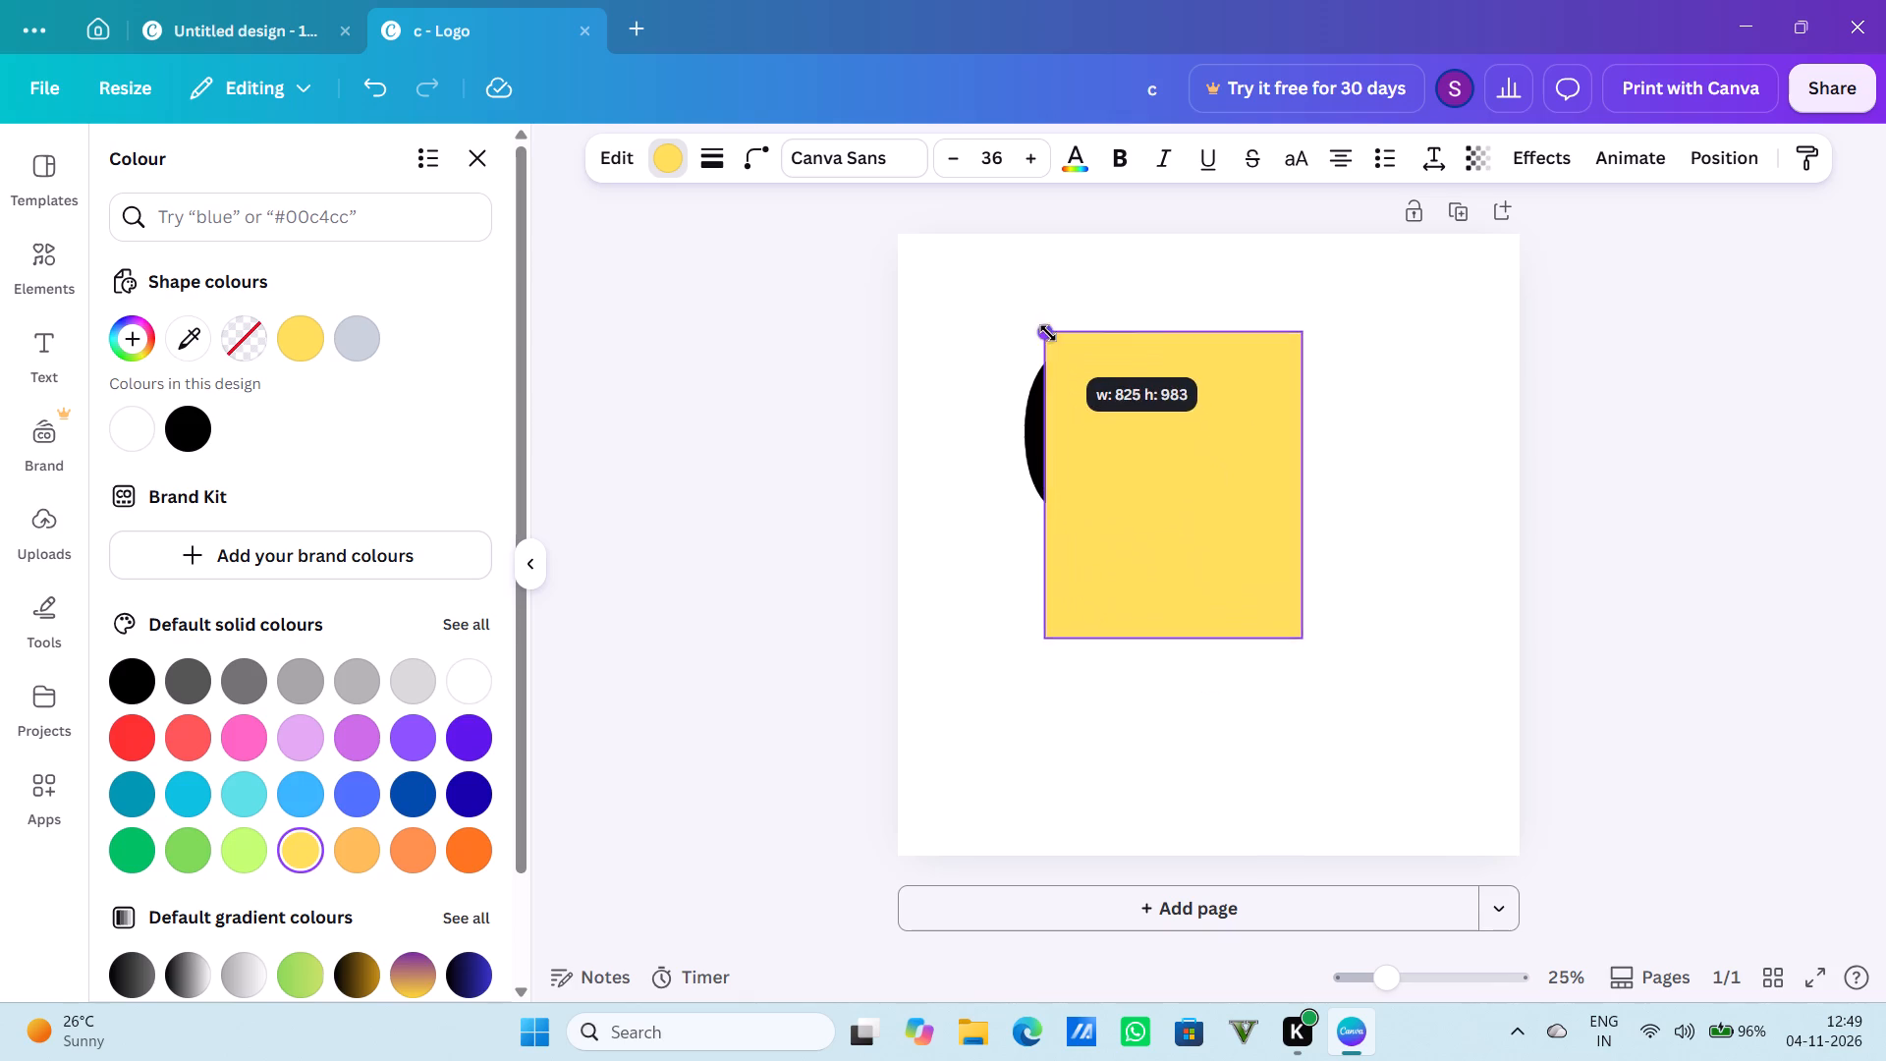
{"action": "left_click_drag", "start_coordinate": [1048, 333], "coordinate": [1018, 334]}
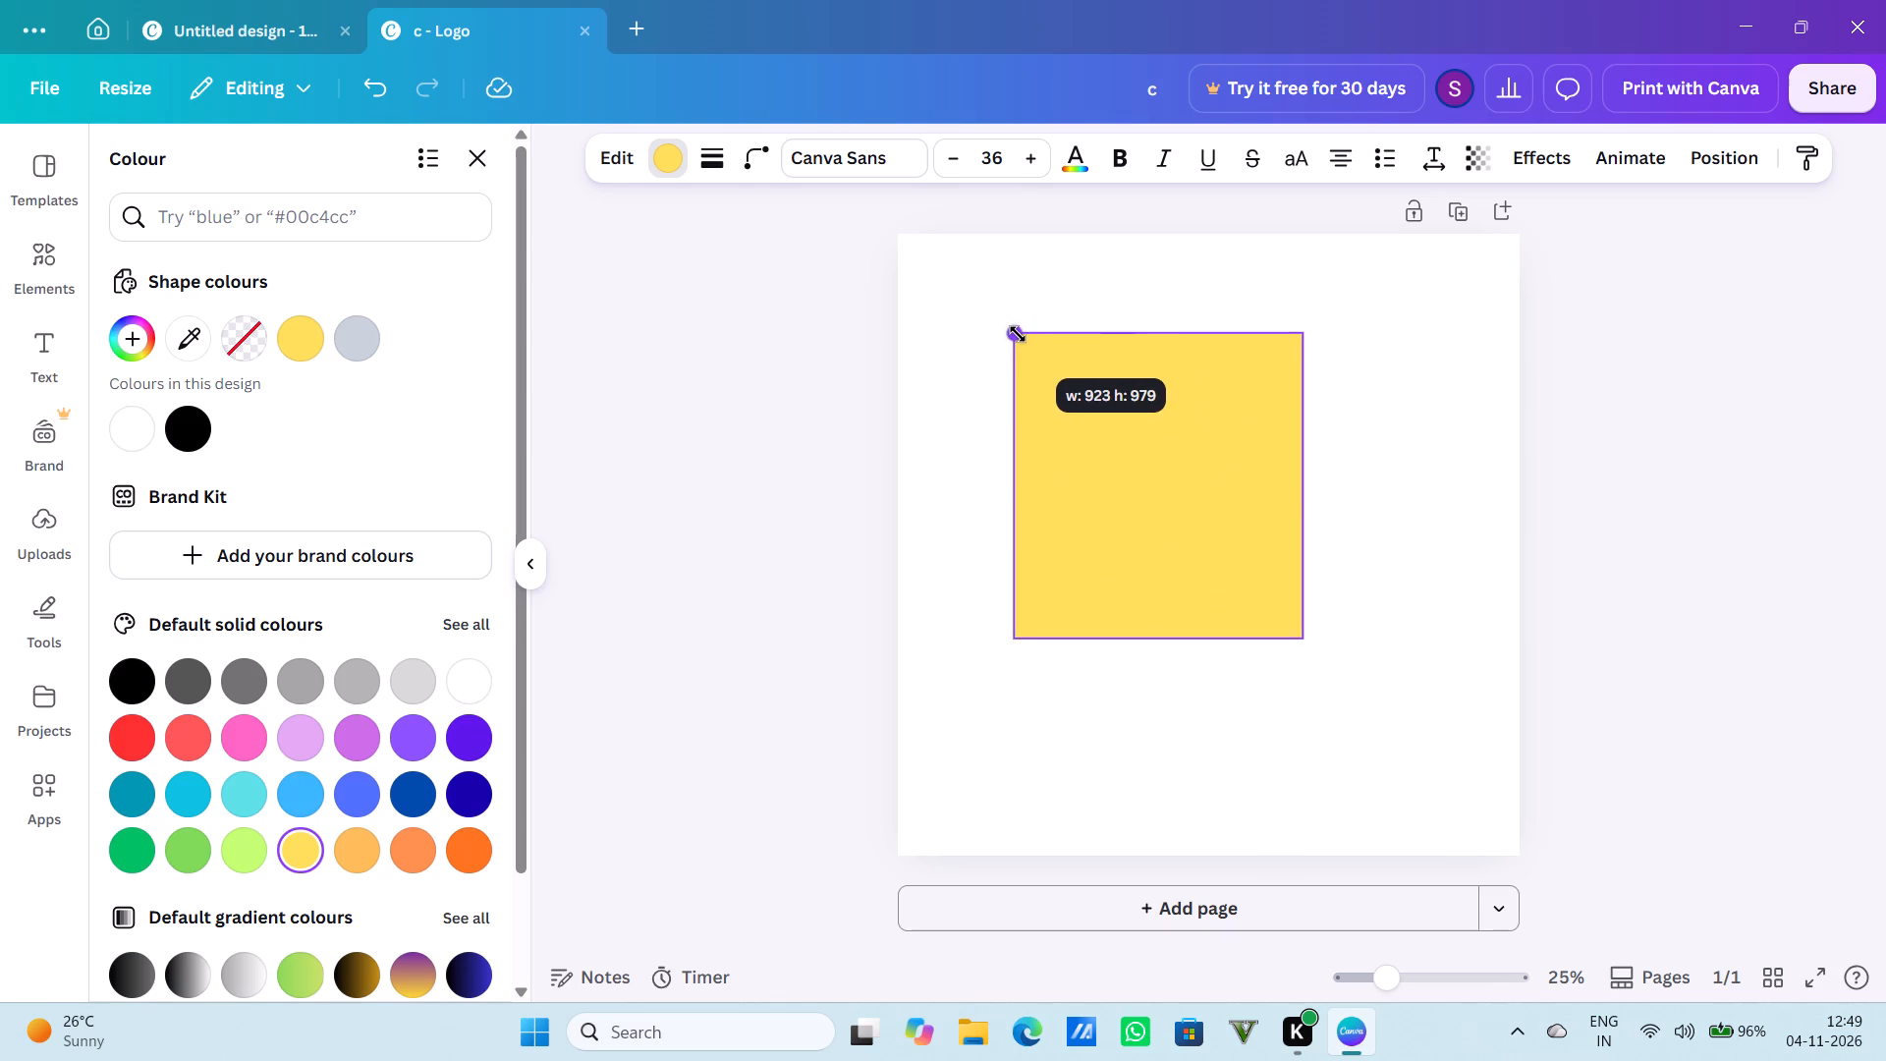
{"action": "left_click_drag", "start_coordinate": [1296, 490], "coordinate": [1256, 487]}
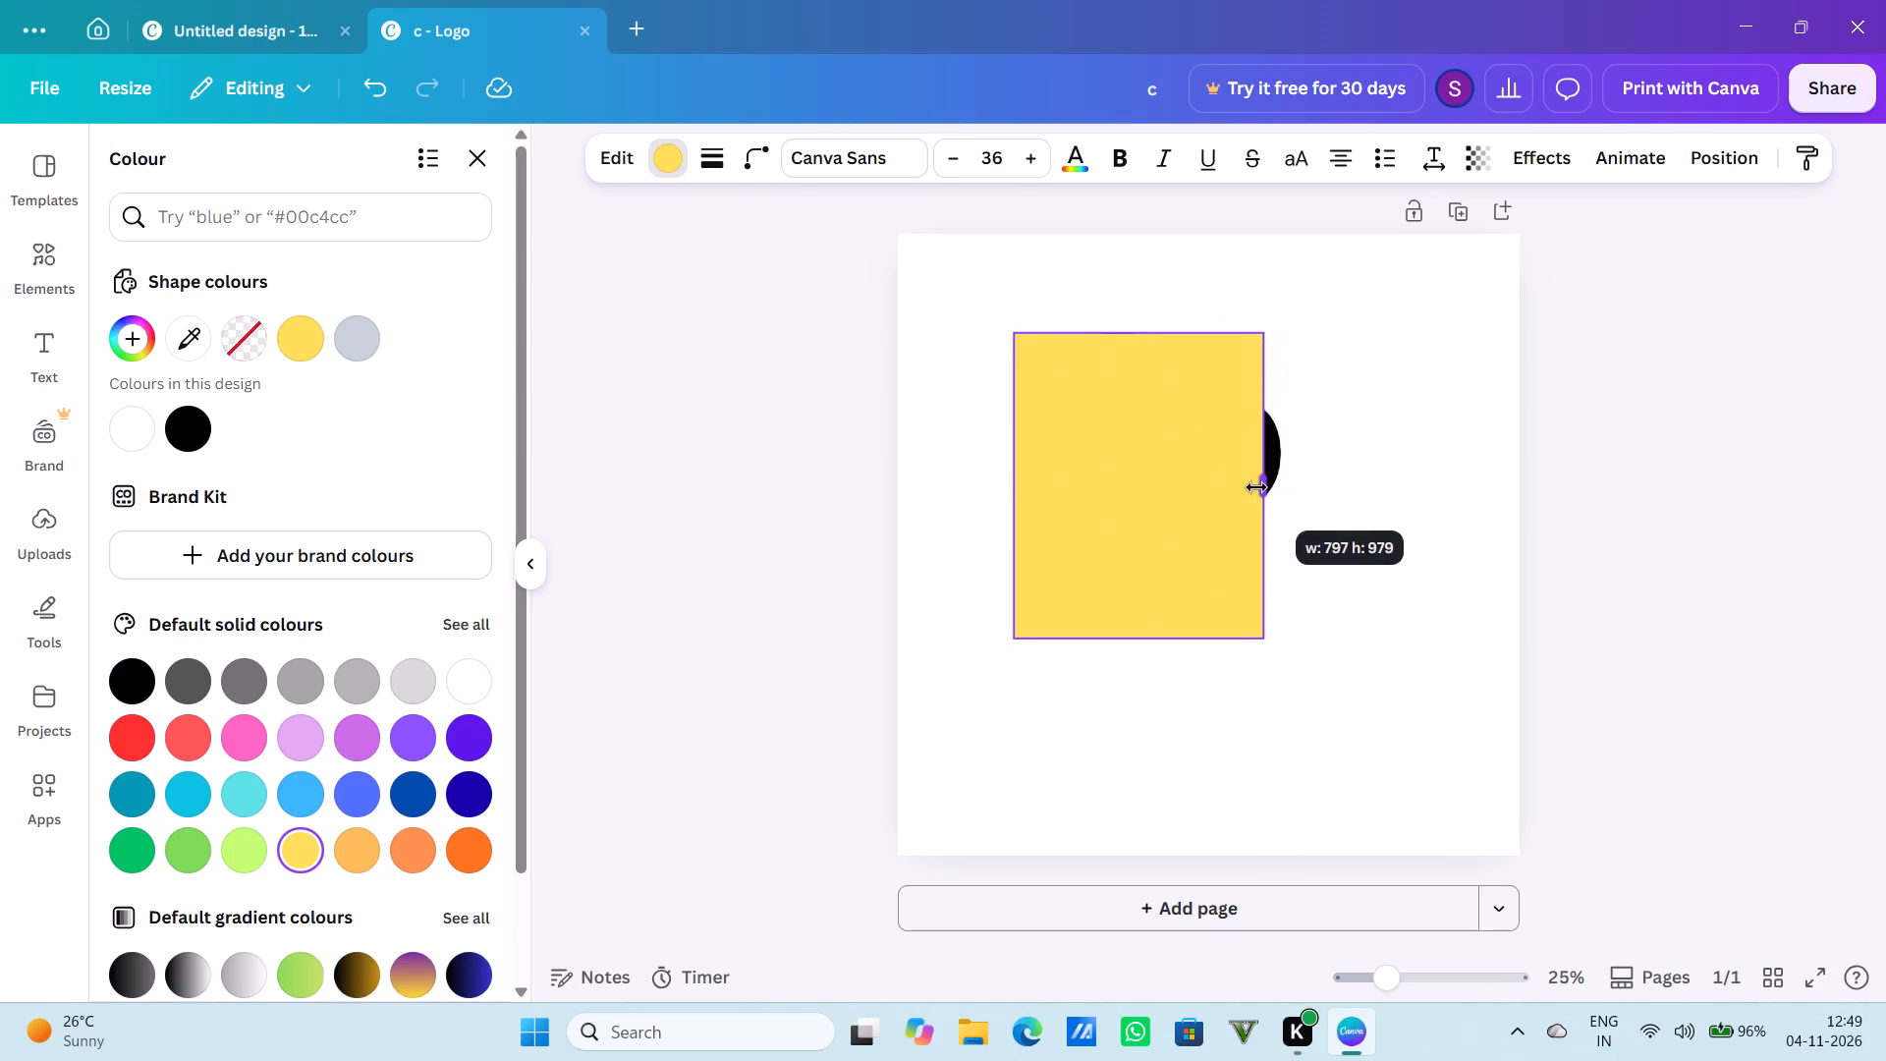
{"action": "left_click_drag", "start_coordinate": [1256, 487], "coordinate": [1276, 488]}
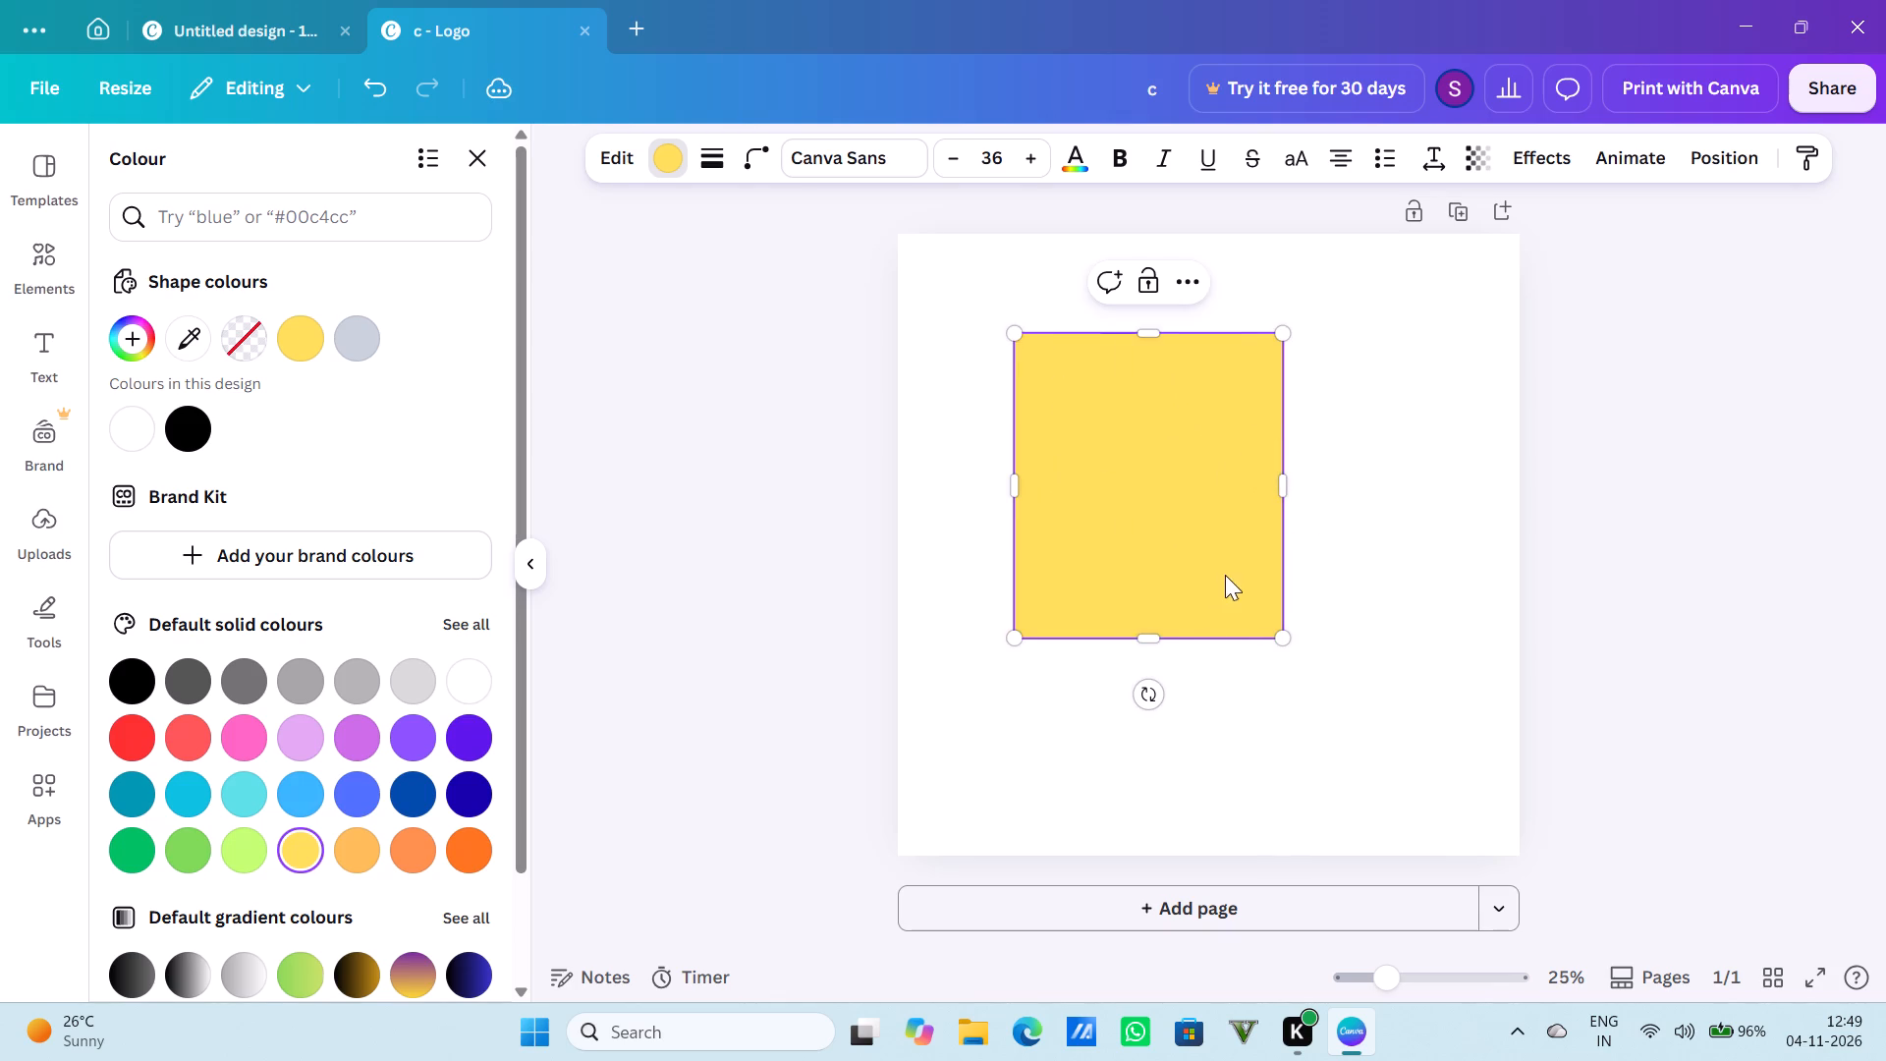
{"action": "left_click_drag", "start_coordinate": [1145, 641], "coordinate": [1148, 537]}
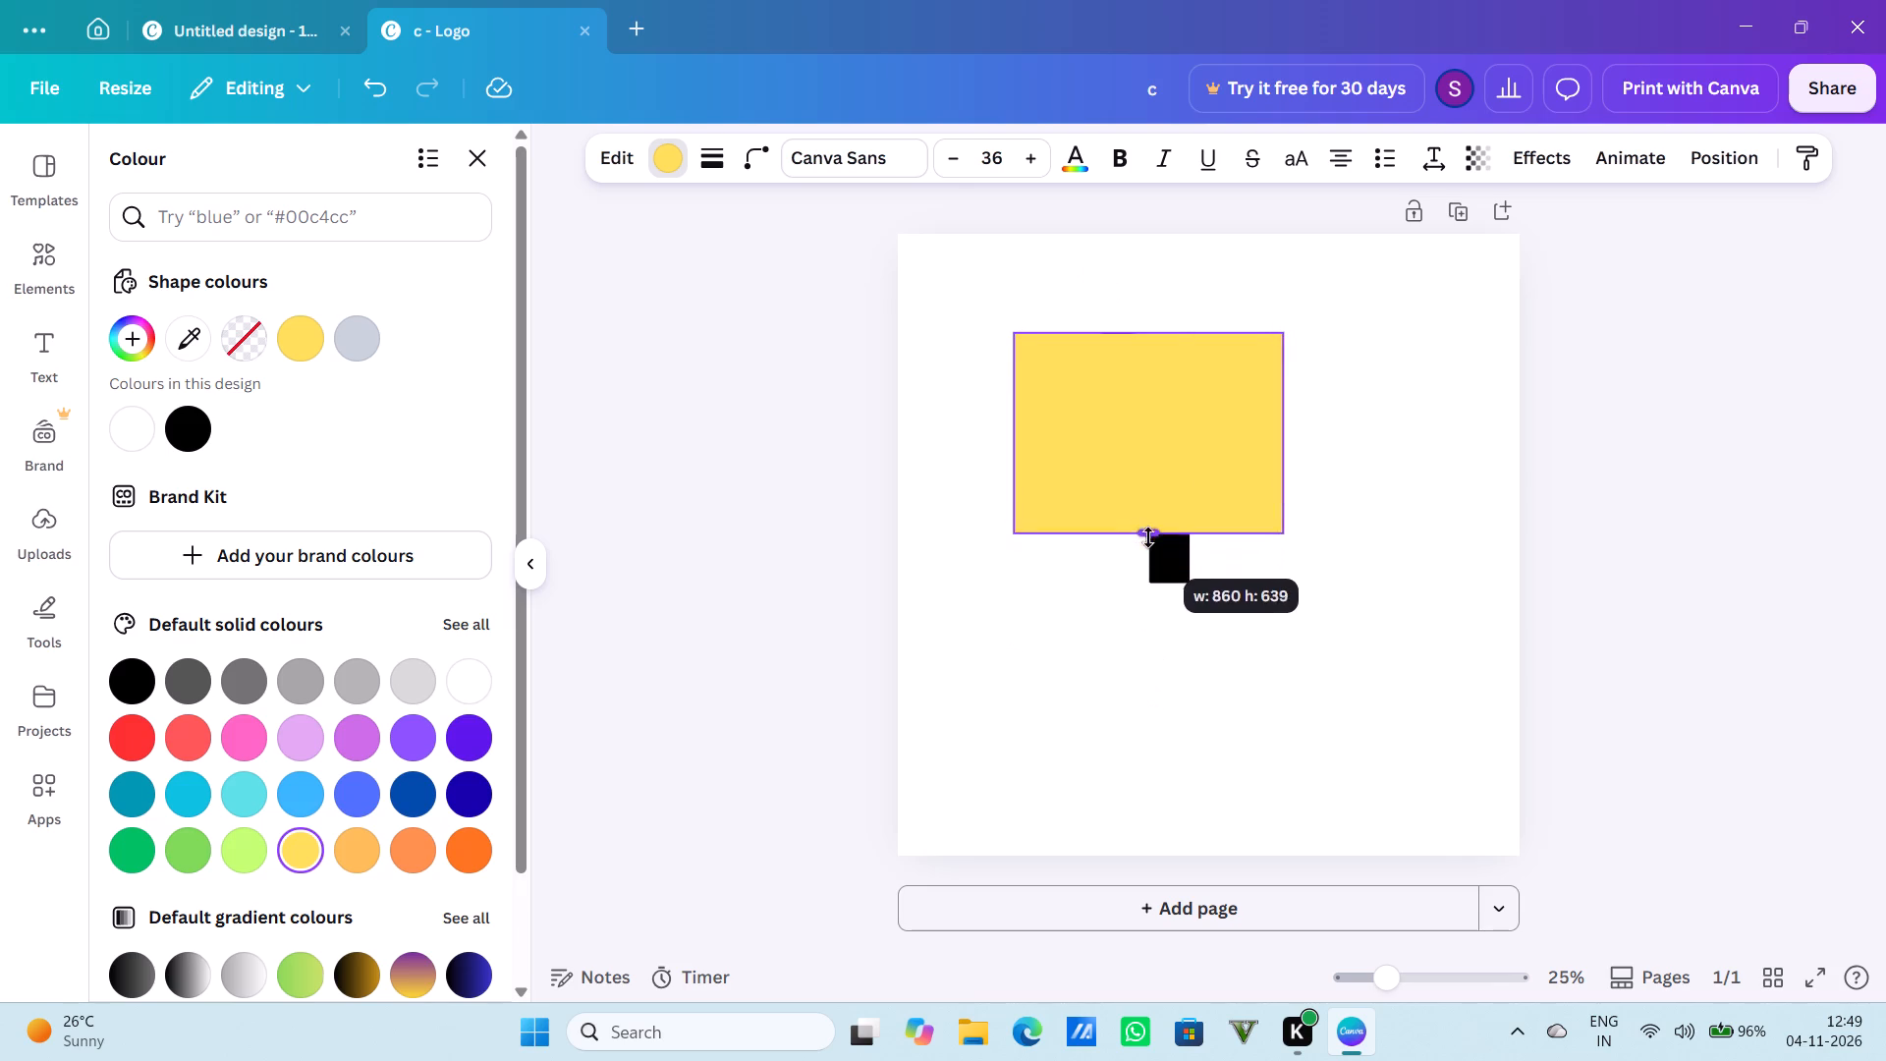
{"action": "left_click_drag", "start_coordinate": [1148, 537], "coordinate": [1156, 586]}
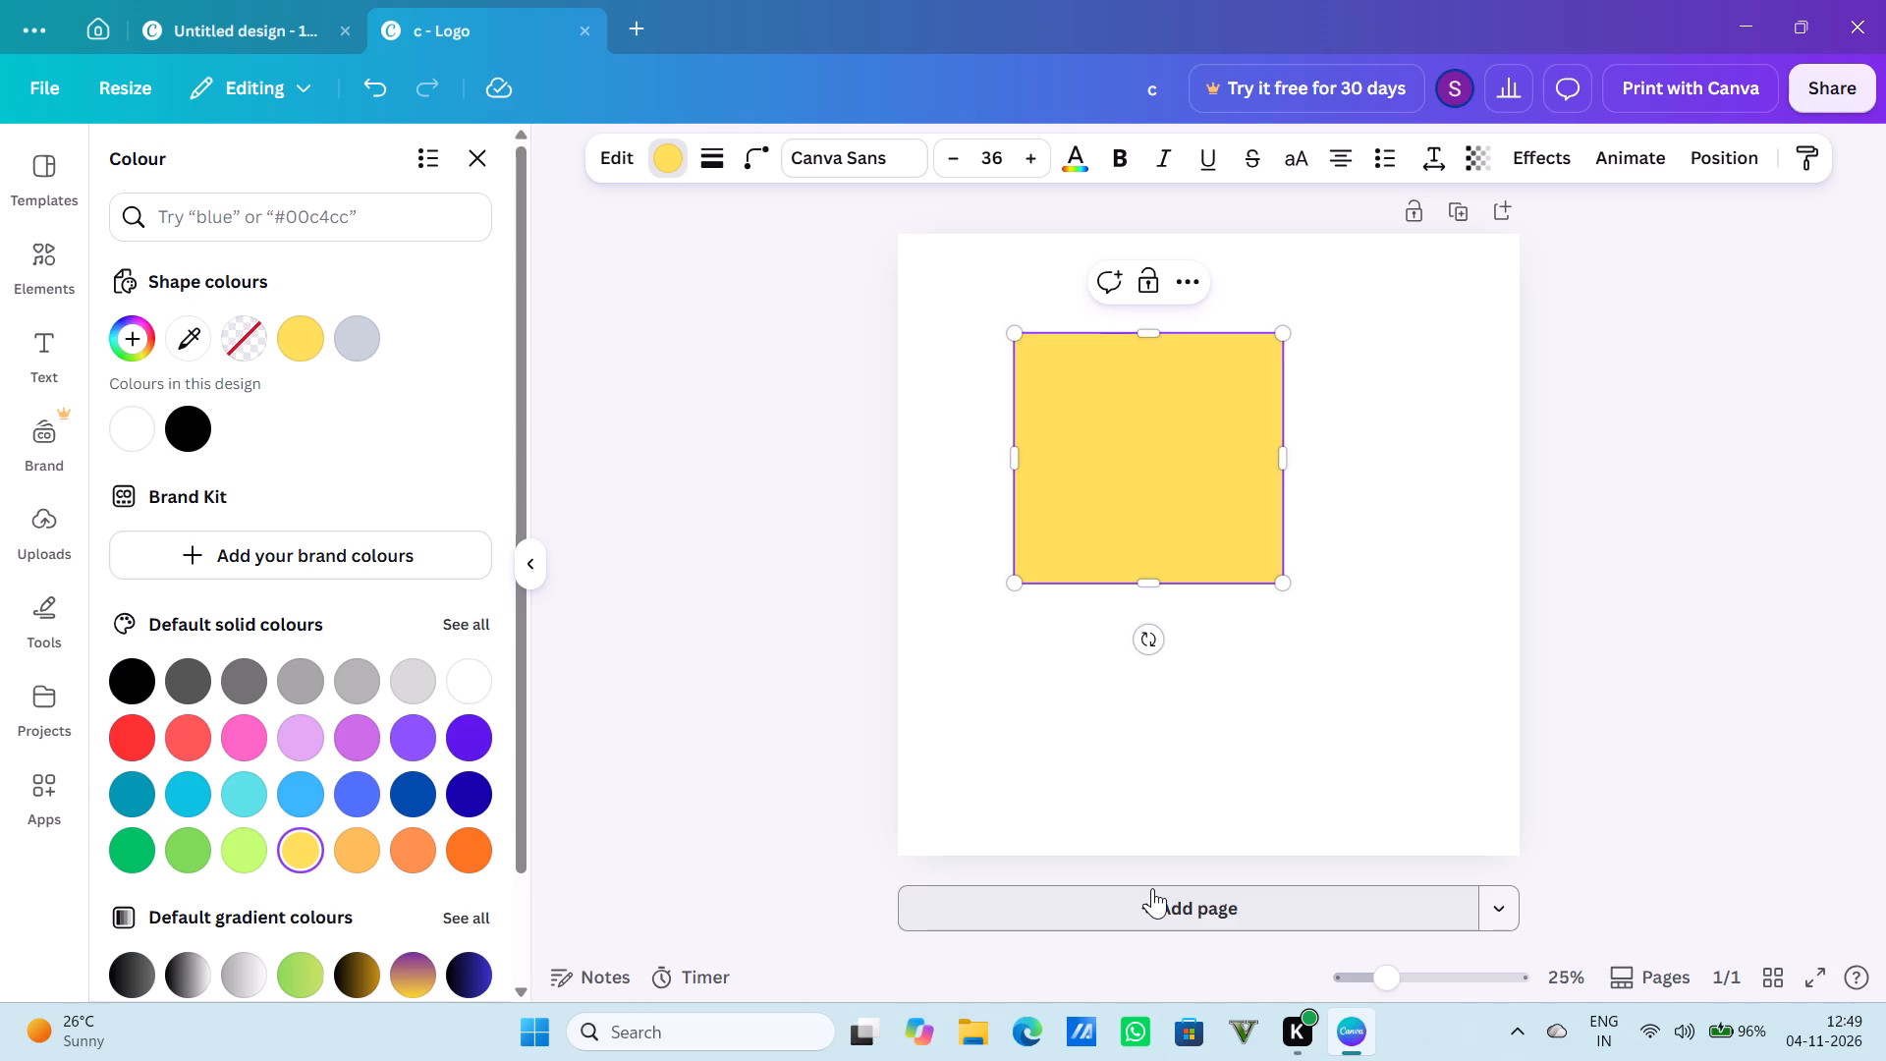
Send the yellow square to the back, behind the letters c and P.
{"action": "left_click", "coordinate": [1190, 486]}
{"action": "right_click", "coordinate": [1190, 486]}
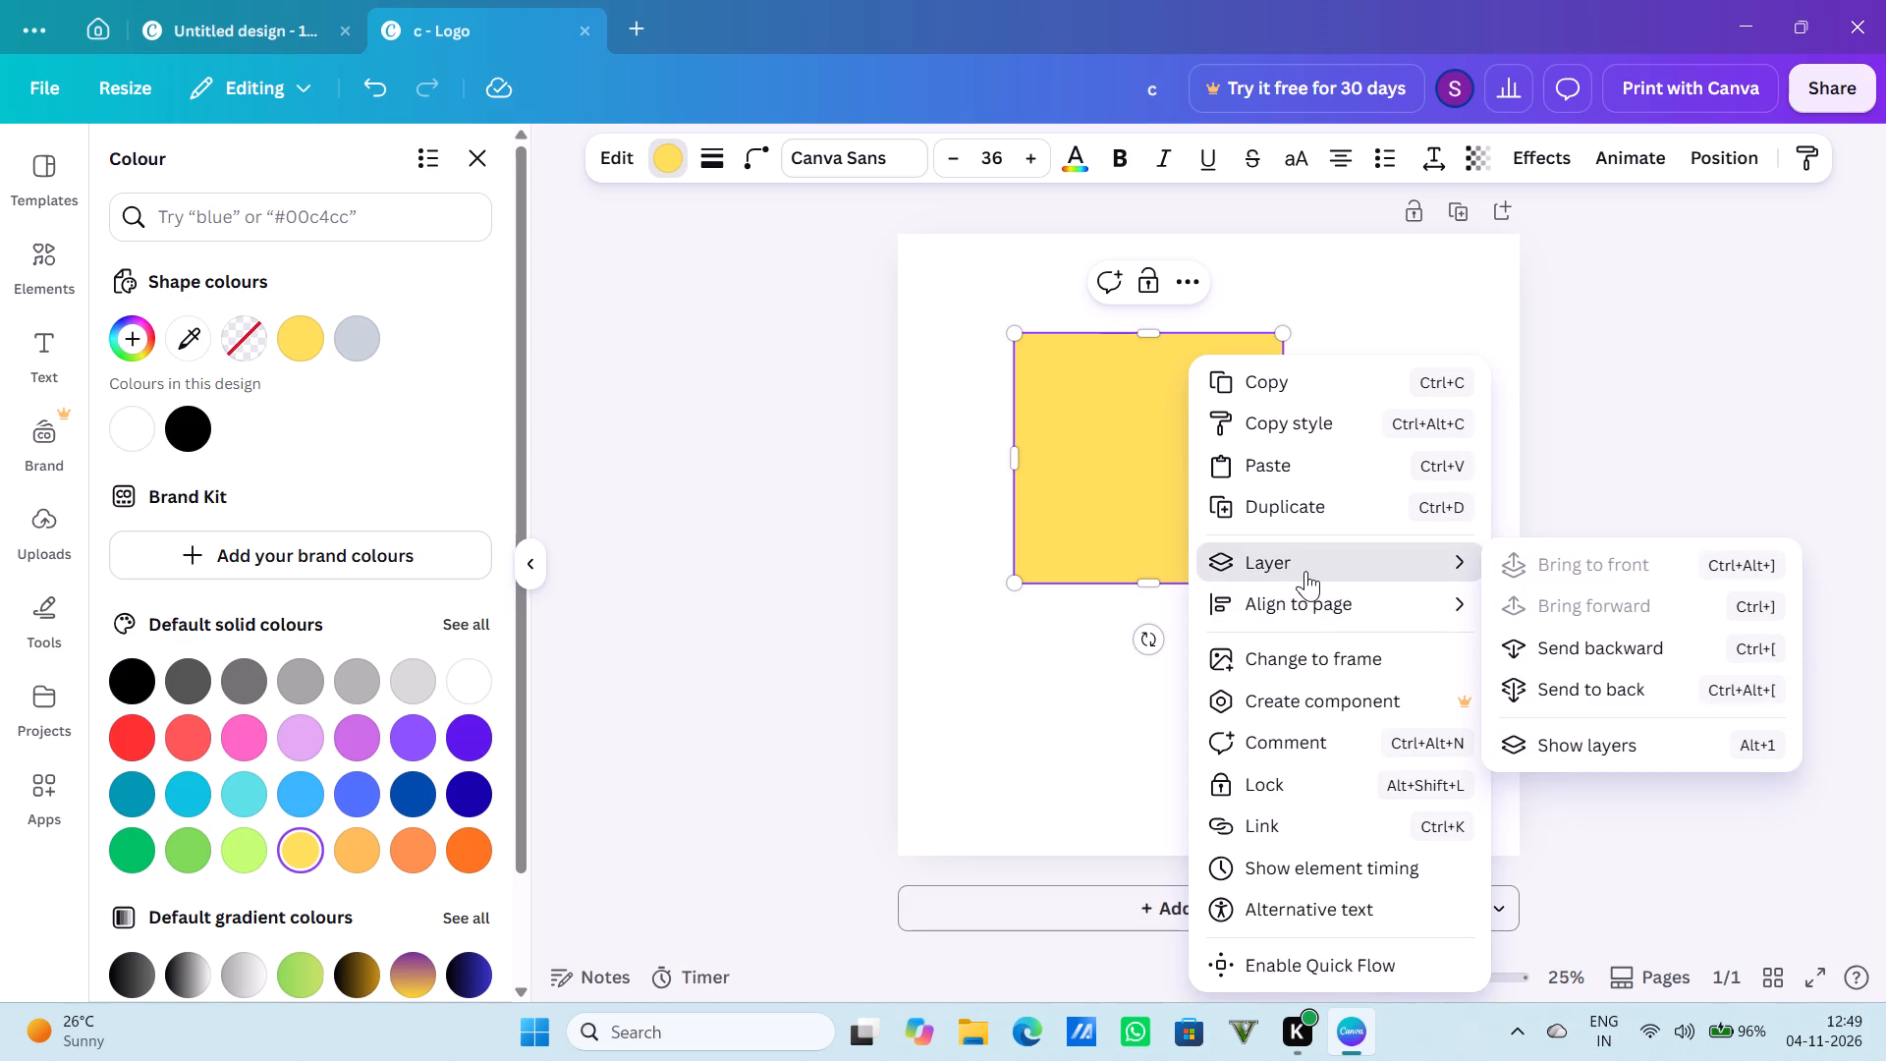
{"action": "left_click", "coordinate": [1623, 698]}
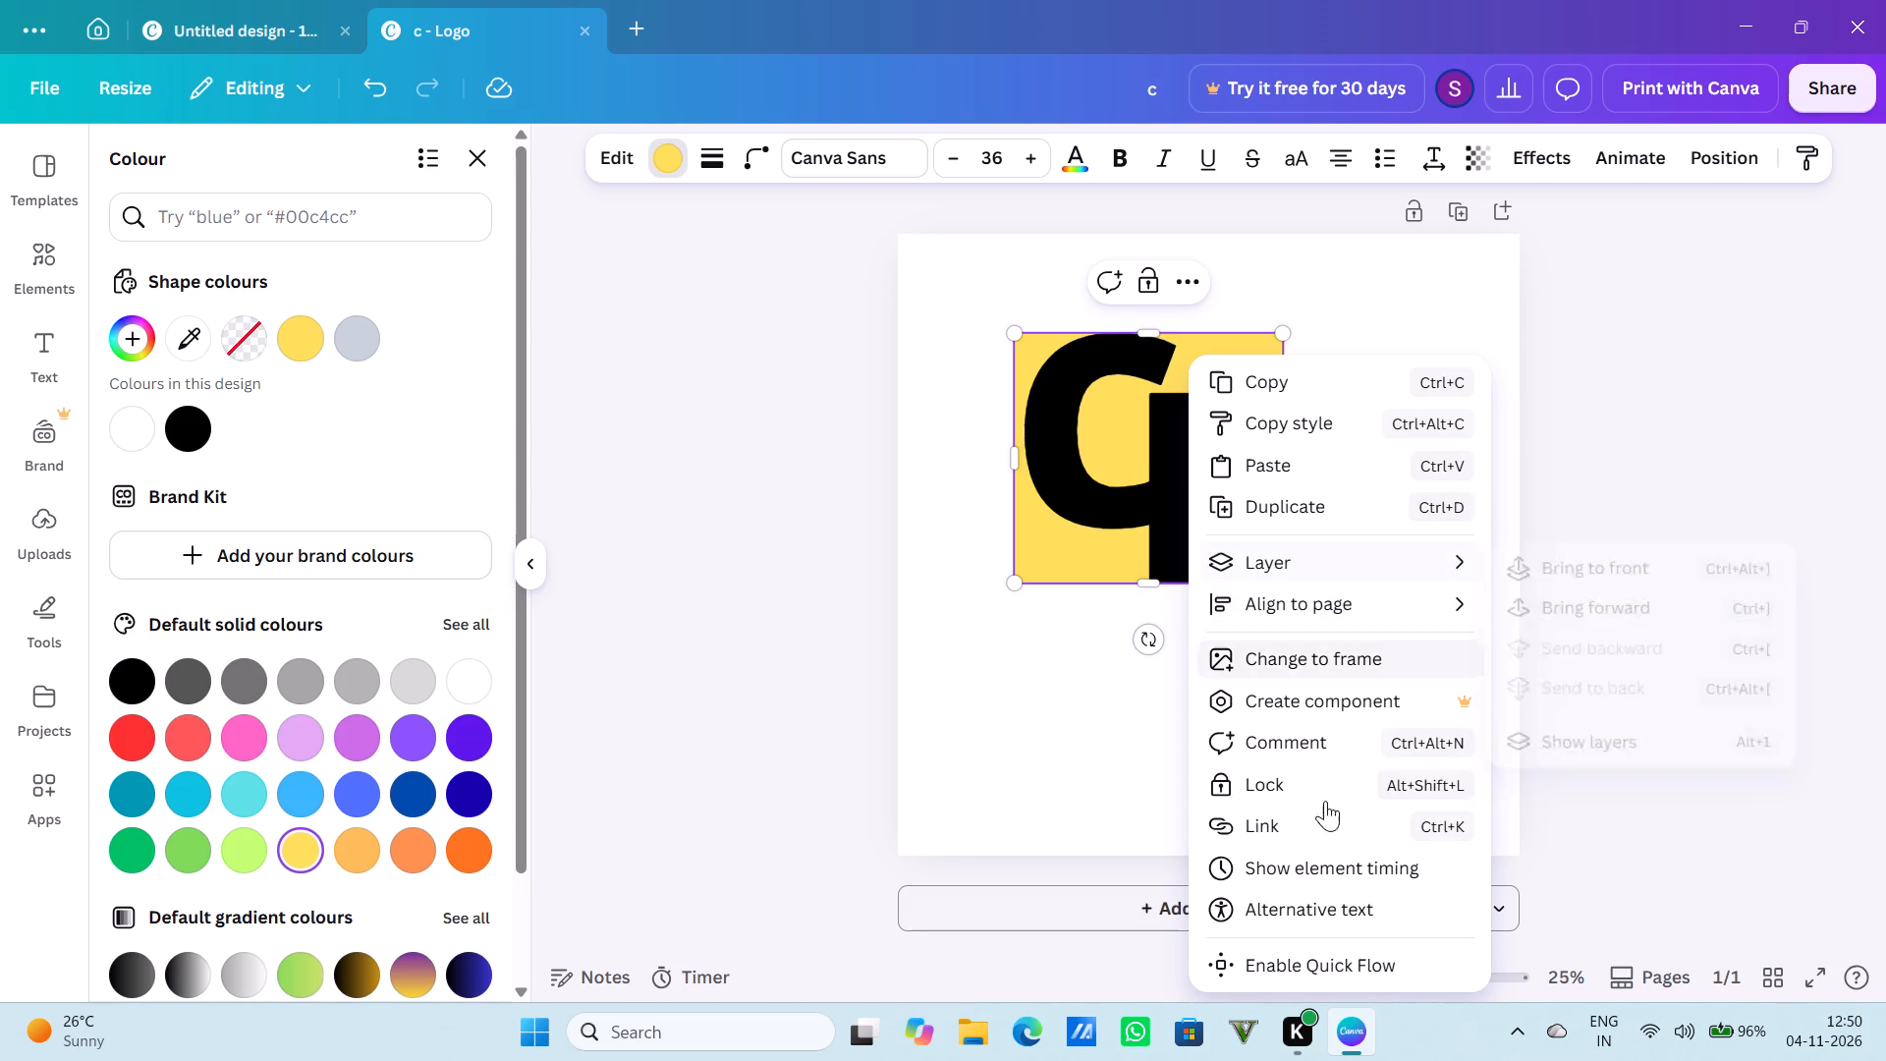
{"action": "left_click", "coordinate": [1042, 945]}
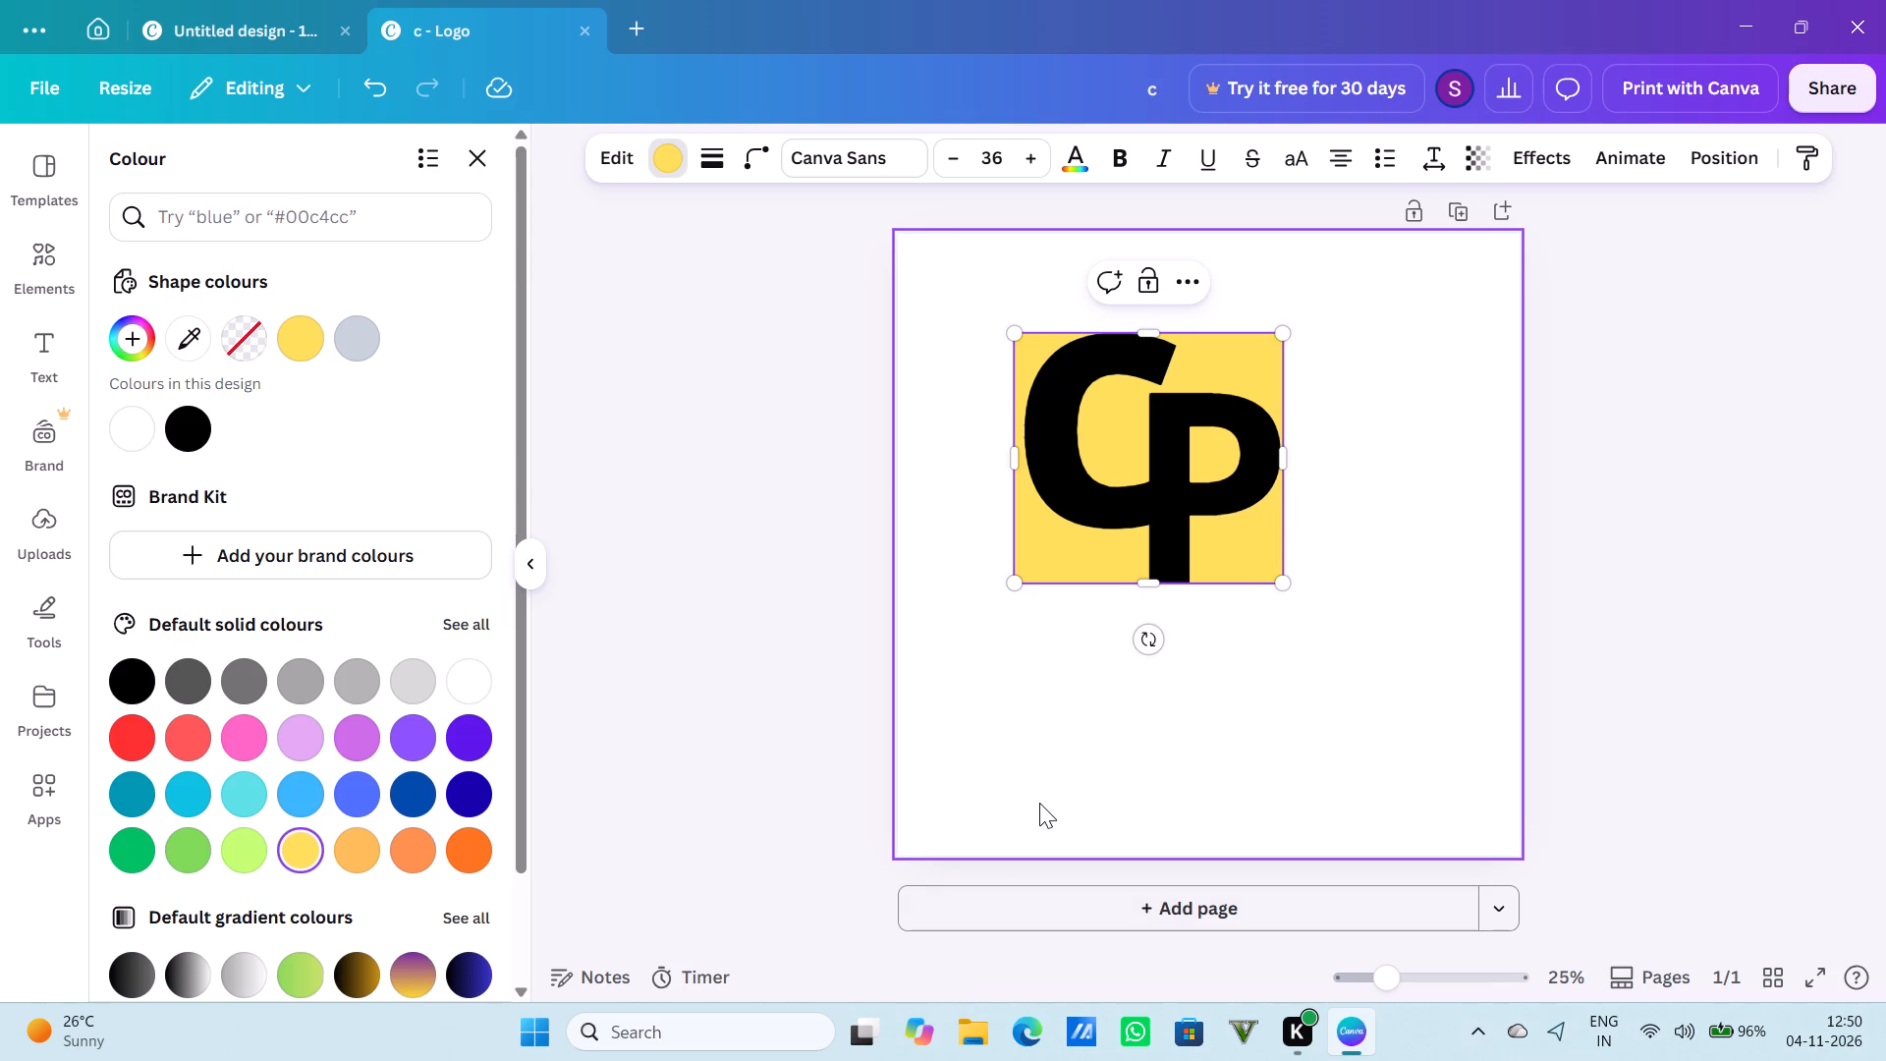
Widen the yellow square to about 892 px and extend its top and bottom edges to leave a margin around the letters.
{"action": "left_click", "coordinate": [1284, 461]}
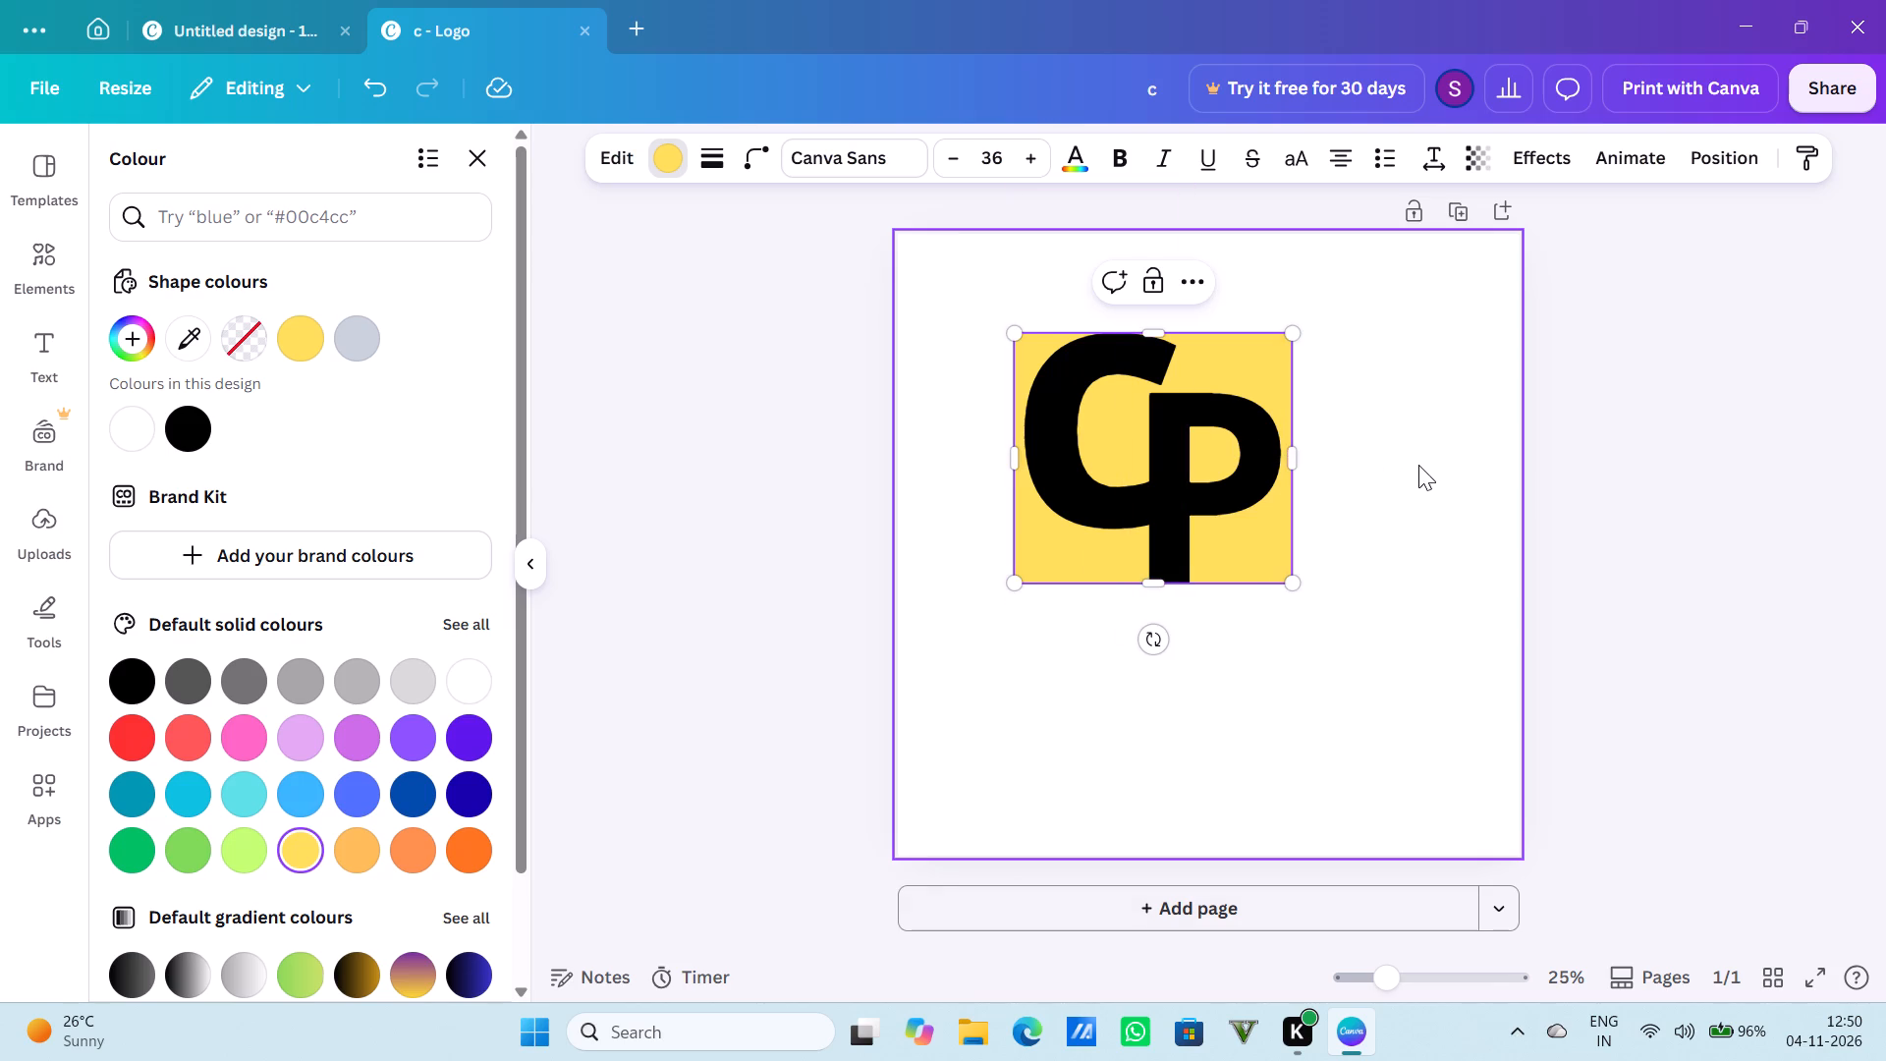
{"action": "left_click", "coordinate": [1152, 324]}
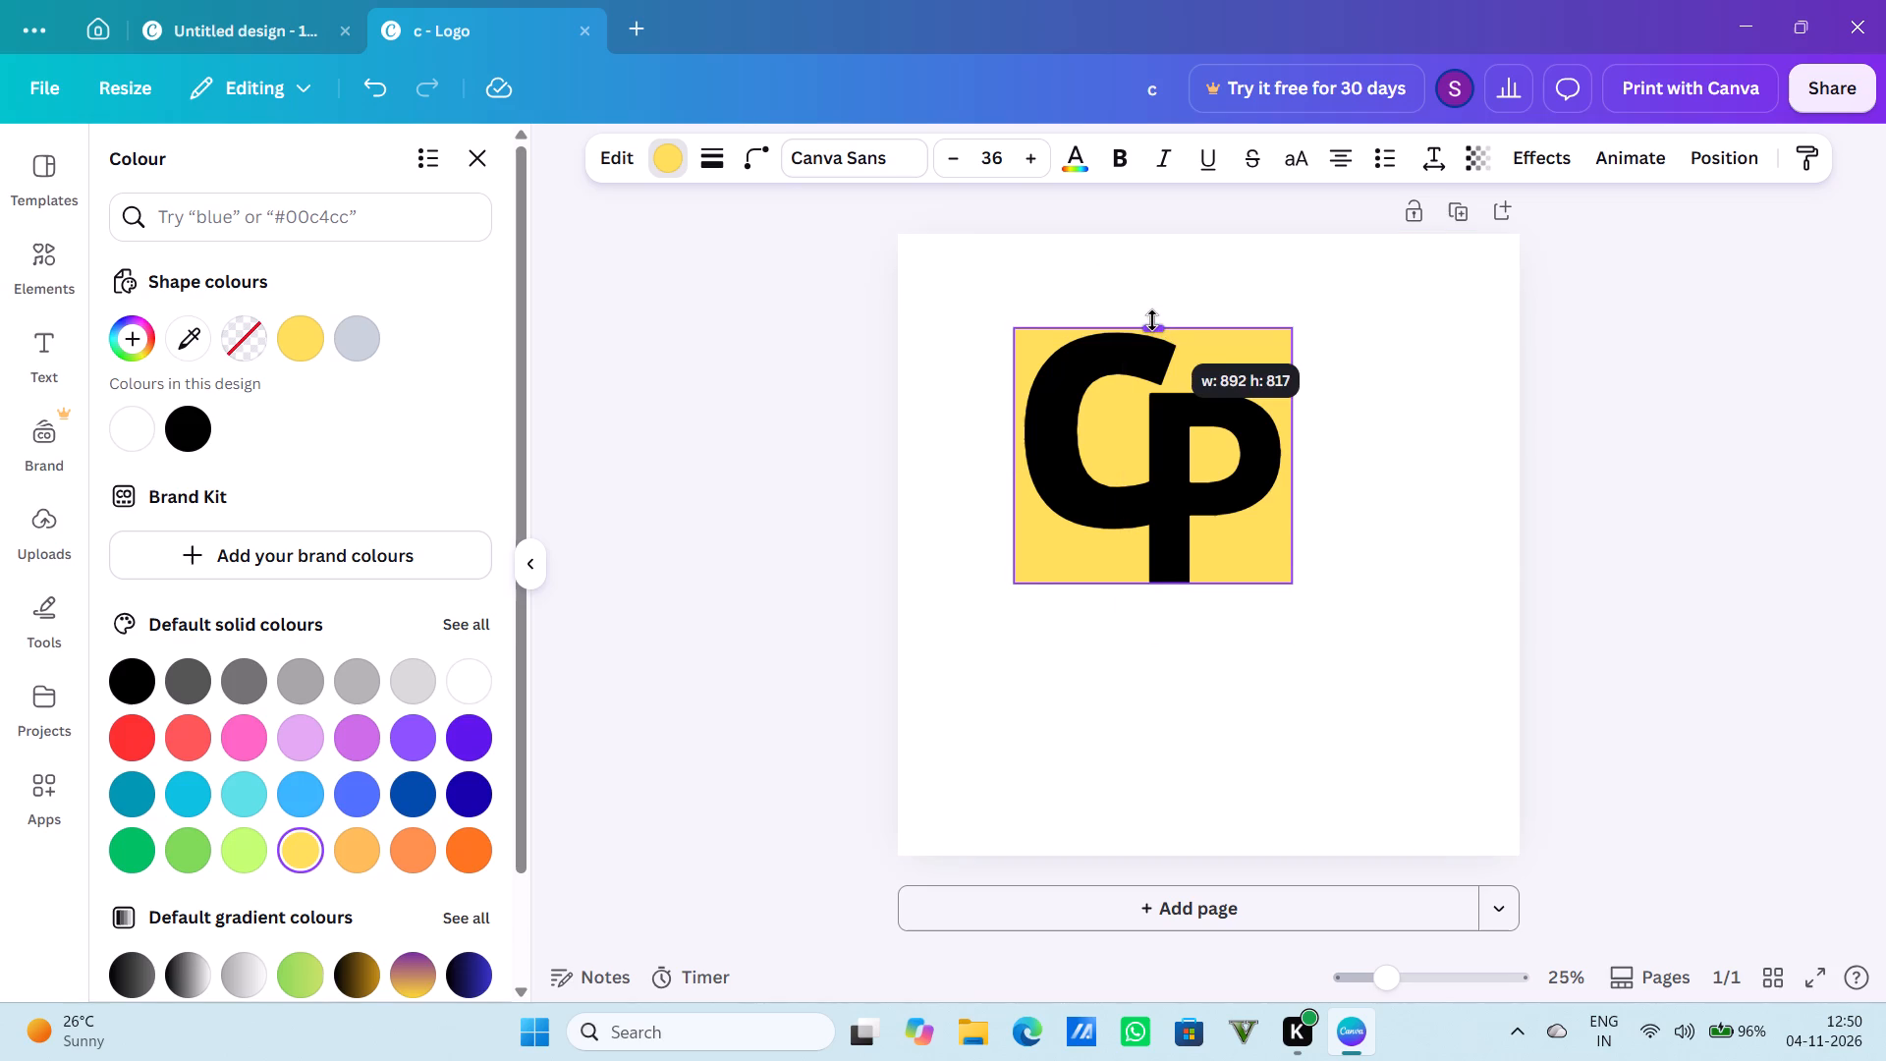
{"action": "left_click_drag", "start_coordinate": [1163, 588], "coordinate": [1163, 604]}
{"action": "left_click", "coordinate": [1163, 604]}
{"action": "left_click_drag", "start_coordinate": [1141, 321], "coordinate": [1142, 310]}
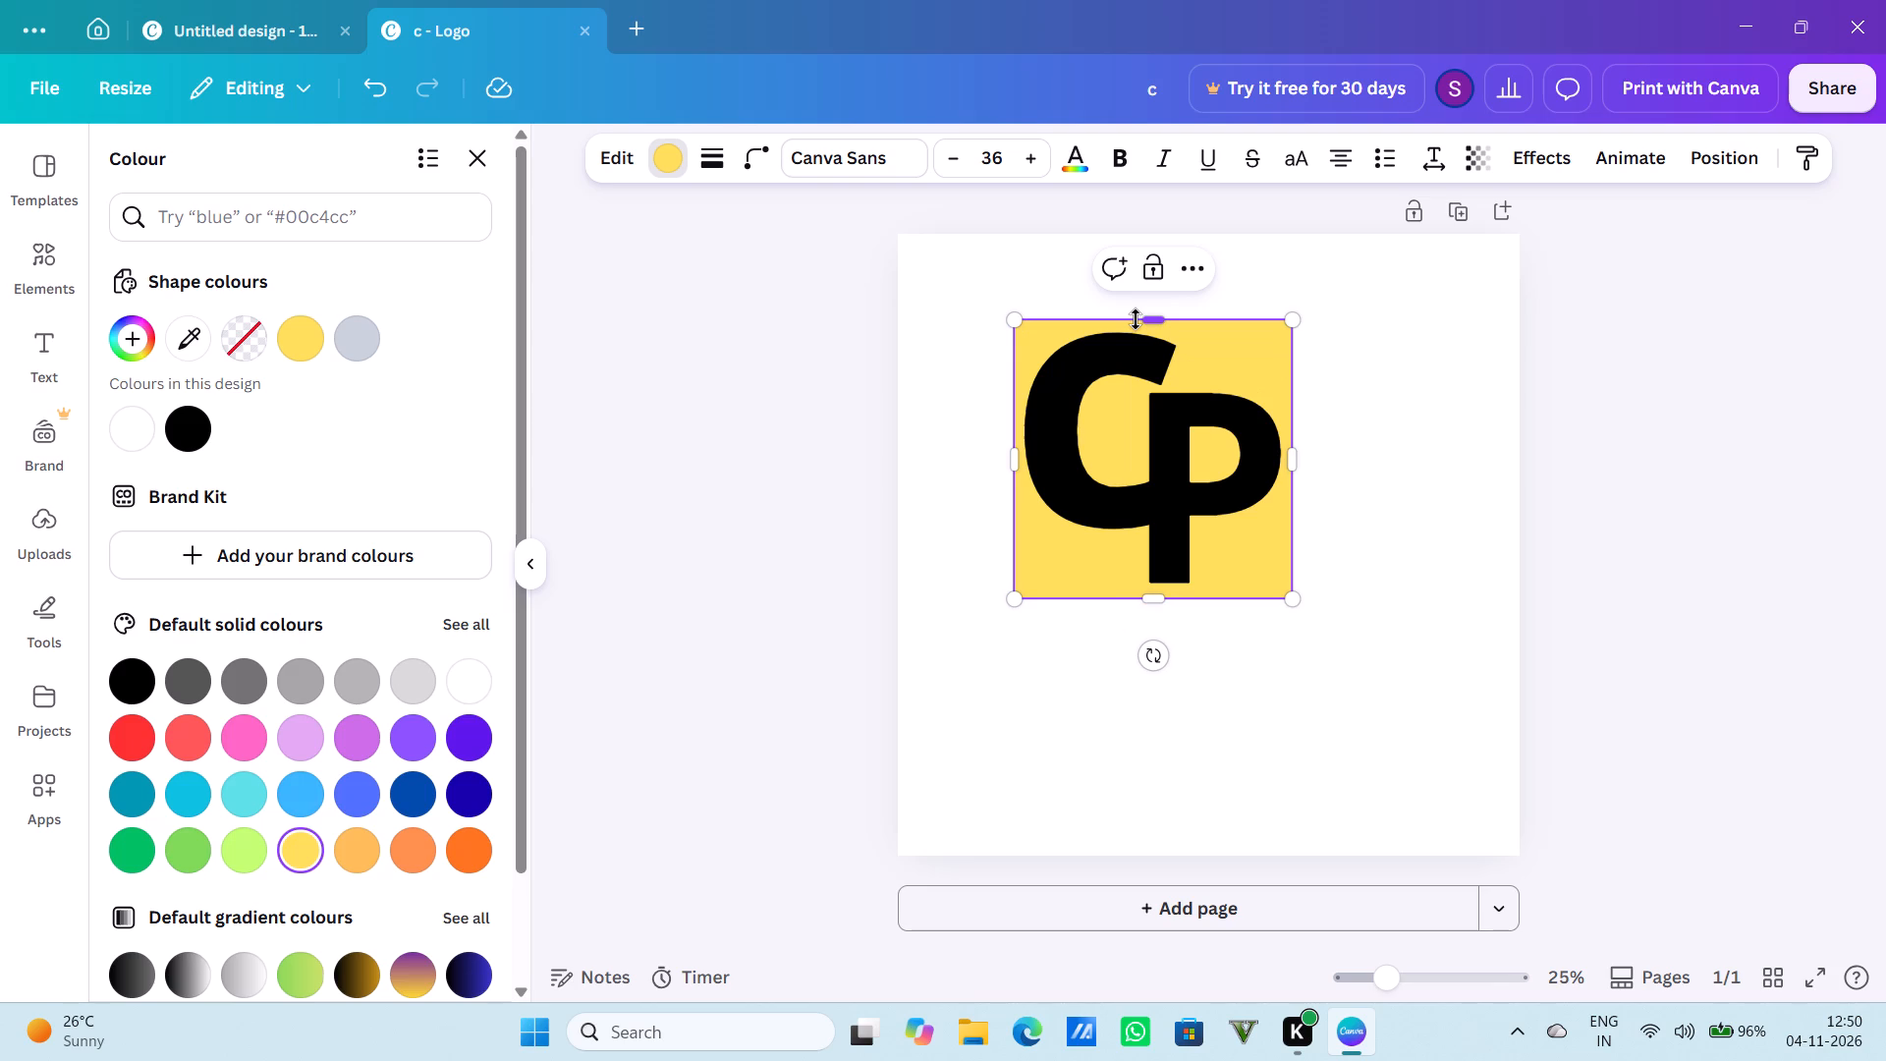
Change the text colour of both the letter c and the letter P to white.
{"action": "left_click", "coordinate": [1121, 359]}
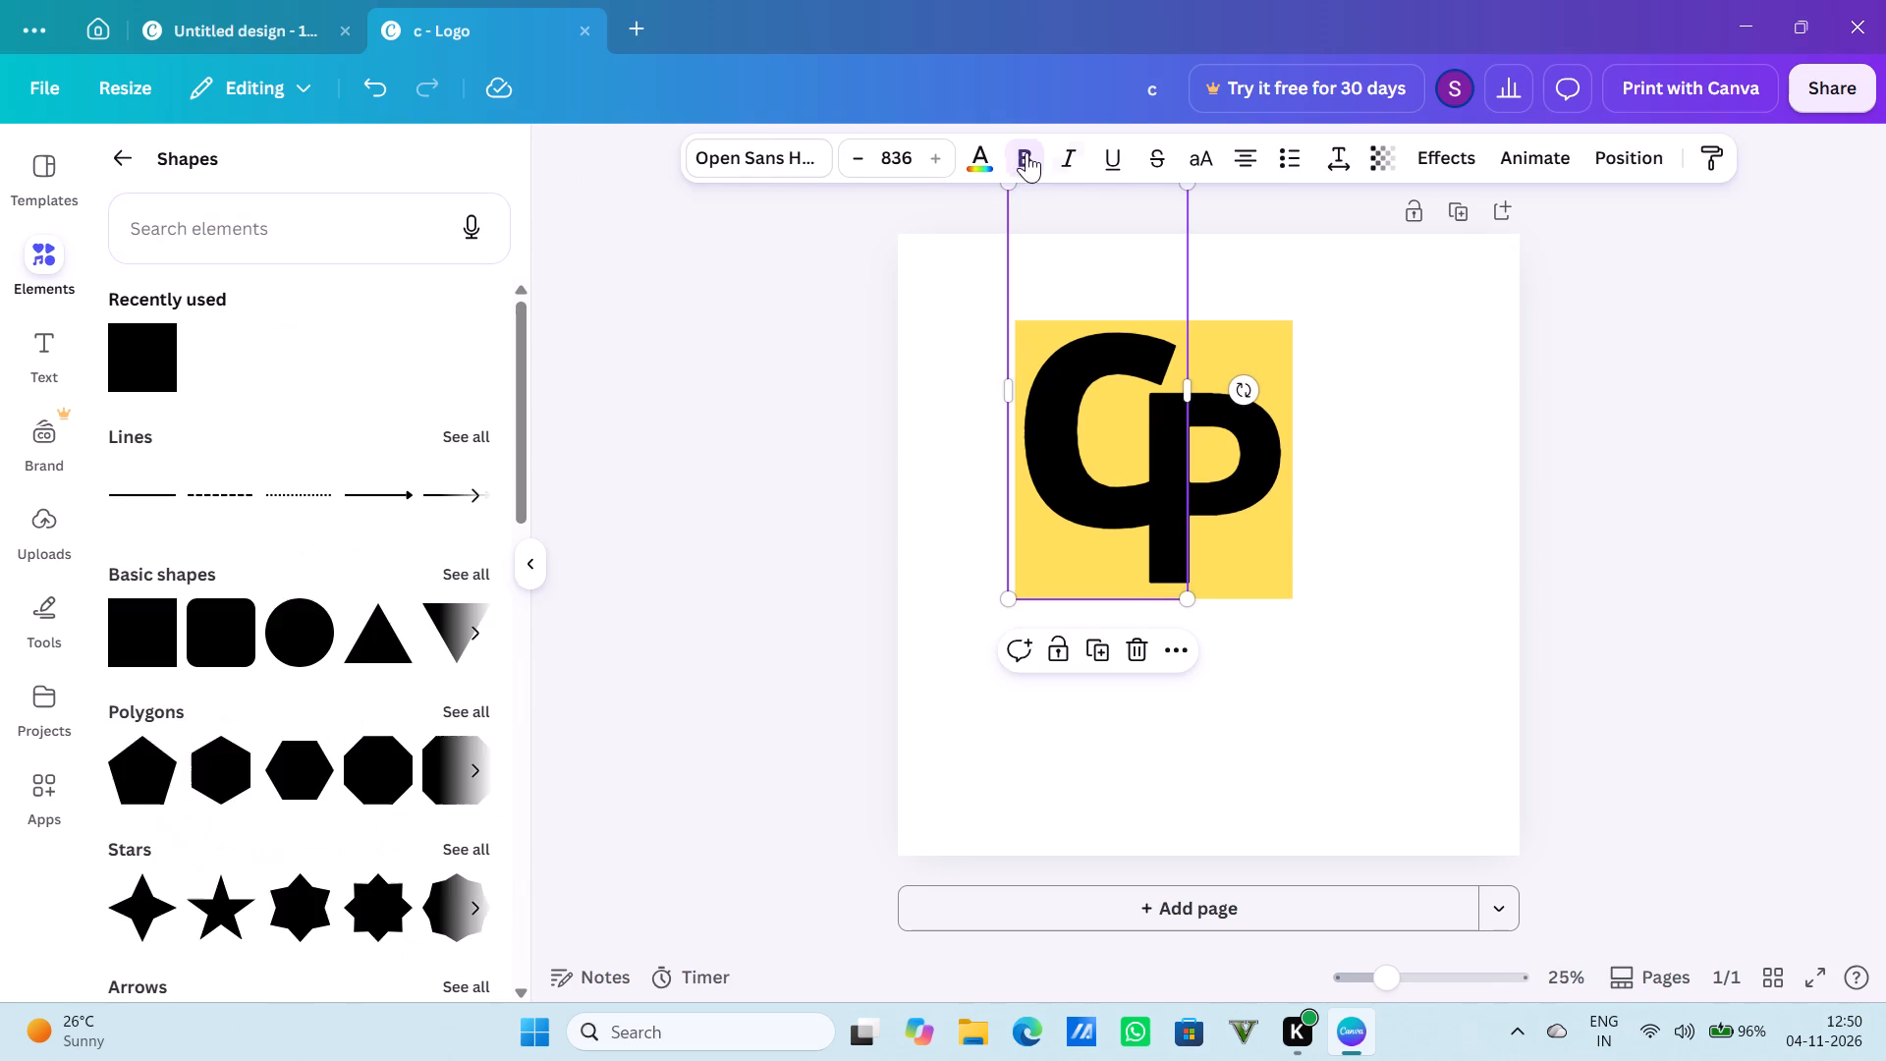
{"action": "left_click", "coordinate": [983, 151]}
{"action": "left_click", "coordinate": [189, 432]}
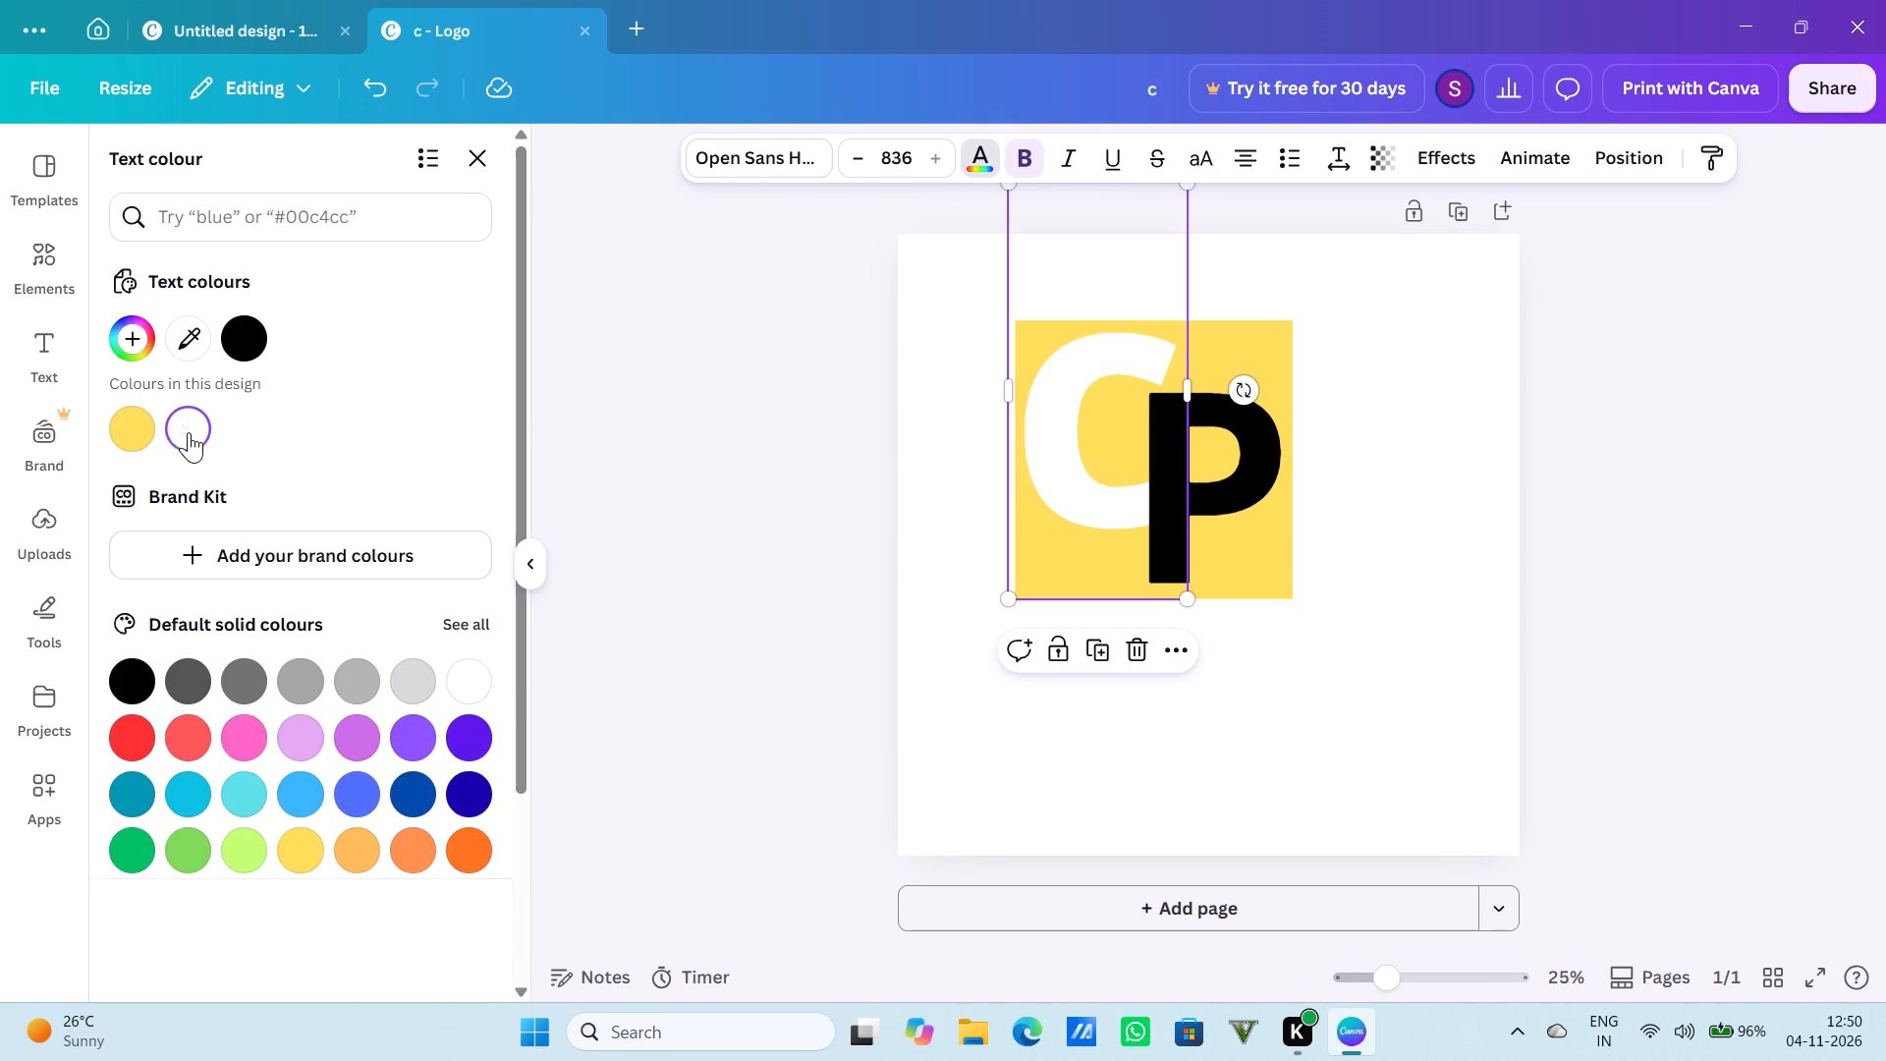
{"action": "left_click", "coordinate": [1226, 418]}
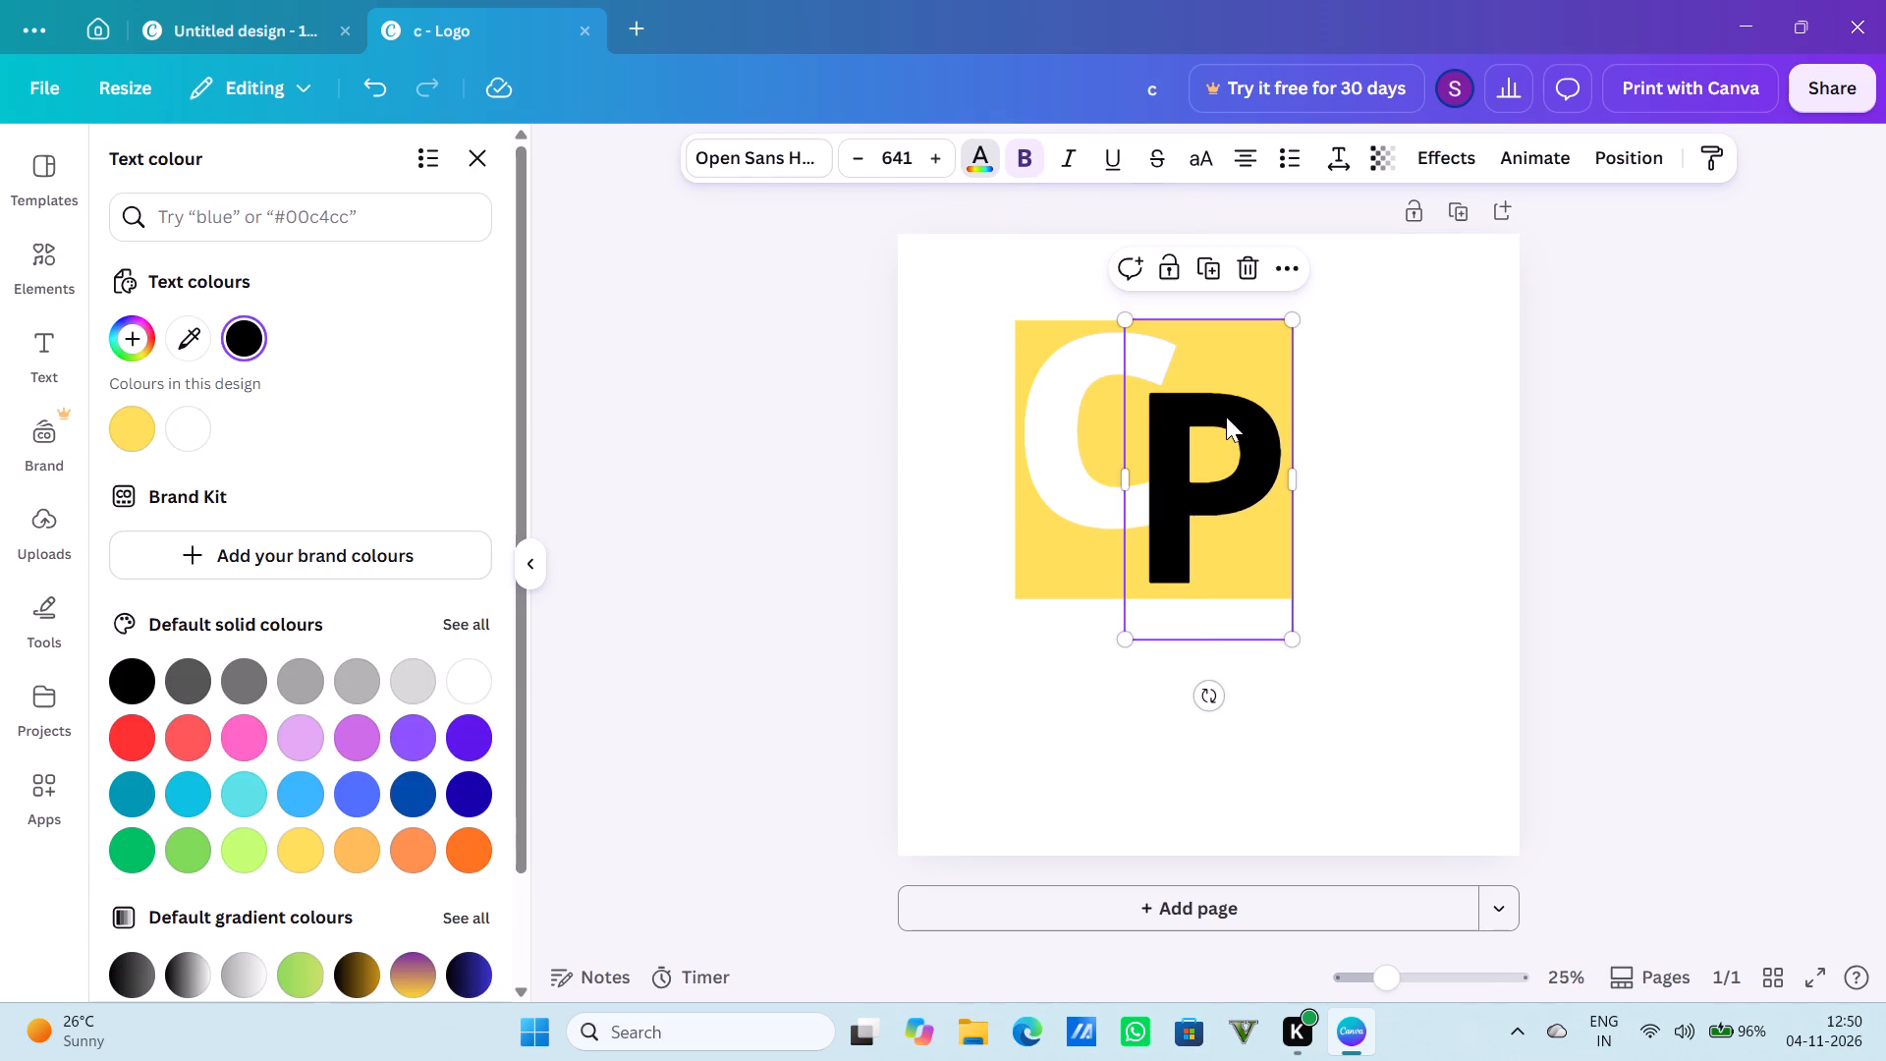
{"action": "left_click", "coordinate": [987, 159]}
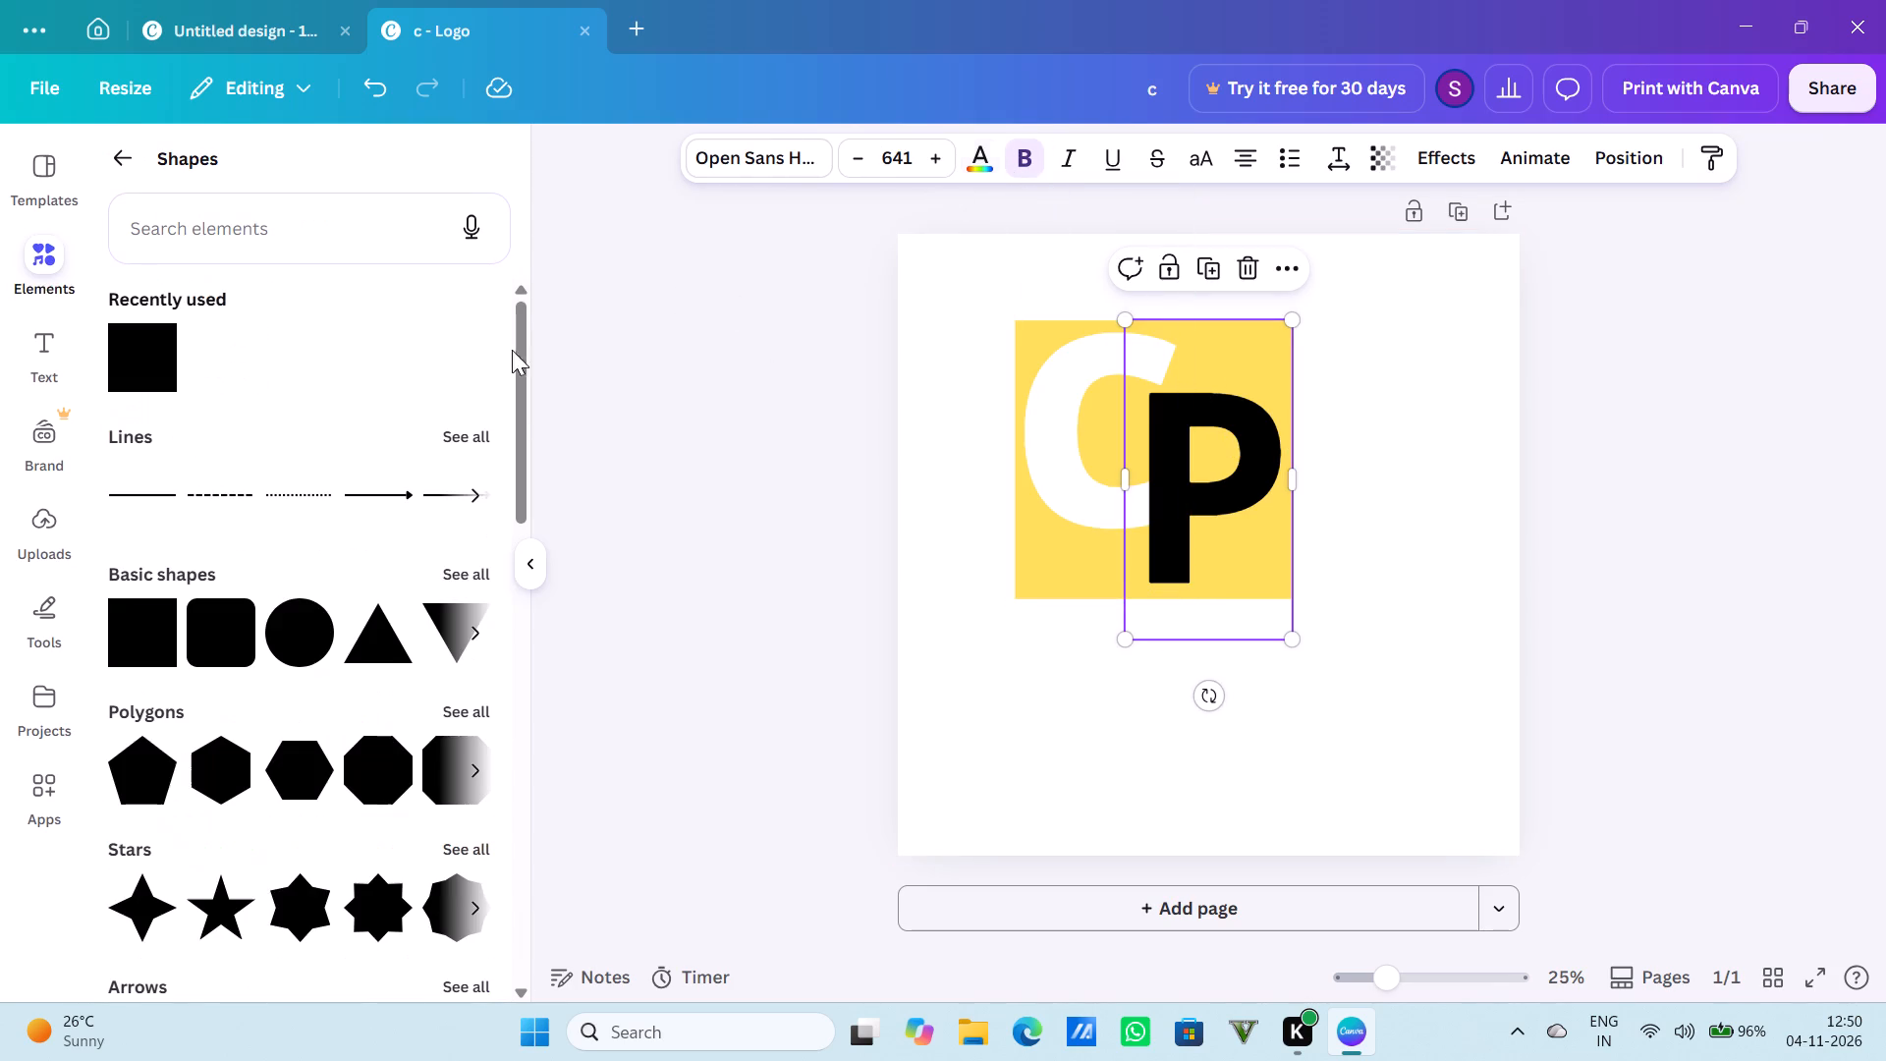
{"action": "left_click", "coordinate": [984, 165]}
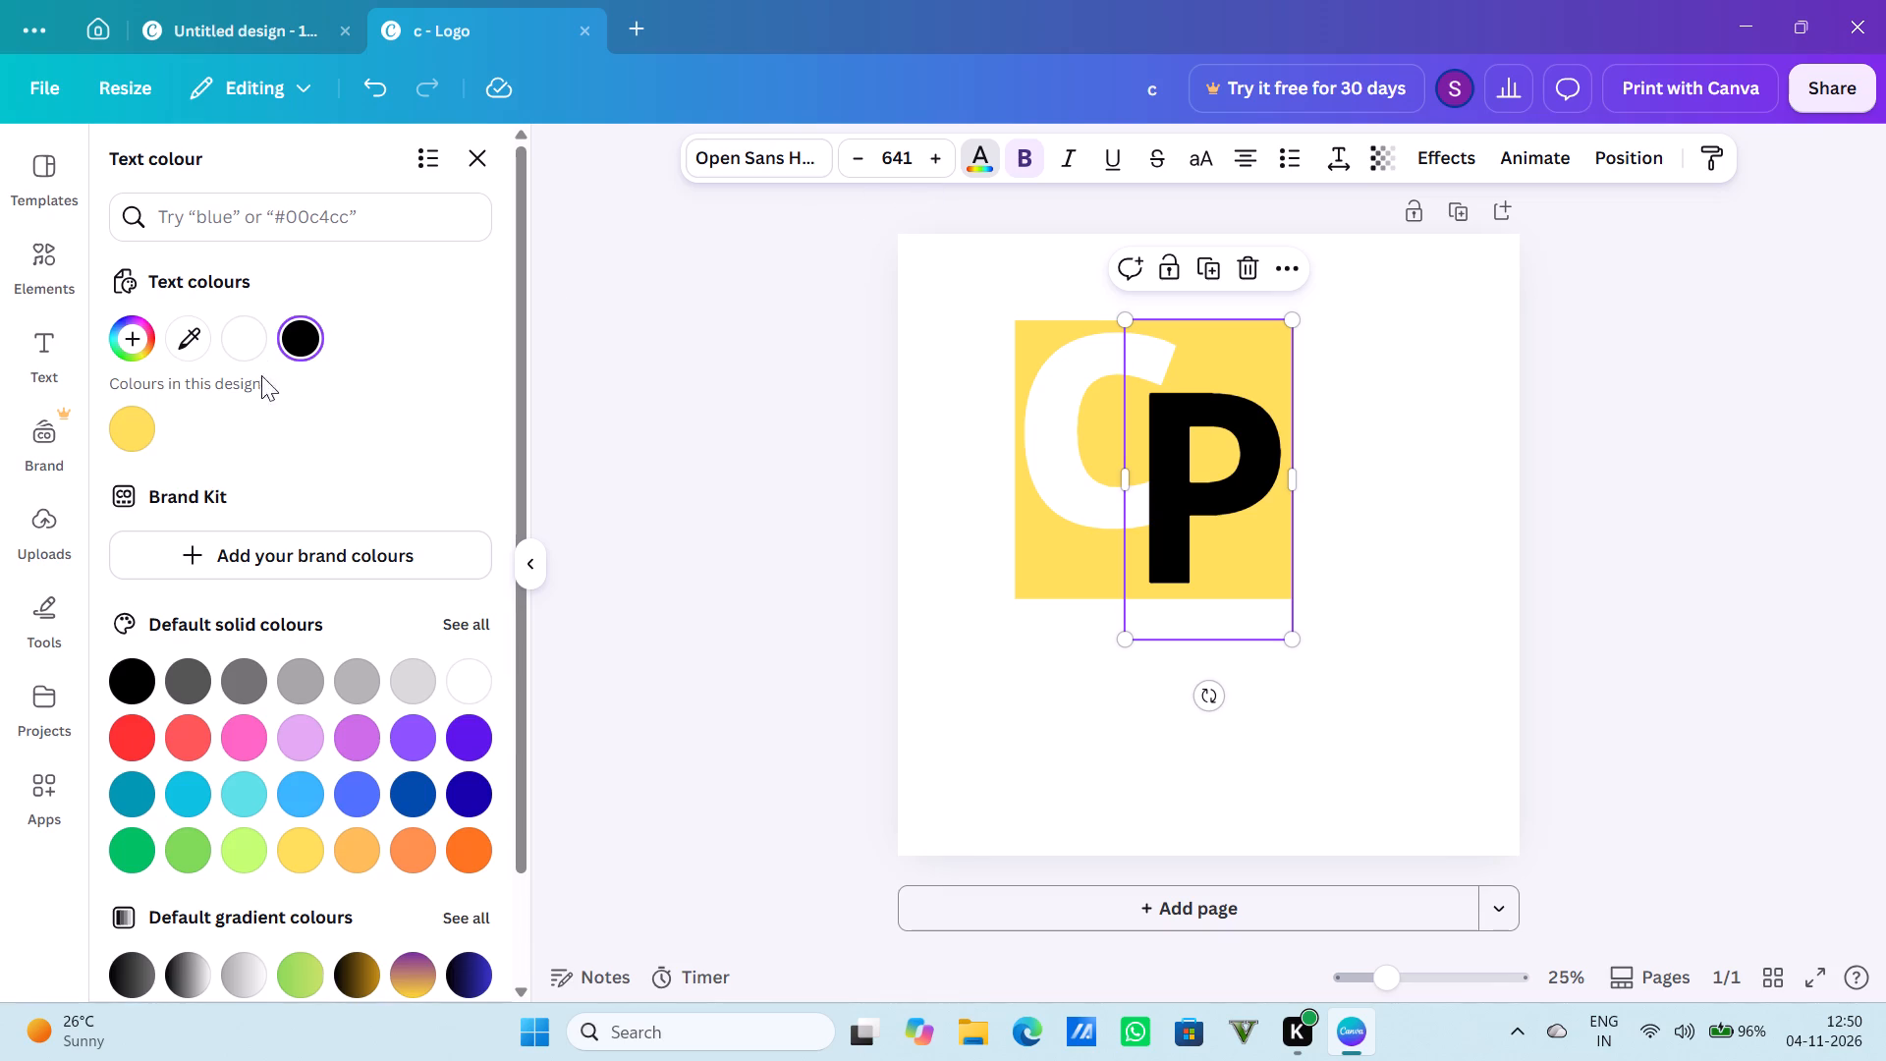
{"action": "left_click", "coordinate": [261, 353]}
{"action": "left_click", "coordinate": [1485, 678]}
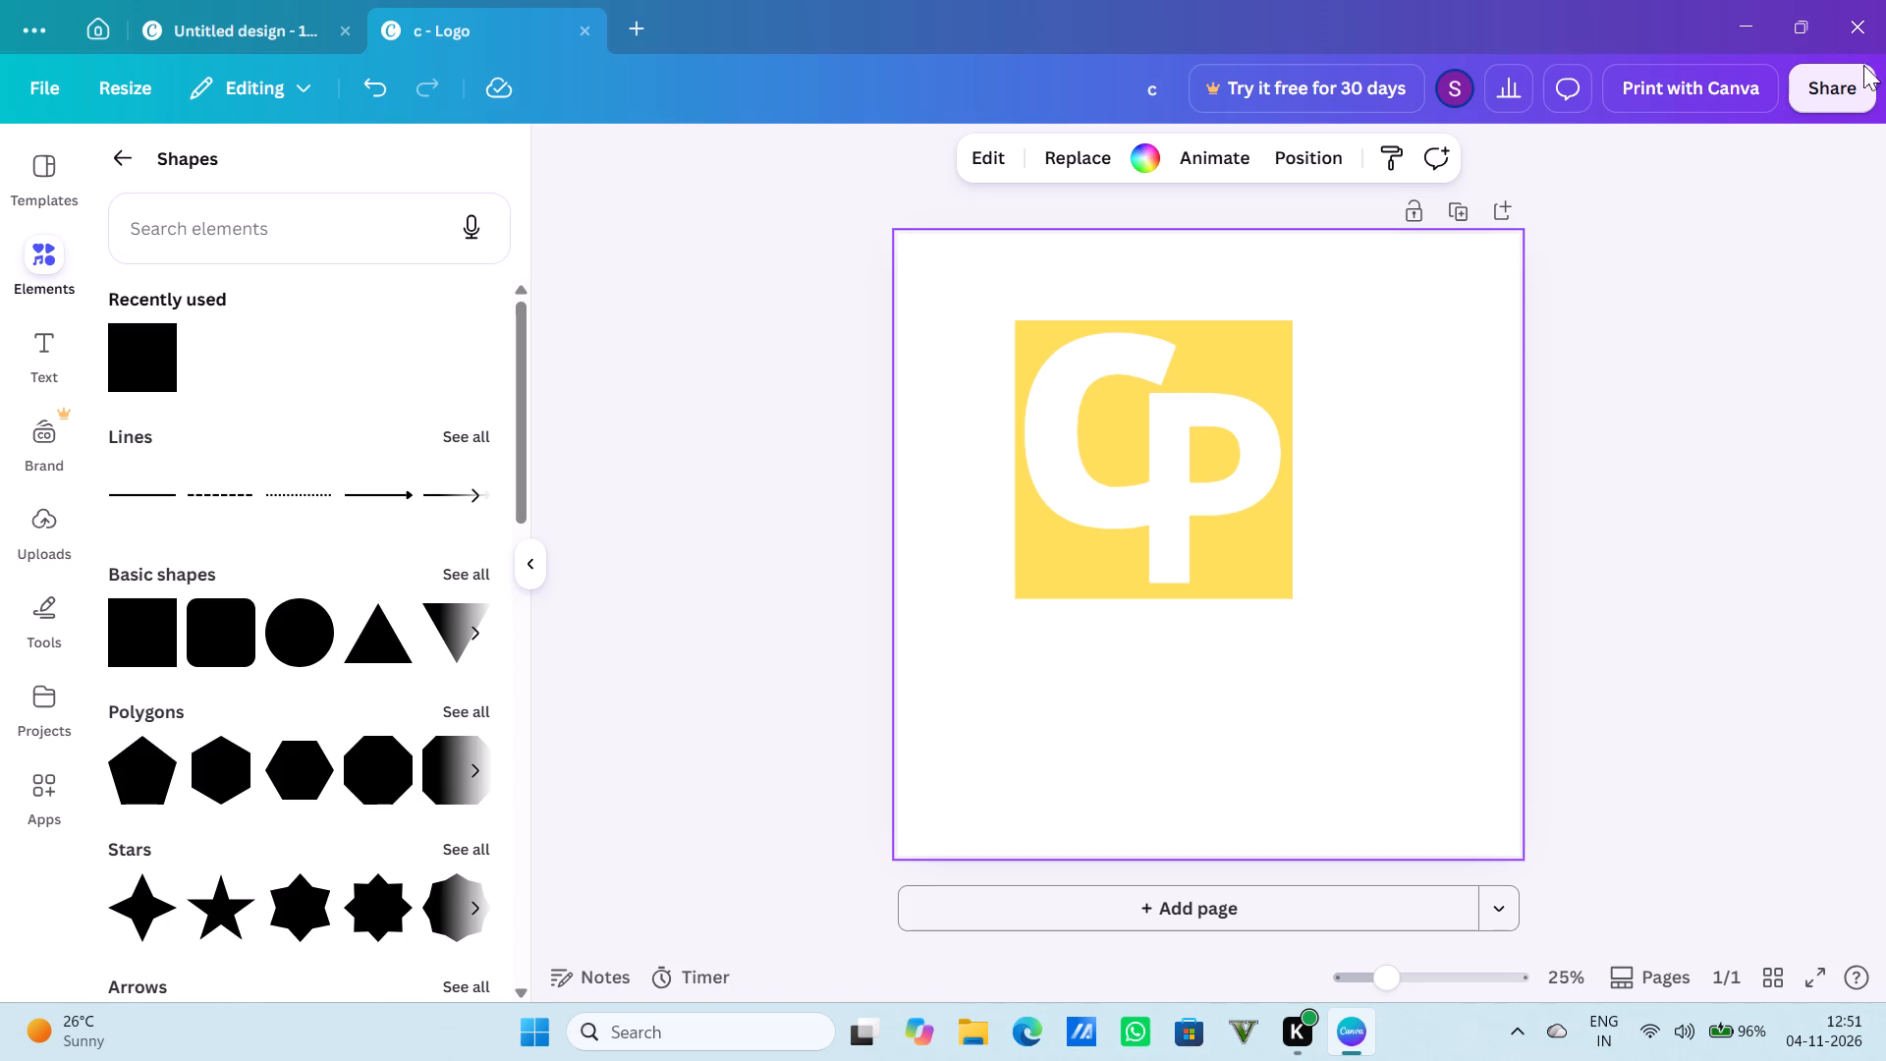
Download the logo as a high-quality PNG and save it in the Downloads folder under the name c.
{"action": "left_click", "coordinate": [1830, 73]}
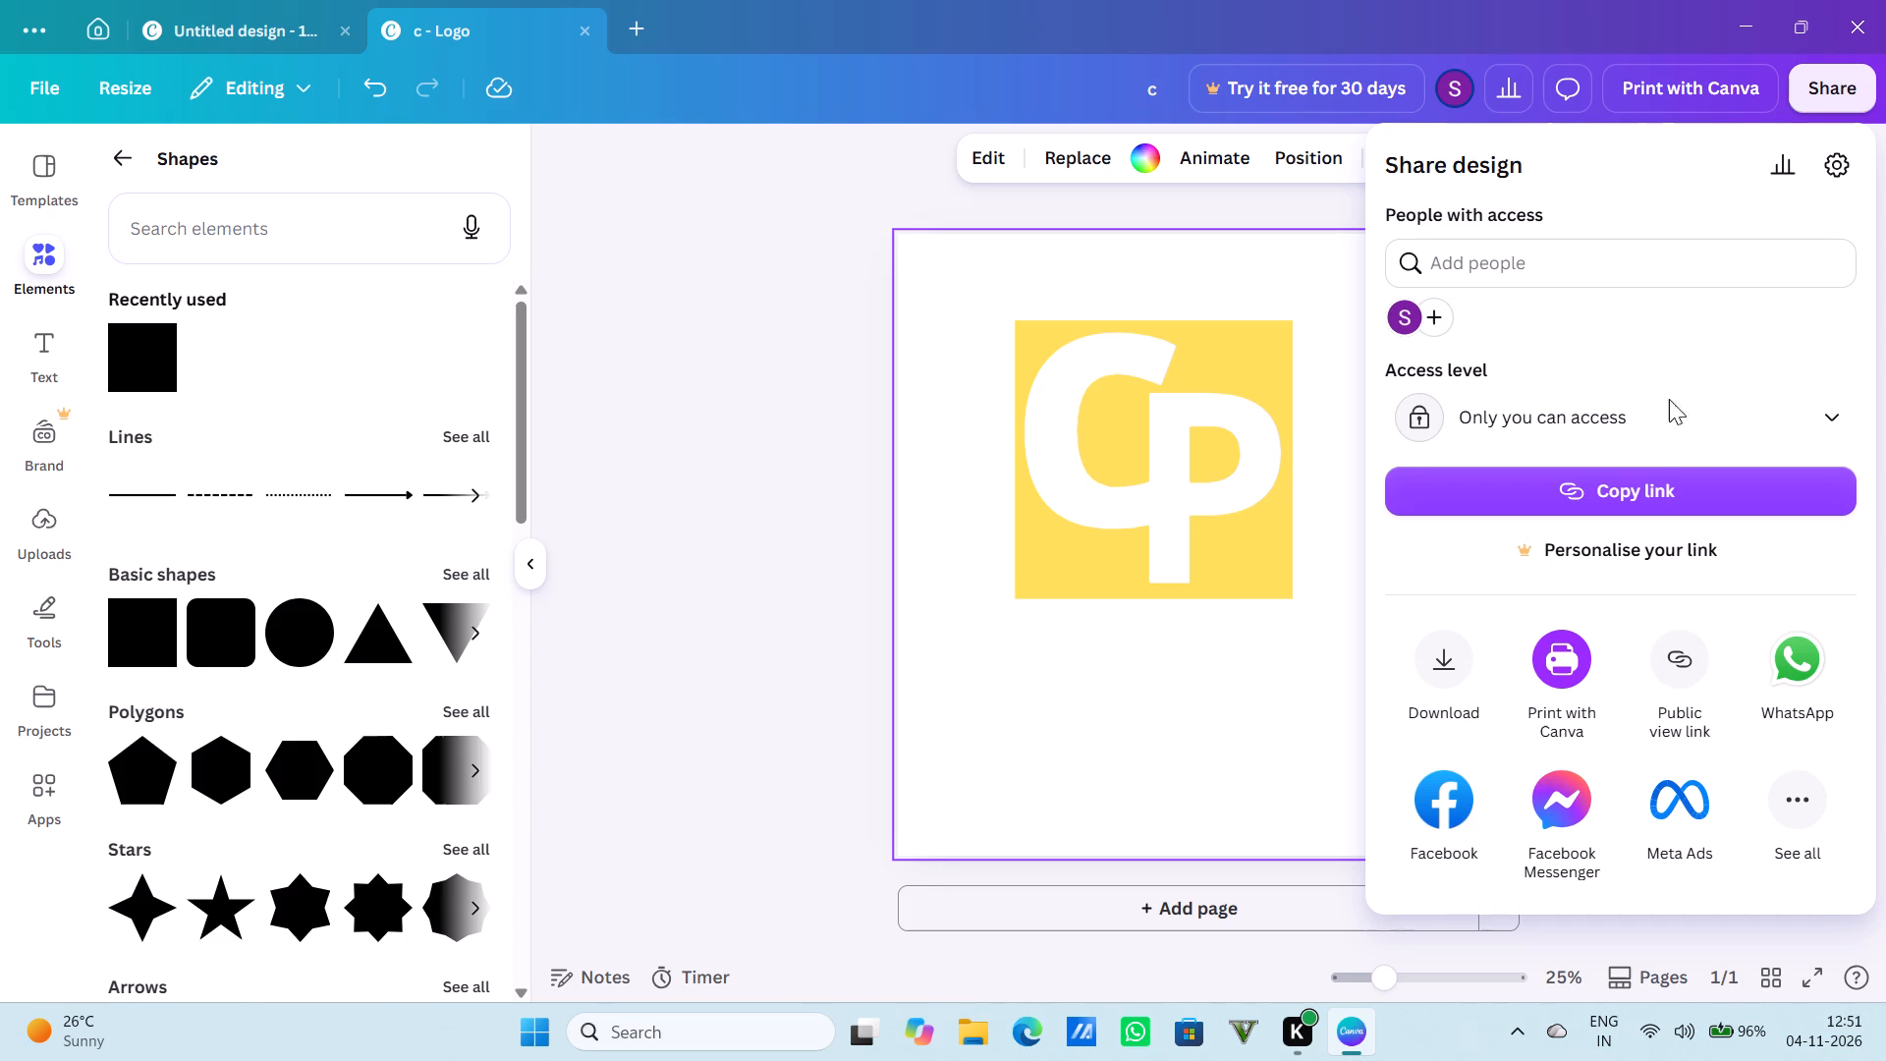
{"action": "left_click", "coordinate": [1451, 650]}
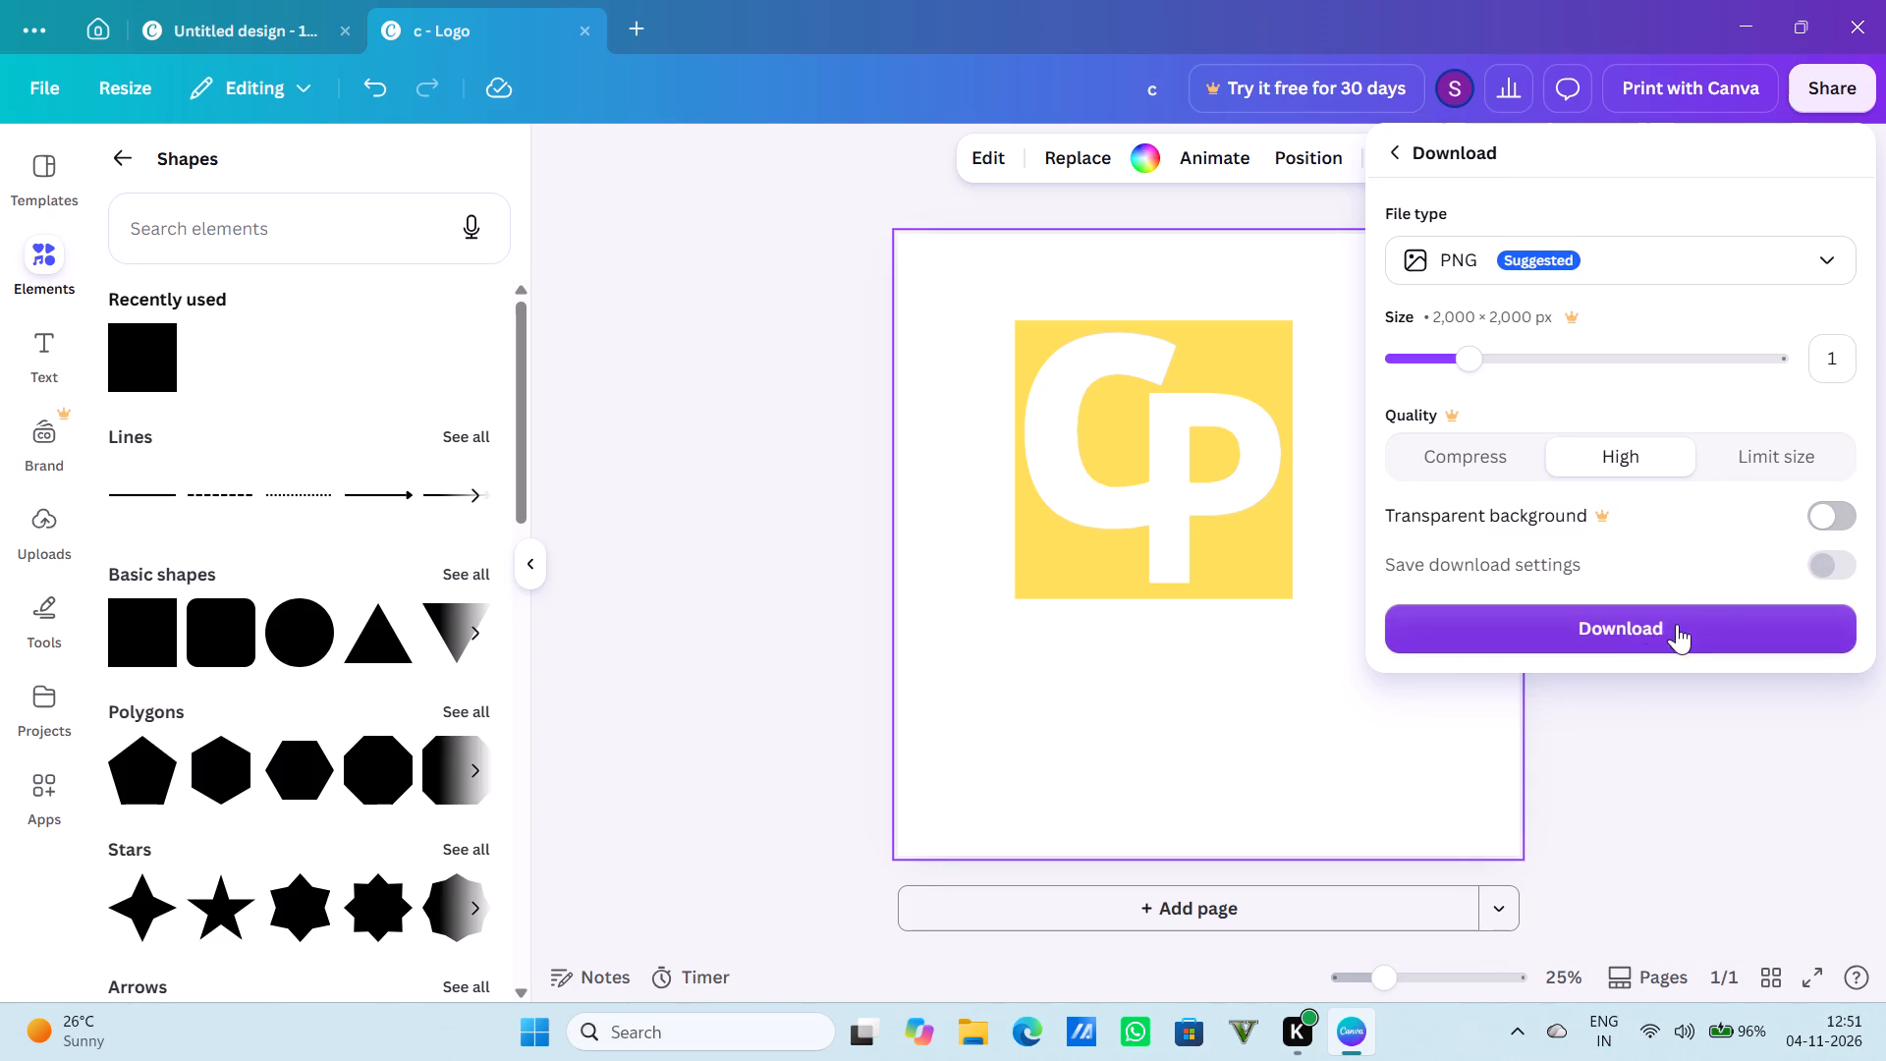
{"action": "left_click", "coordinate": [1650, 639]}
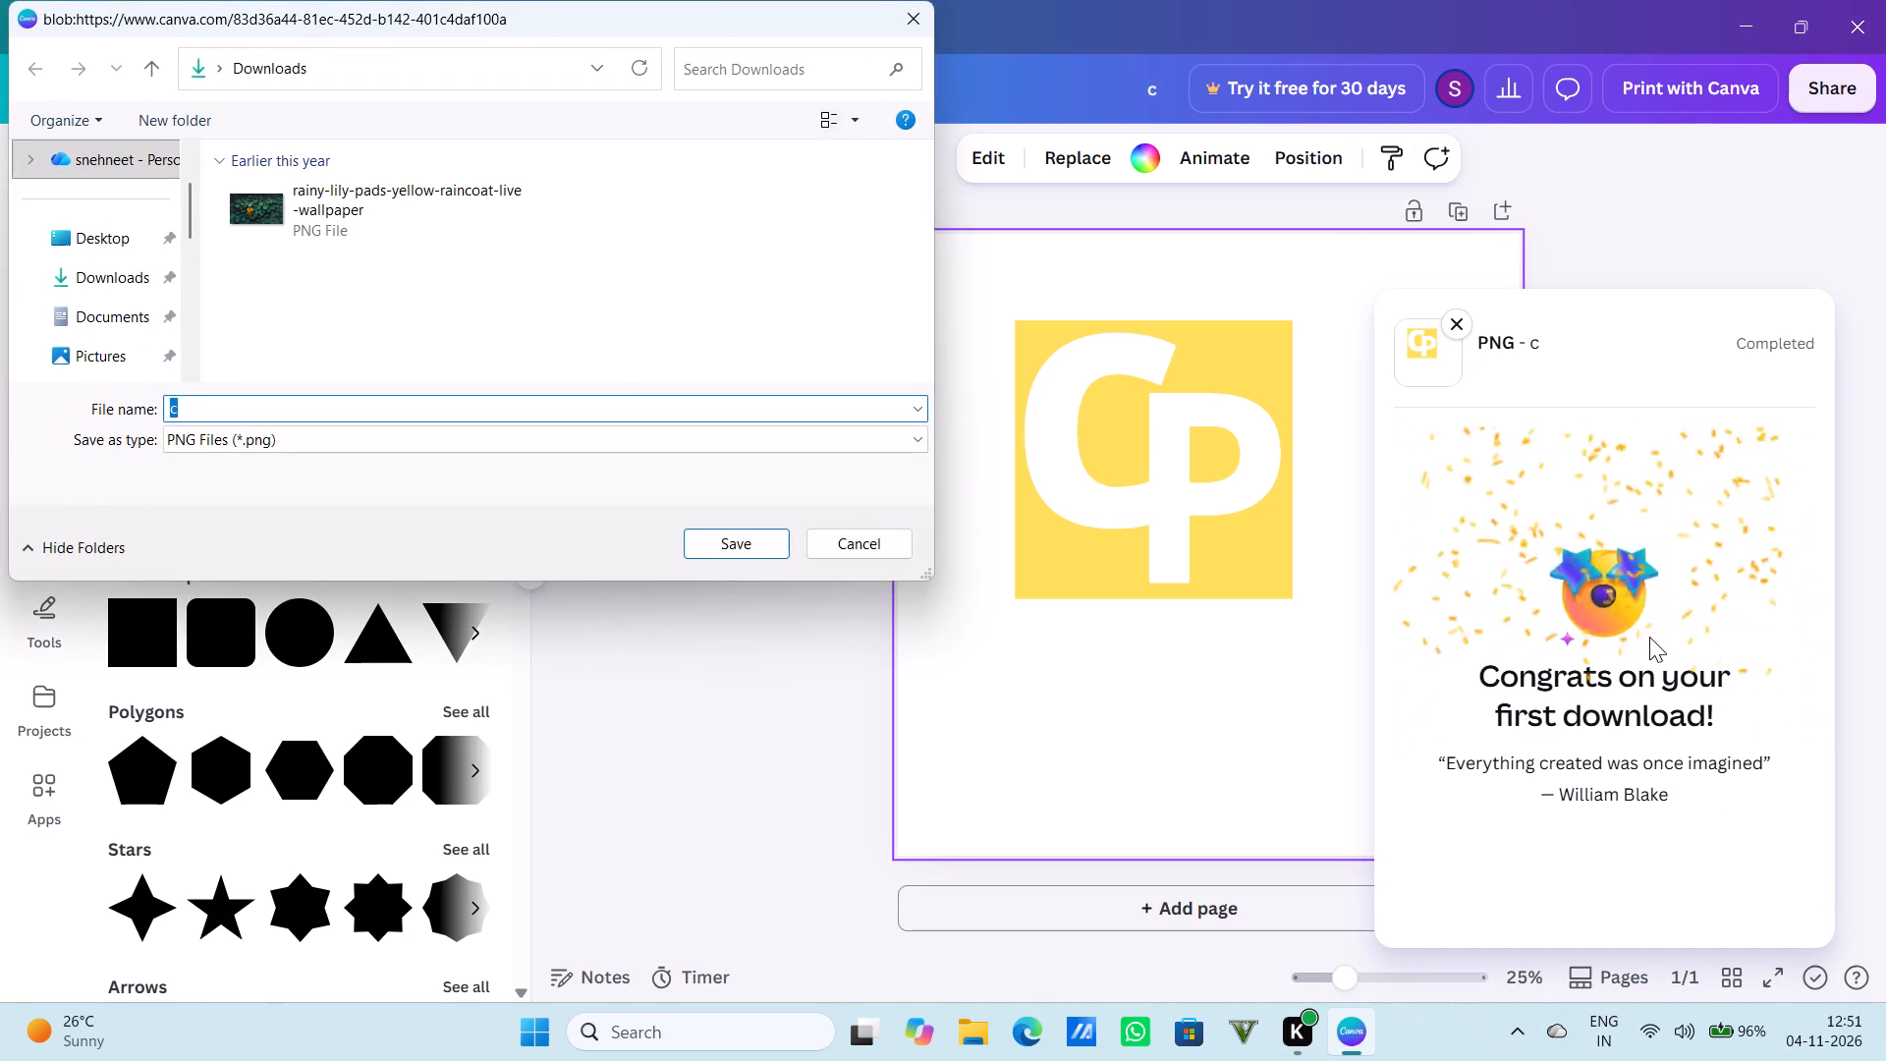
{"action": "left_click", "coordinate": [734, 552]}
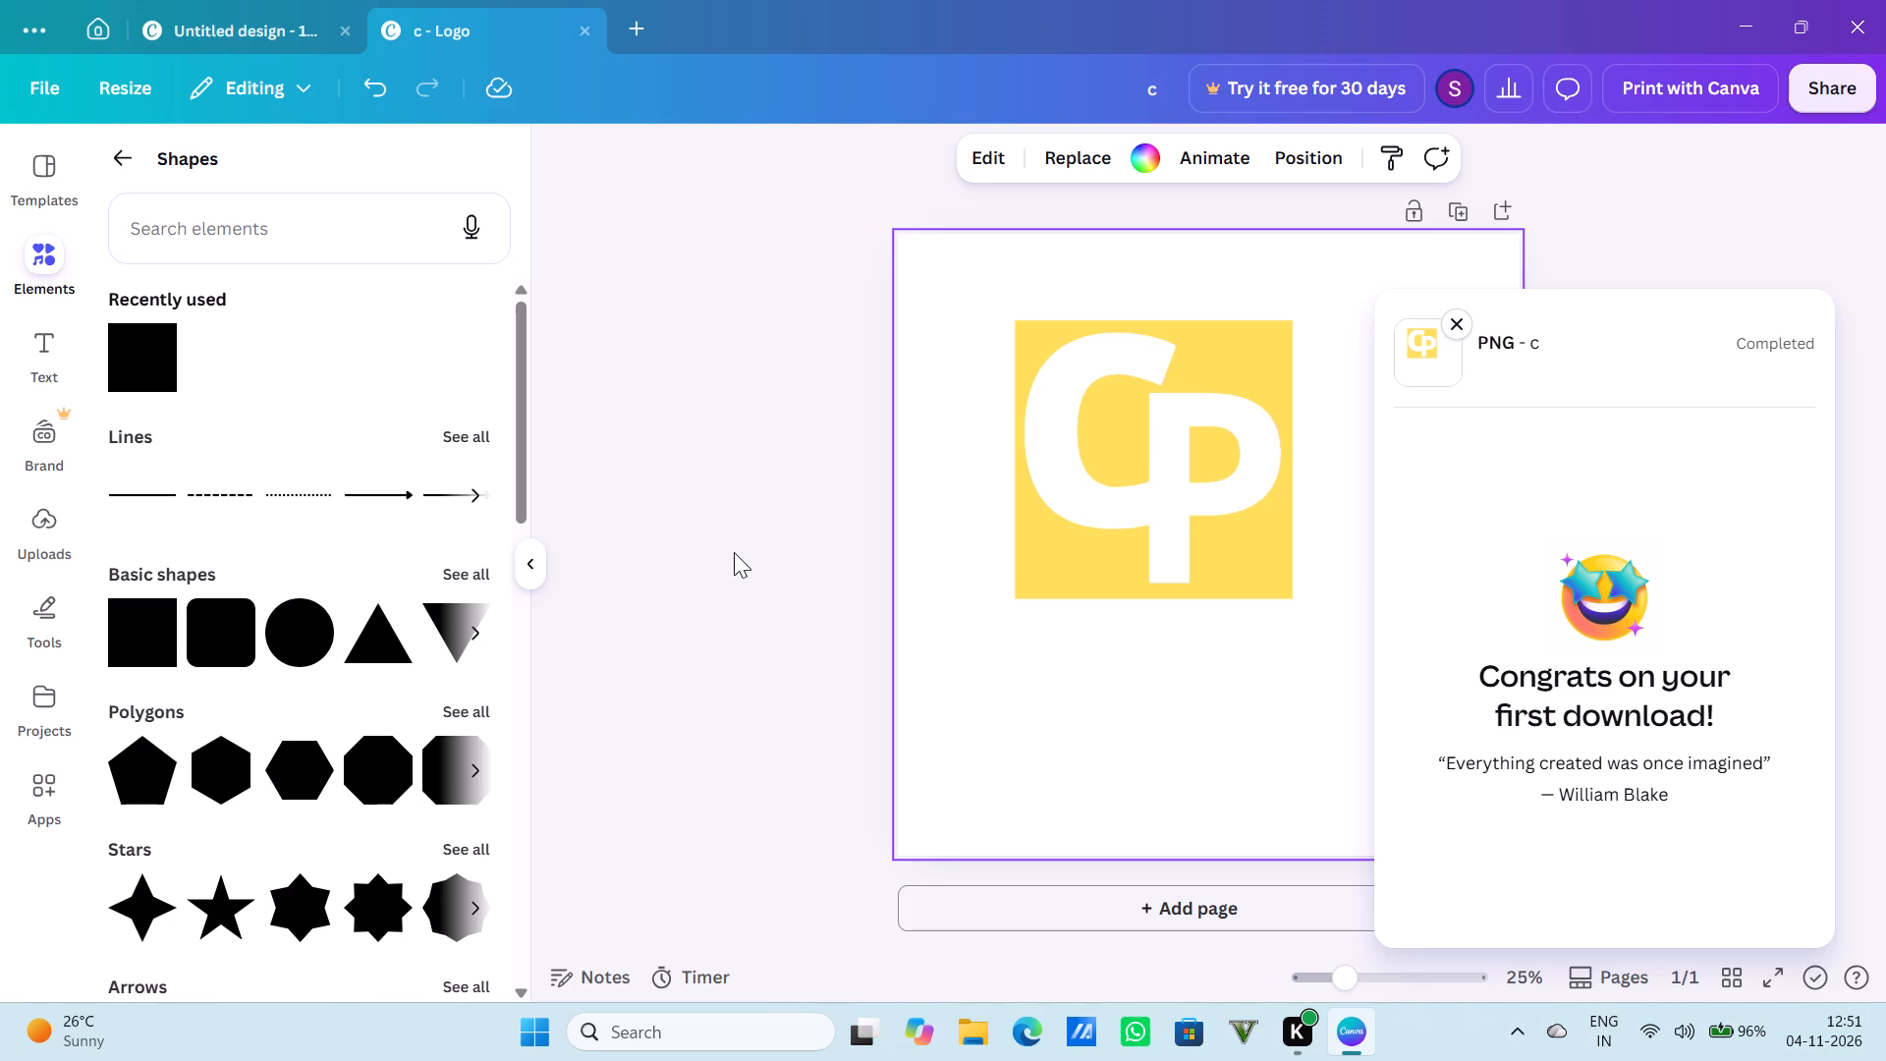
Add a blank second page to the design.
{"action": "left_click", "coordinate": [1055, 891]}
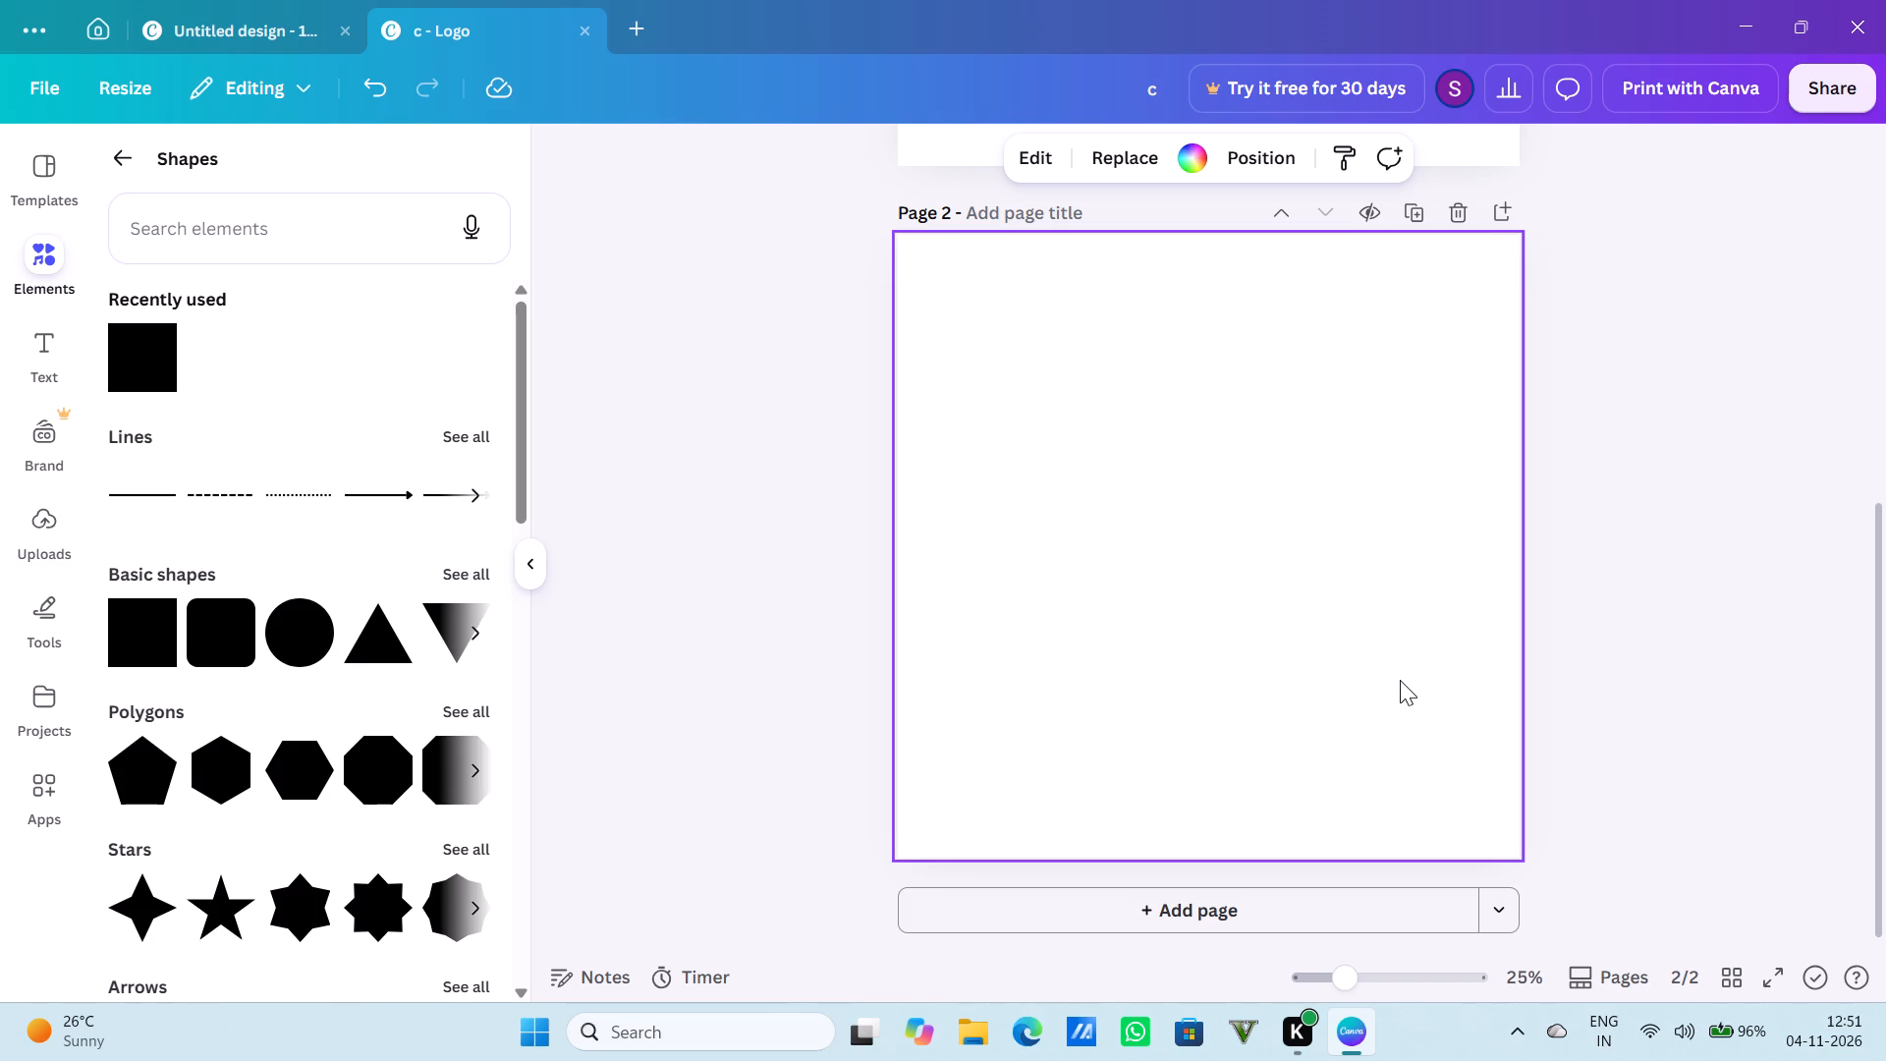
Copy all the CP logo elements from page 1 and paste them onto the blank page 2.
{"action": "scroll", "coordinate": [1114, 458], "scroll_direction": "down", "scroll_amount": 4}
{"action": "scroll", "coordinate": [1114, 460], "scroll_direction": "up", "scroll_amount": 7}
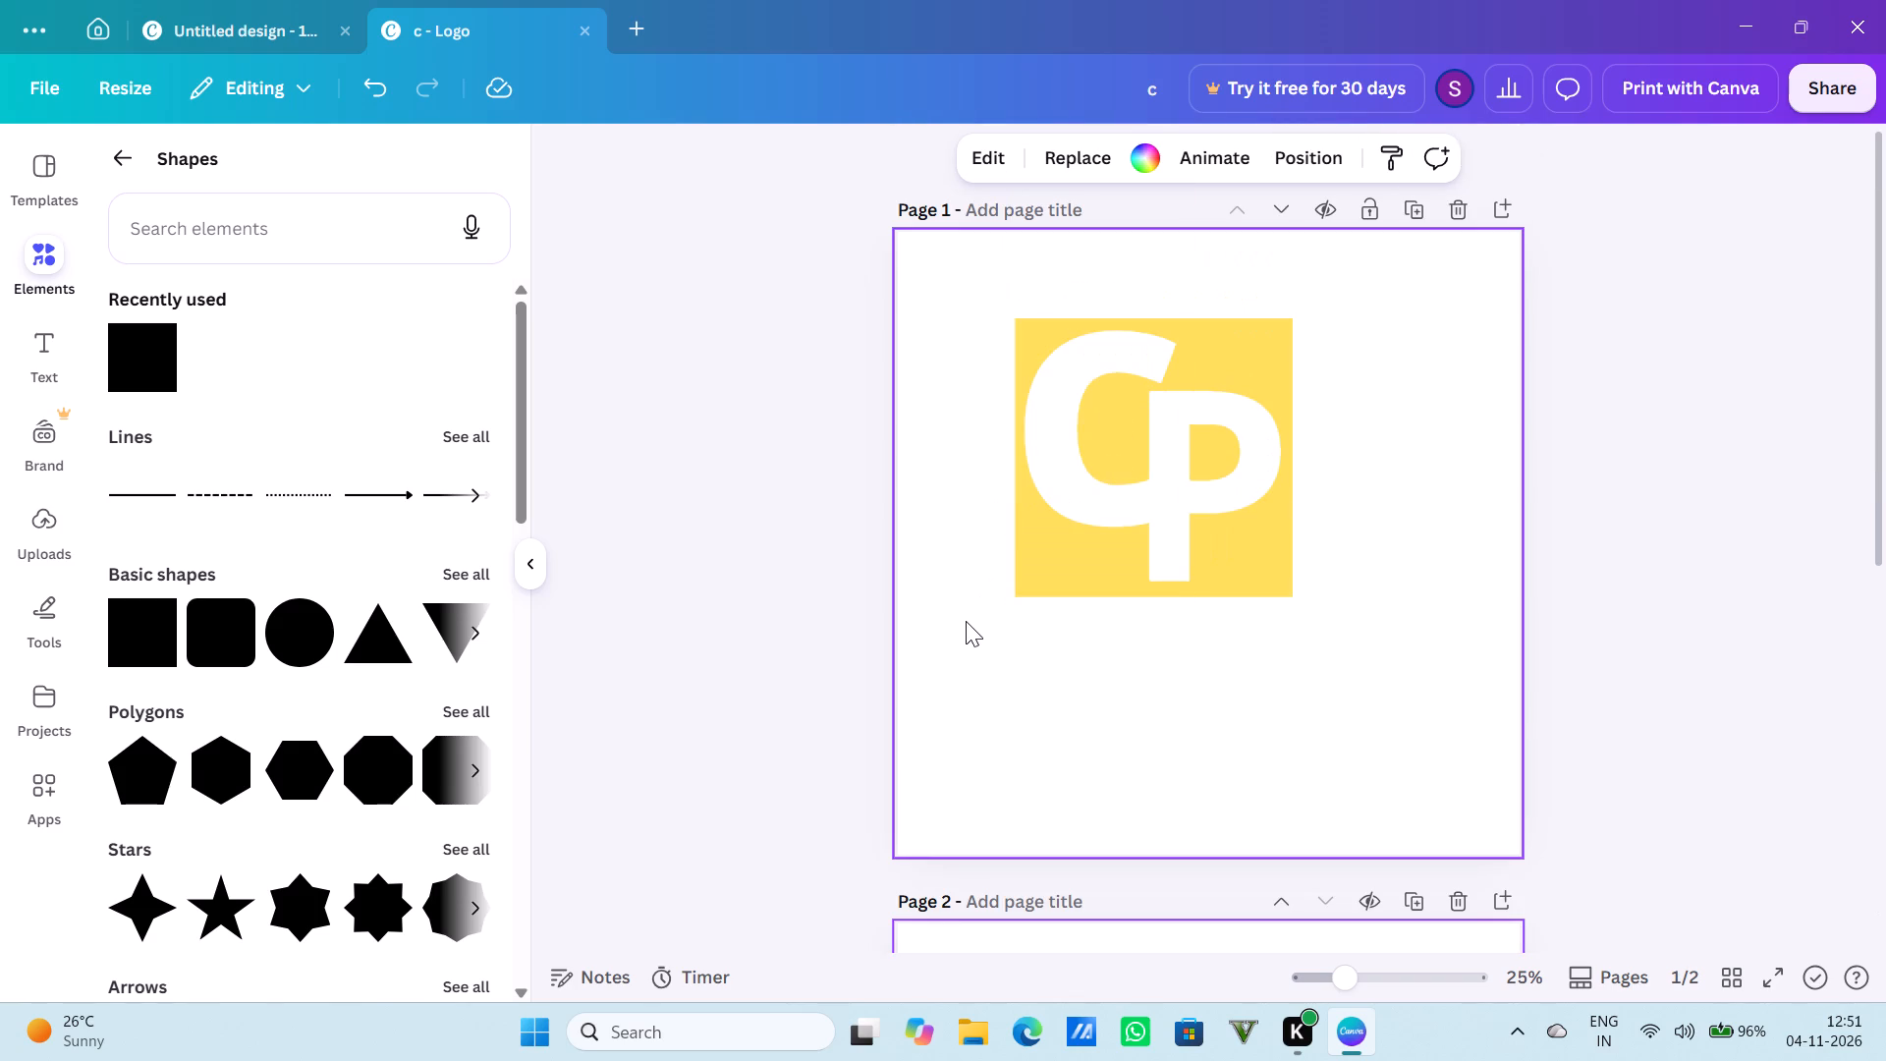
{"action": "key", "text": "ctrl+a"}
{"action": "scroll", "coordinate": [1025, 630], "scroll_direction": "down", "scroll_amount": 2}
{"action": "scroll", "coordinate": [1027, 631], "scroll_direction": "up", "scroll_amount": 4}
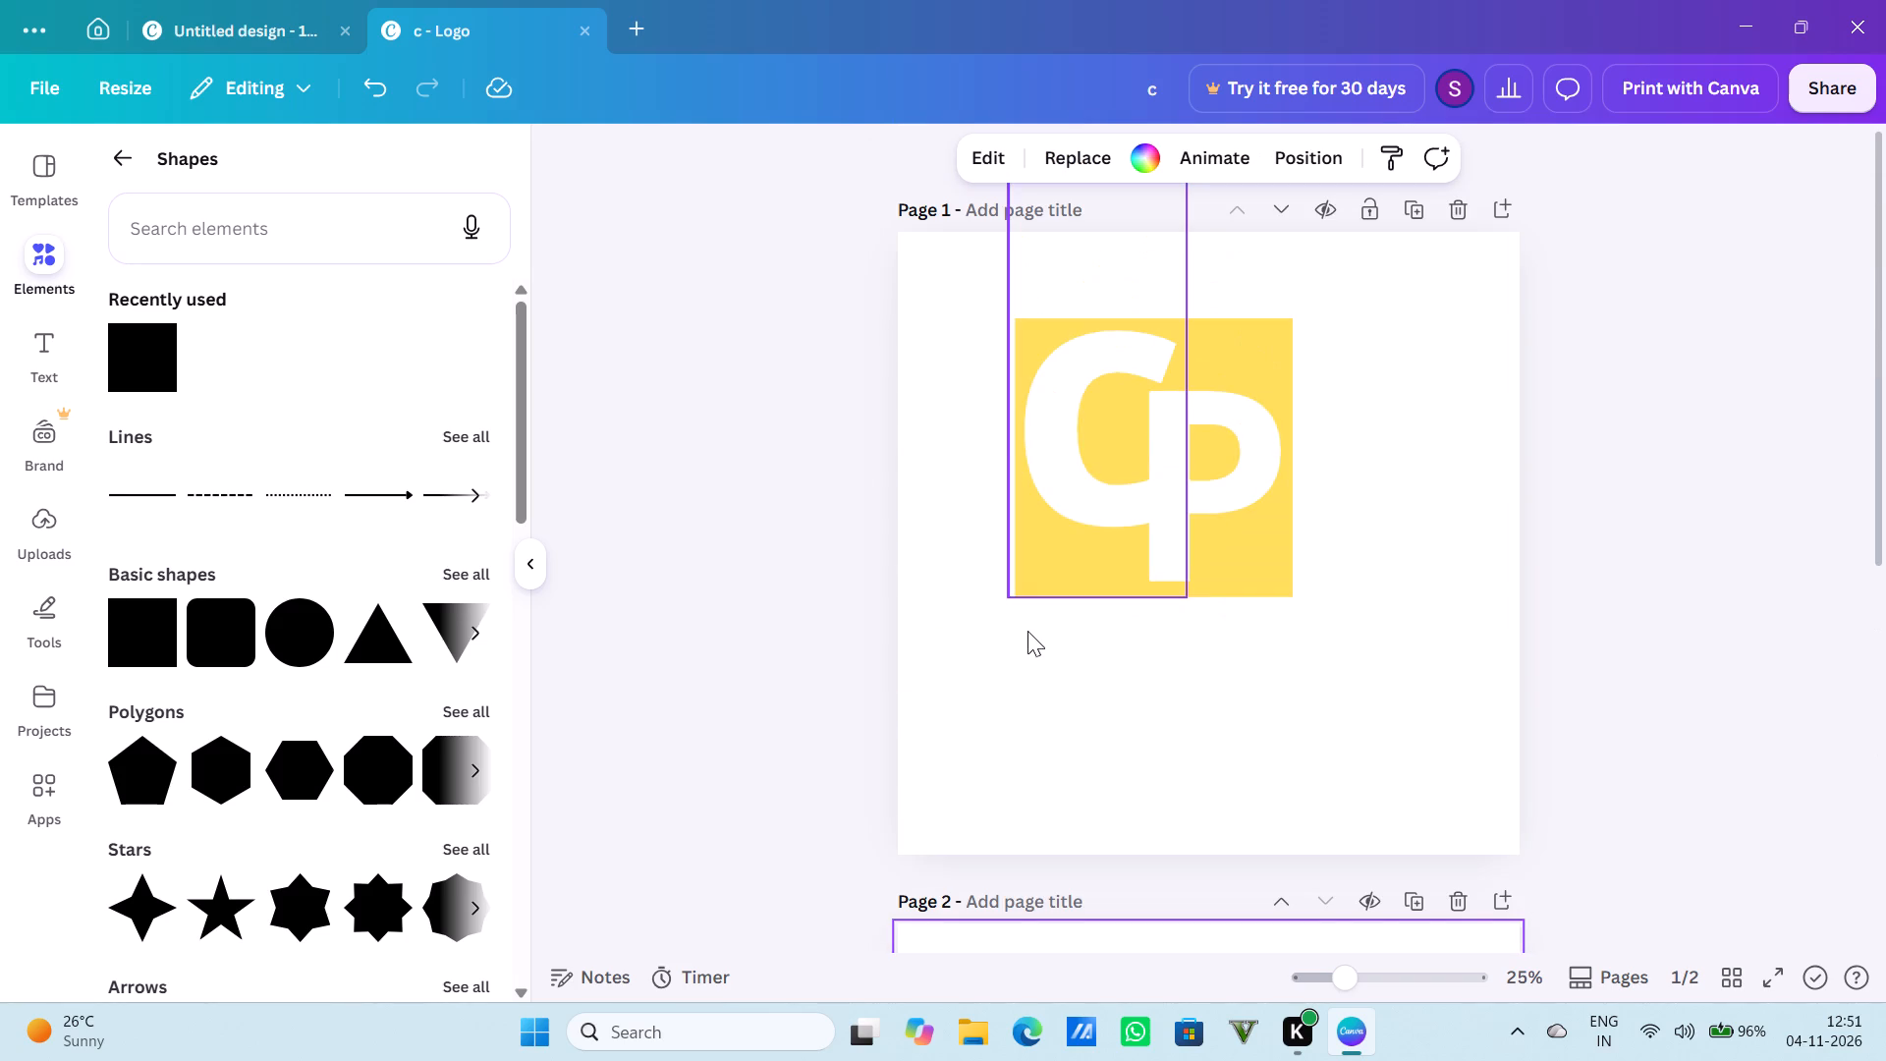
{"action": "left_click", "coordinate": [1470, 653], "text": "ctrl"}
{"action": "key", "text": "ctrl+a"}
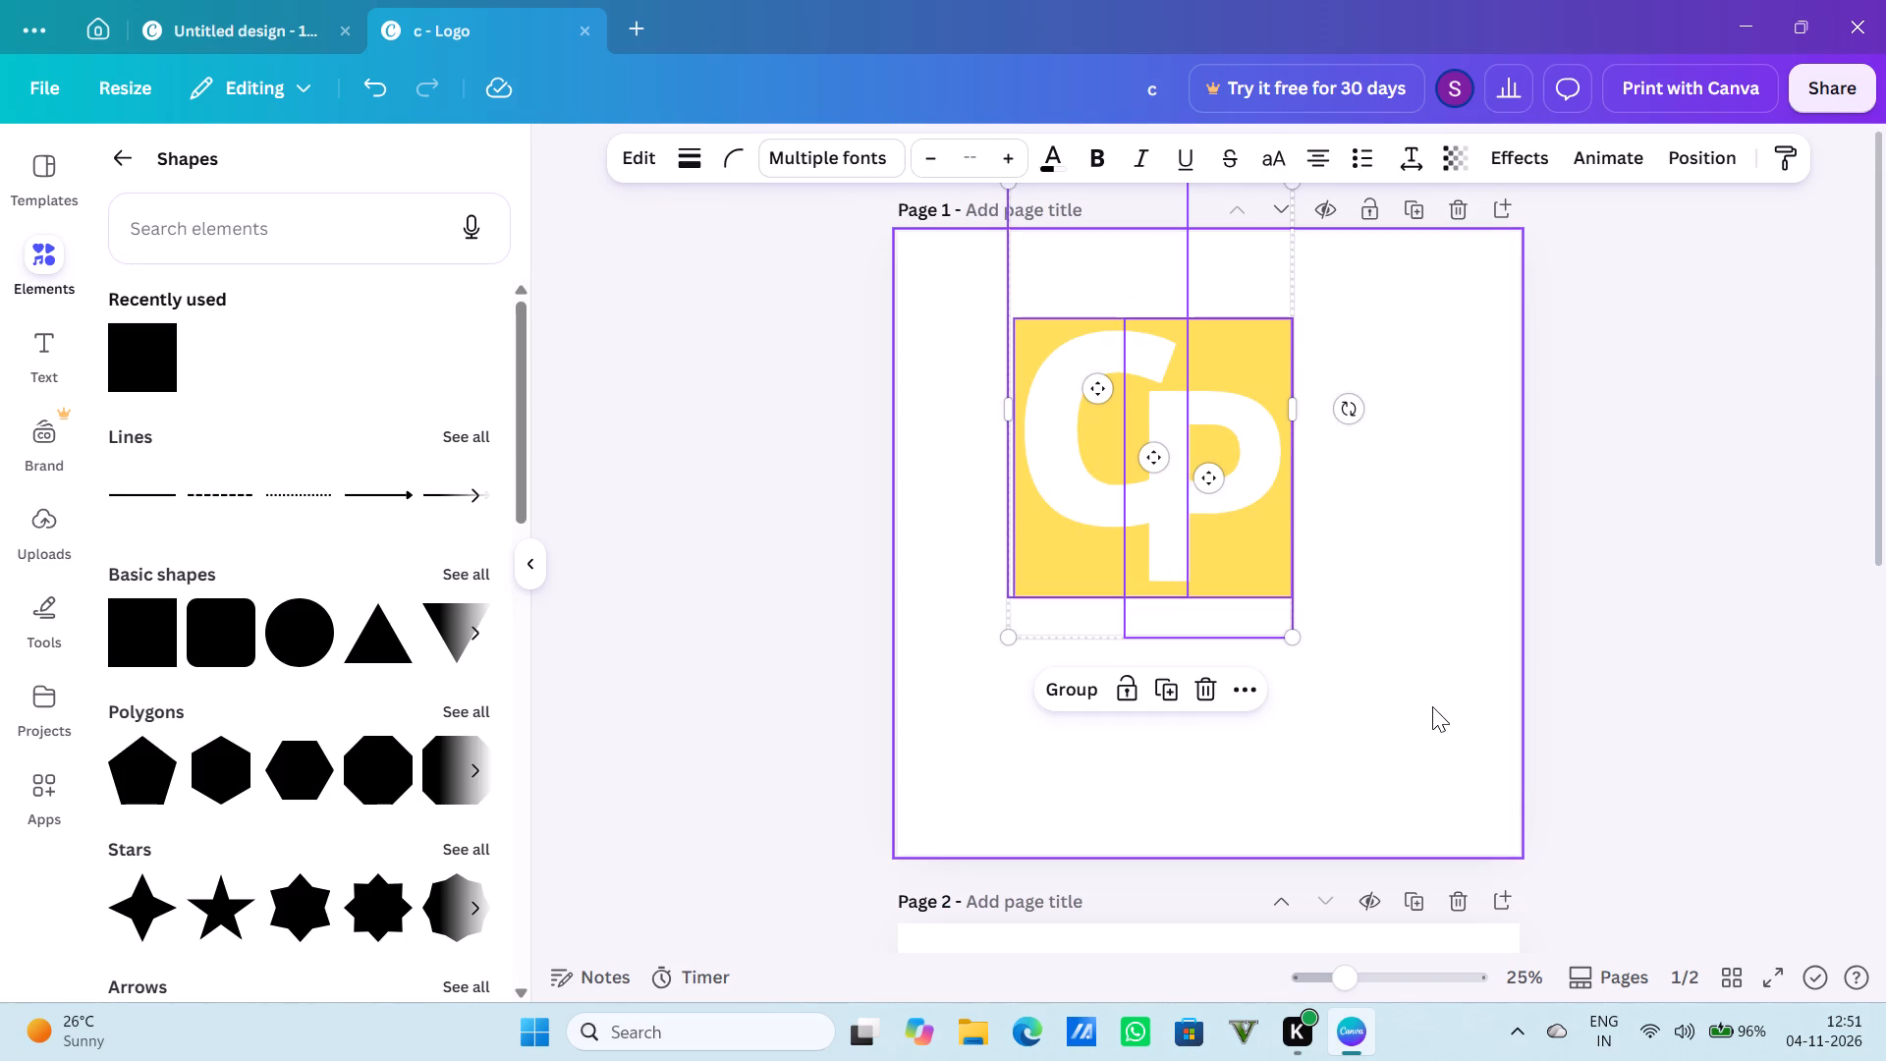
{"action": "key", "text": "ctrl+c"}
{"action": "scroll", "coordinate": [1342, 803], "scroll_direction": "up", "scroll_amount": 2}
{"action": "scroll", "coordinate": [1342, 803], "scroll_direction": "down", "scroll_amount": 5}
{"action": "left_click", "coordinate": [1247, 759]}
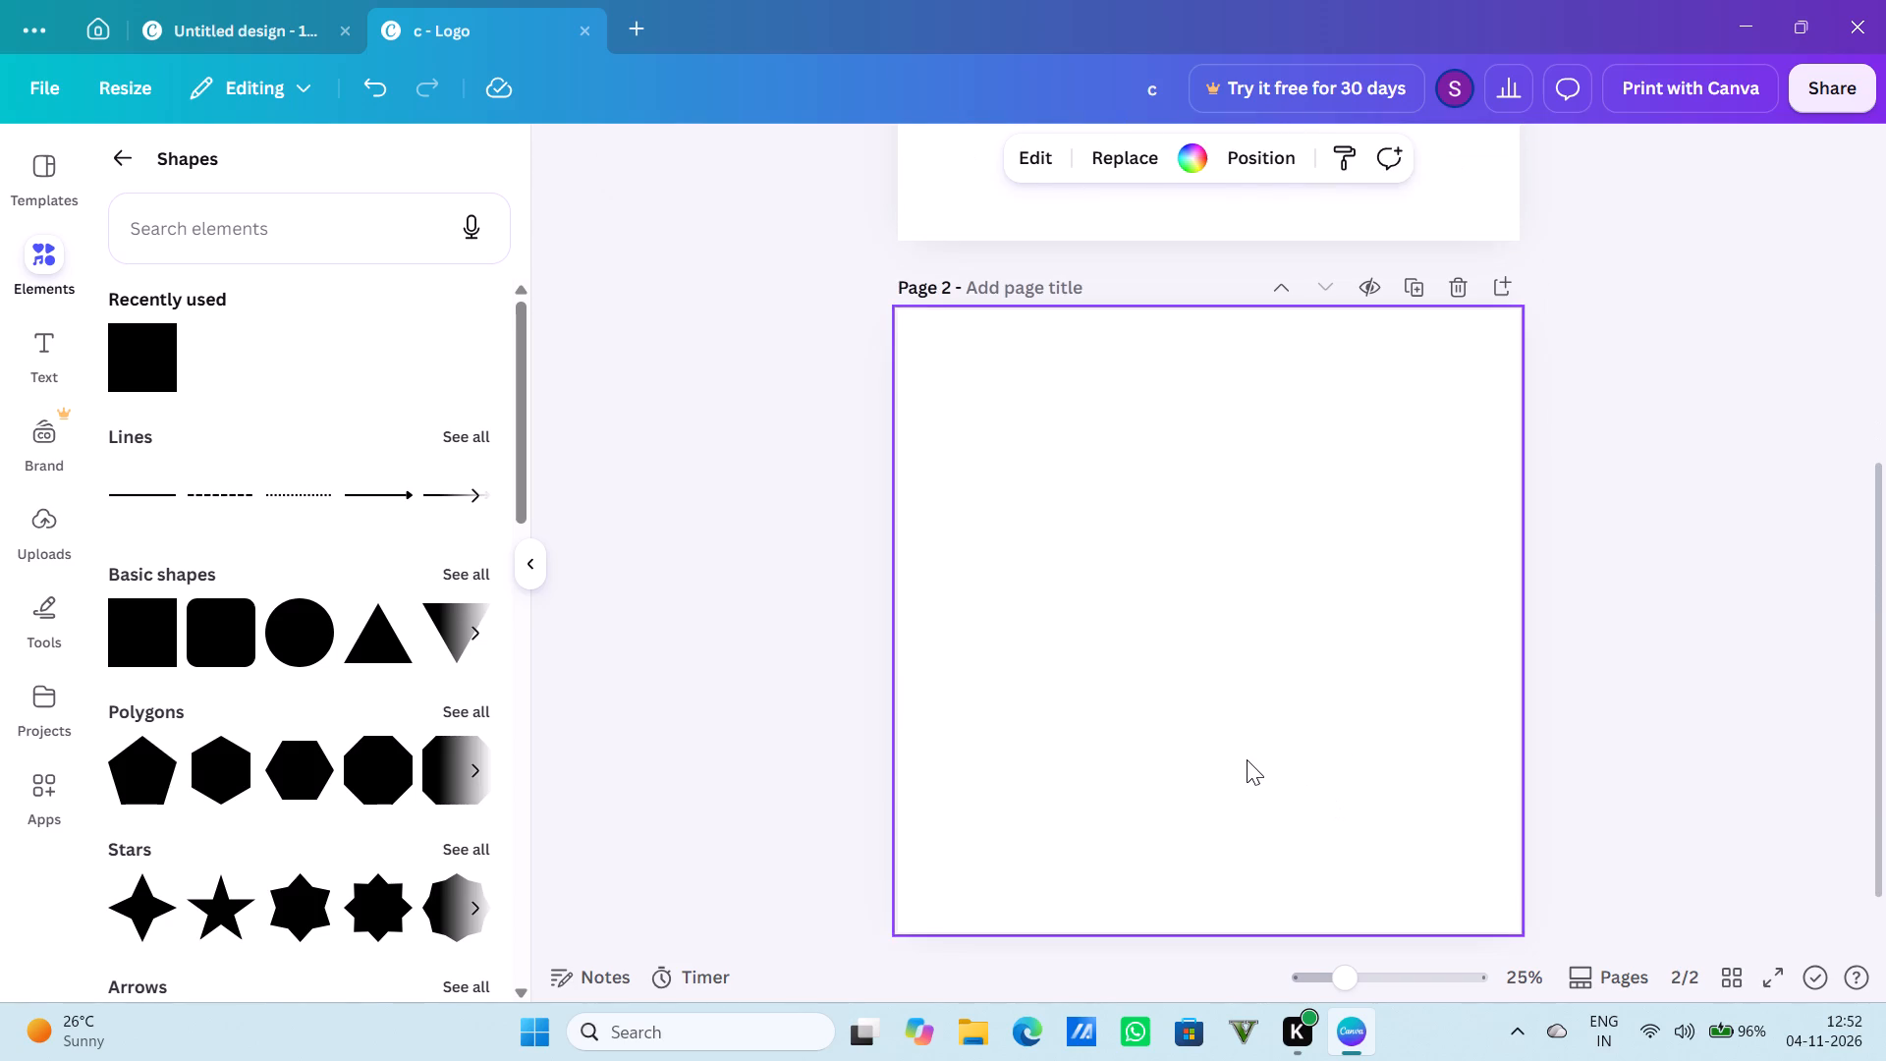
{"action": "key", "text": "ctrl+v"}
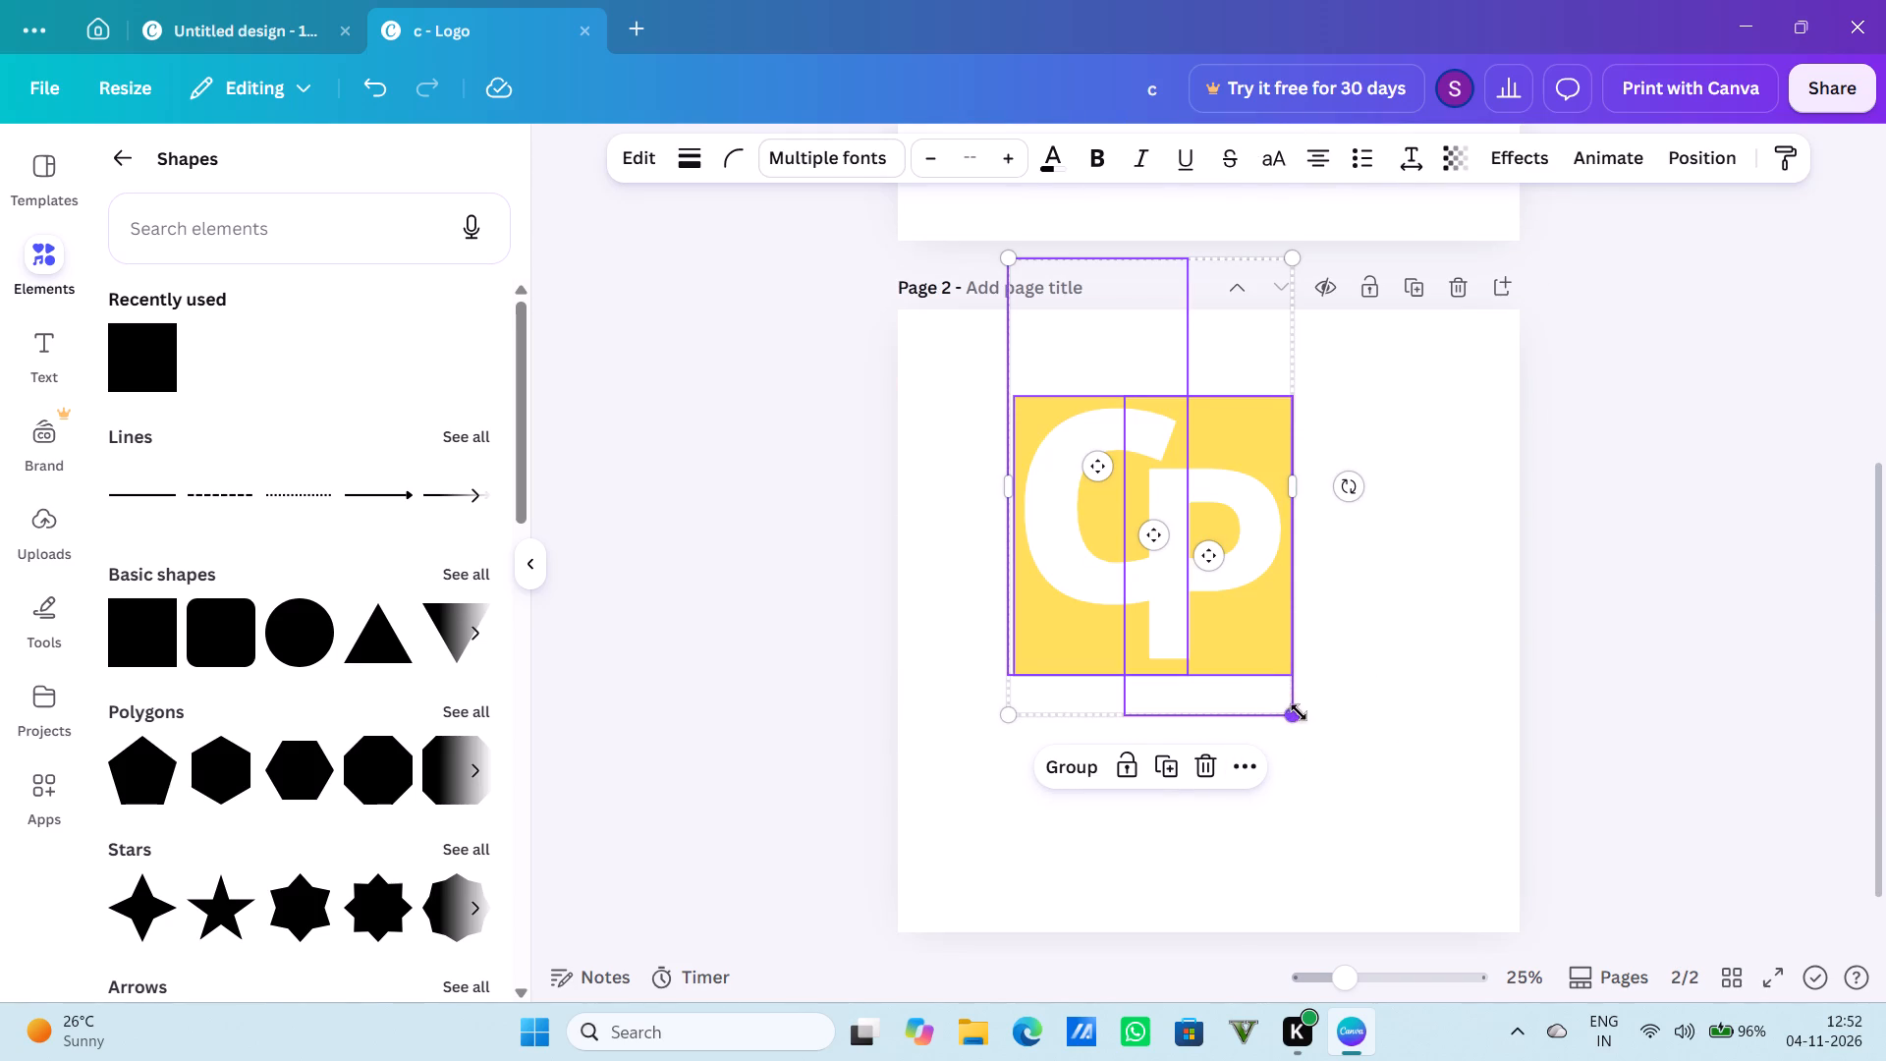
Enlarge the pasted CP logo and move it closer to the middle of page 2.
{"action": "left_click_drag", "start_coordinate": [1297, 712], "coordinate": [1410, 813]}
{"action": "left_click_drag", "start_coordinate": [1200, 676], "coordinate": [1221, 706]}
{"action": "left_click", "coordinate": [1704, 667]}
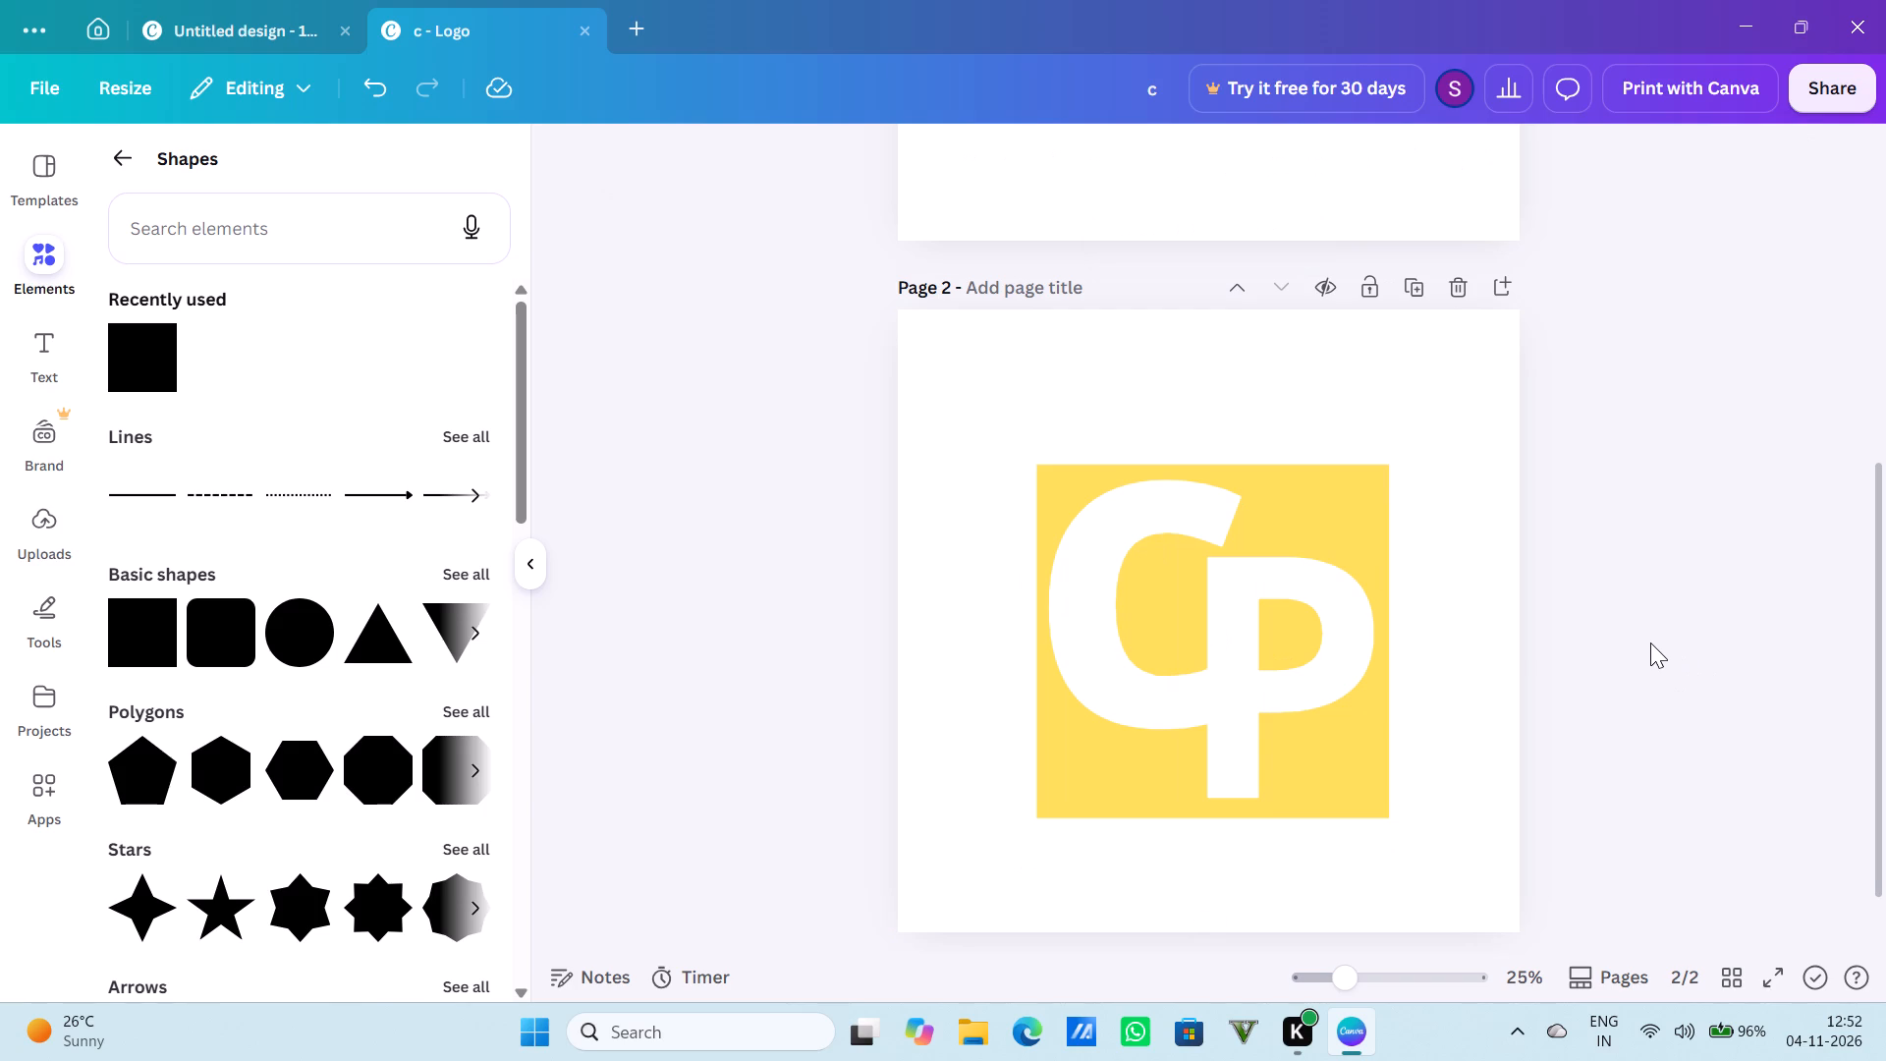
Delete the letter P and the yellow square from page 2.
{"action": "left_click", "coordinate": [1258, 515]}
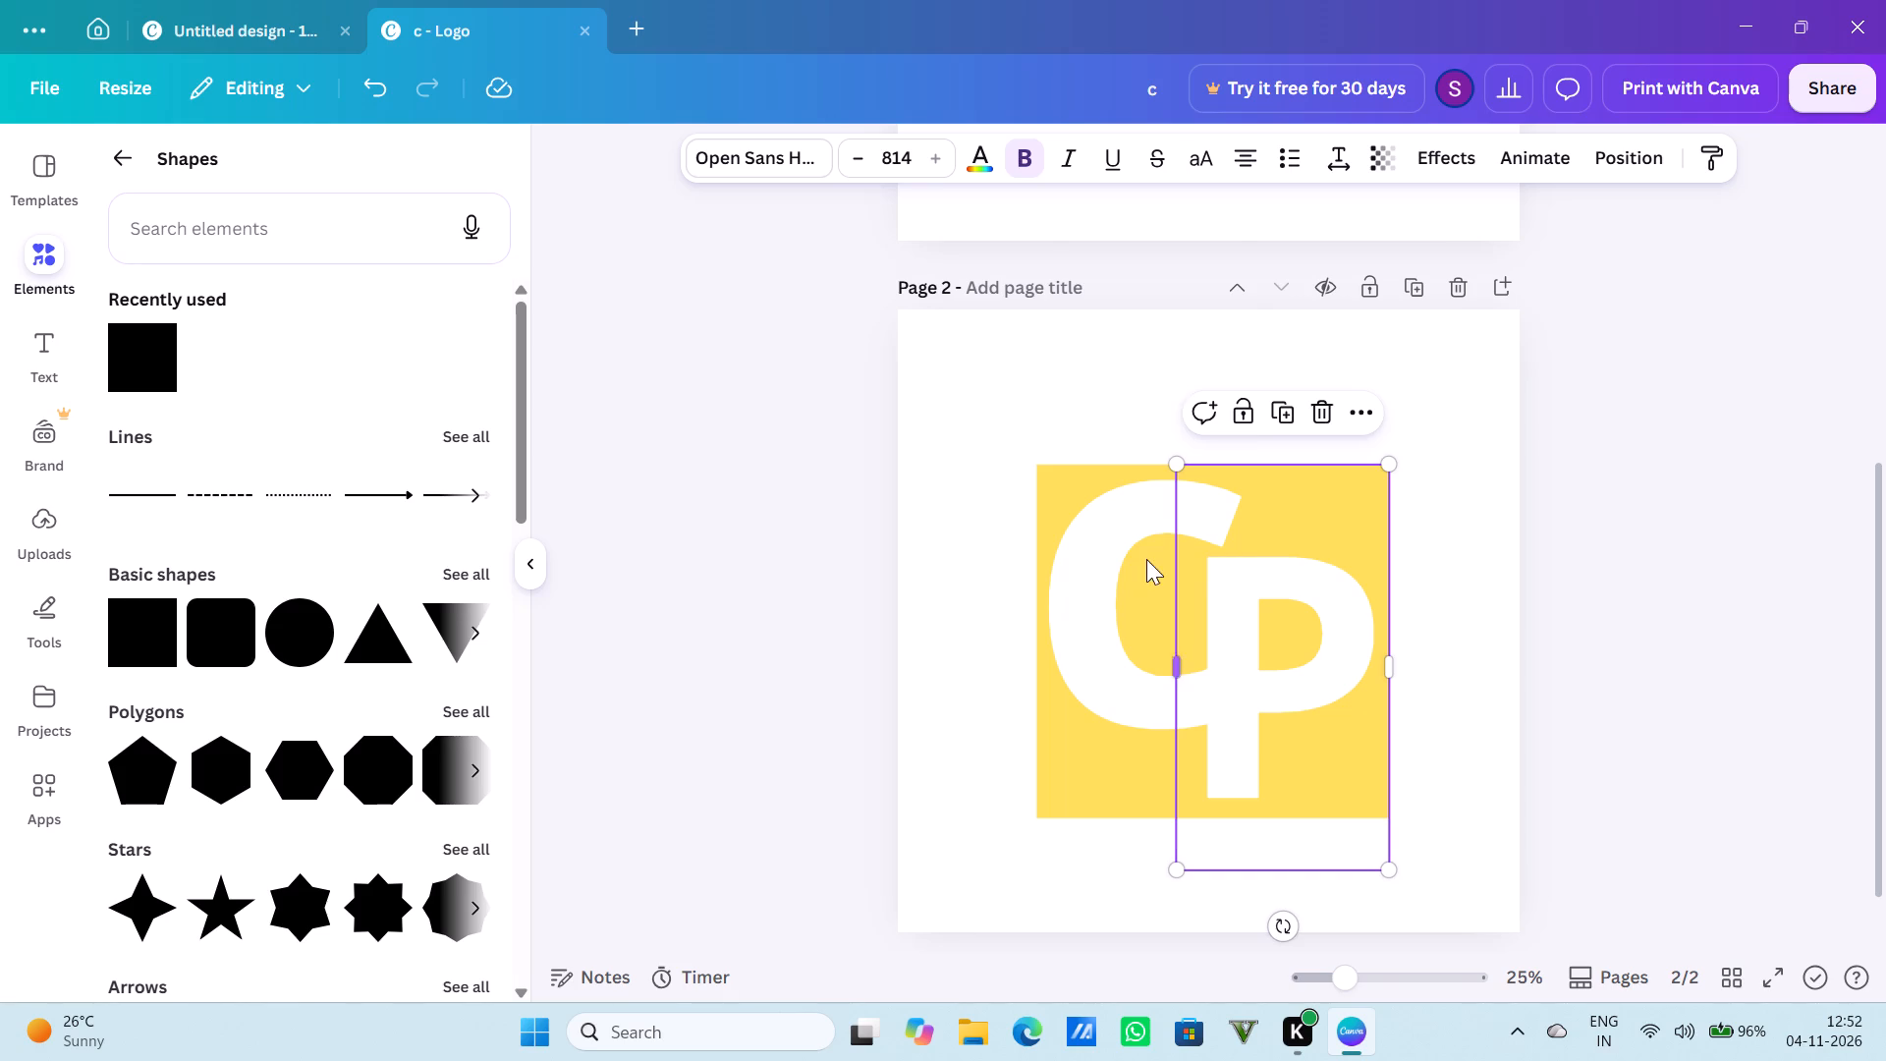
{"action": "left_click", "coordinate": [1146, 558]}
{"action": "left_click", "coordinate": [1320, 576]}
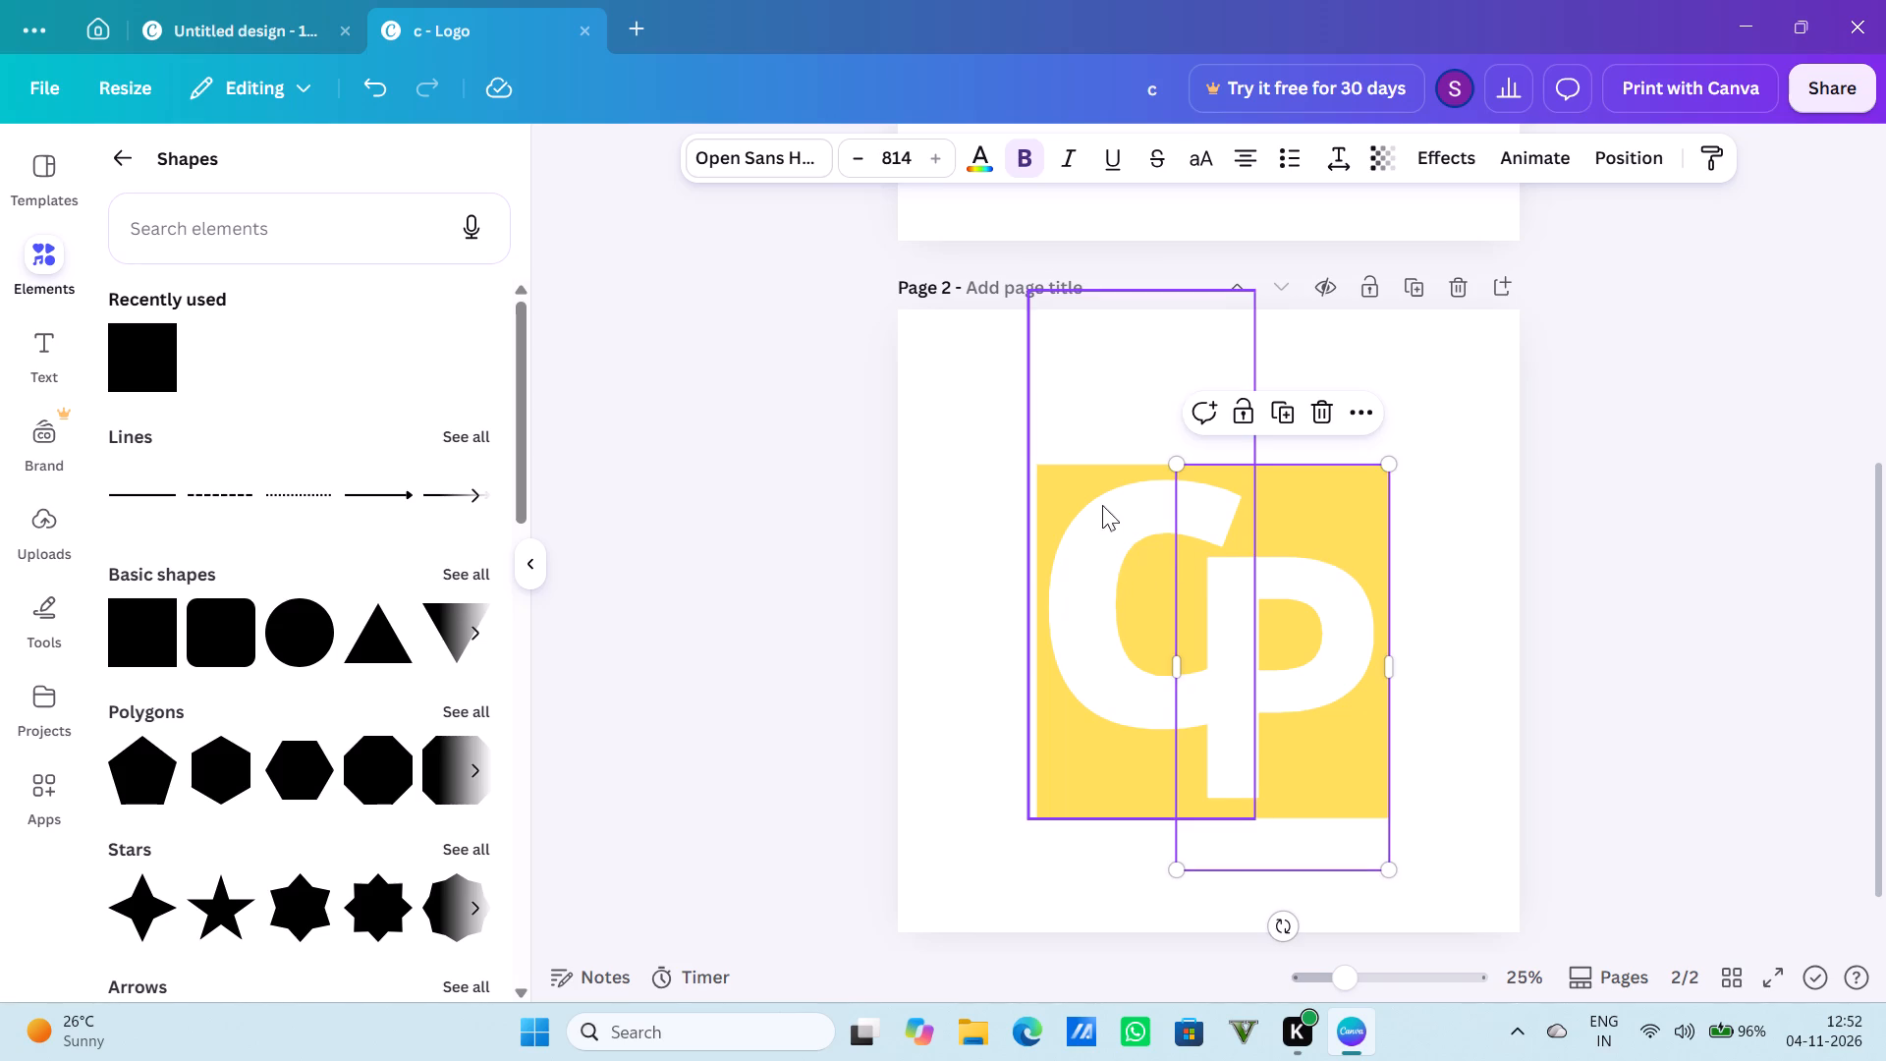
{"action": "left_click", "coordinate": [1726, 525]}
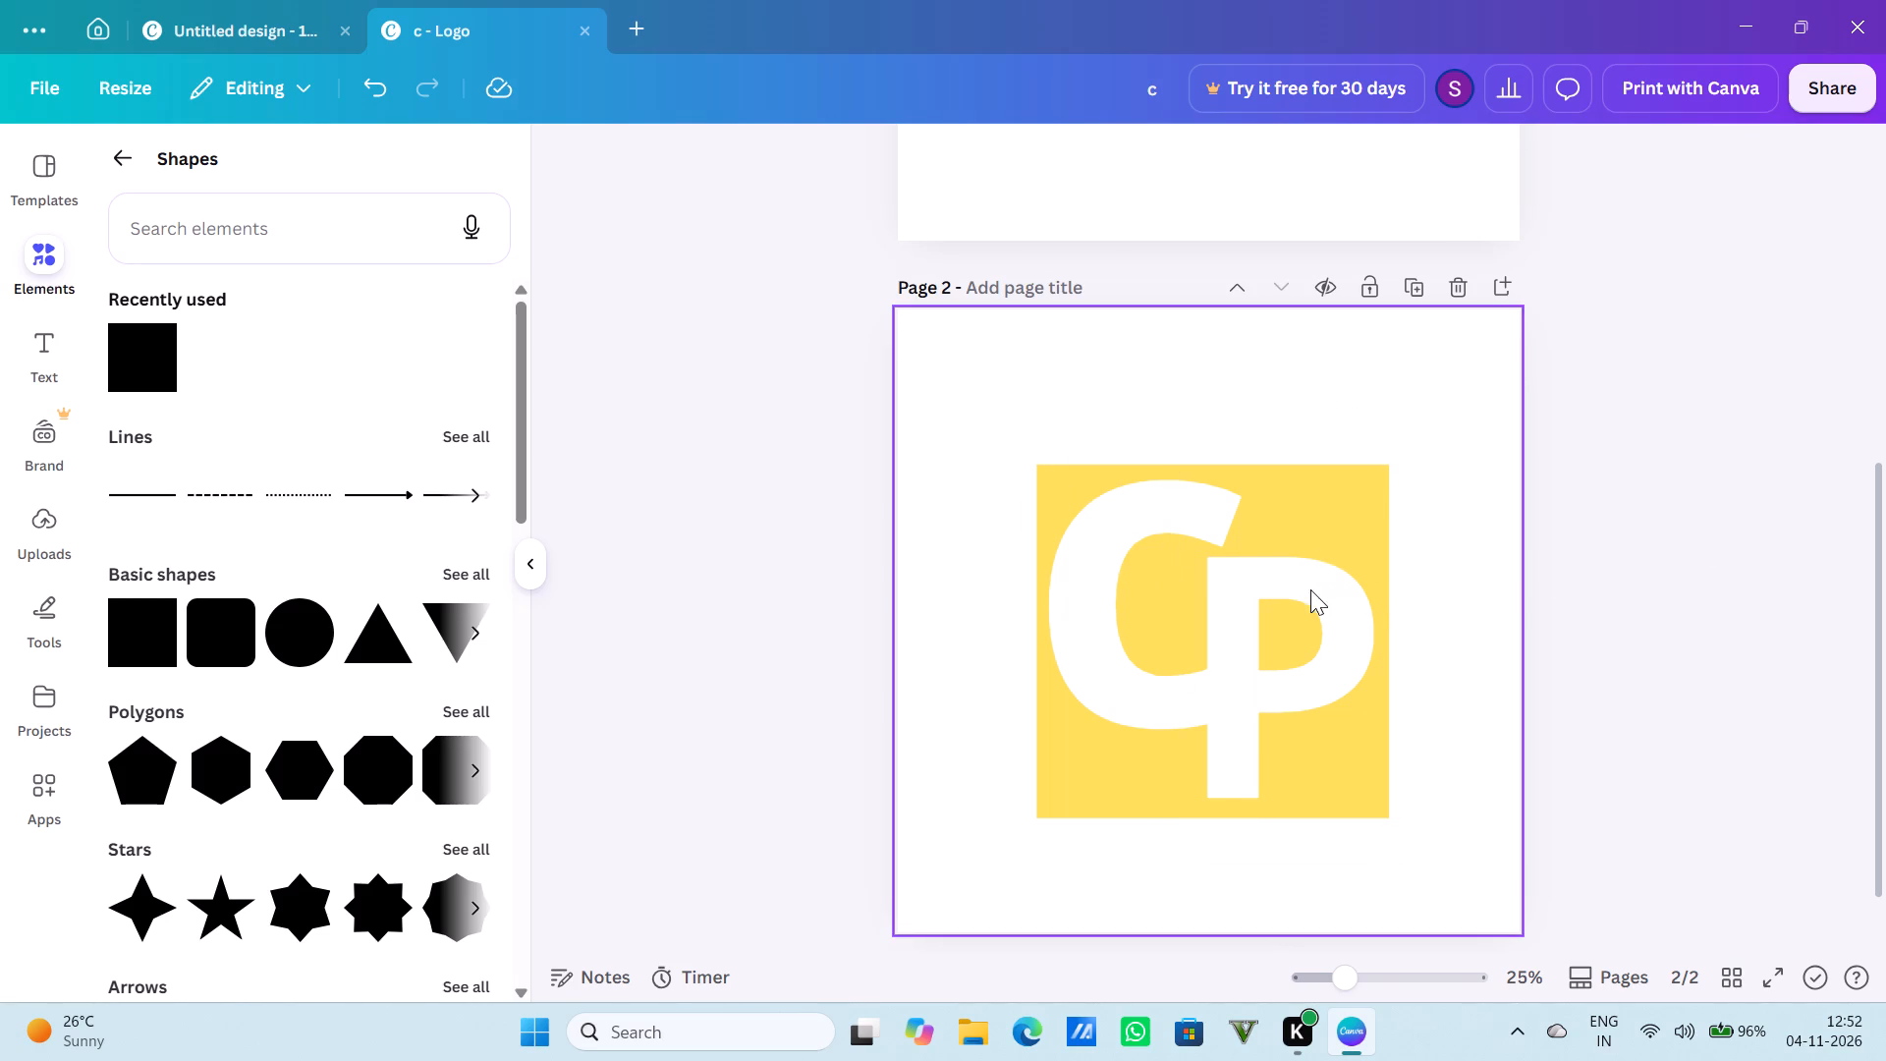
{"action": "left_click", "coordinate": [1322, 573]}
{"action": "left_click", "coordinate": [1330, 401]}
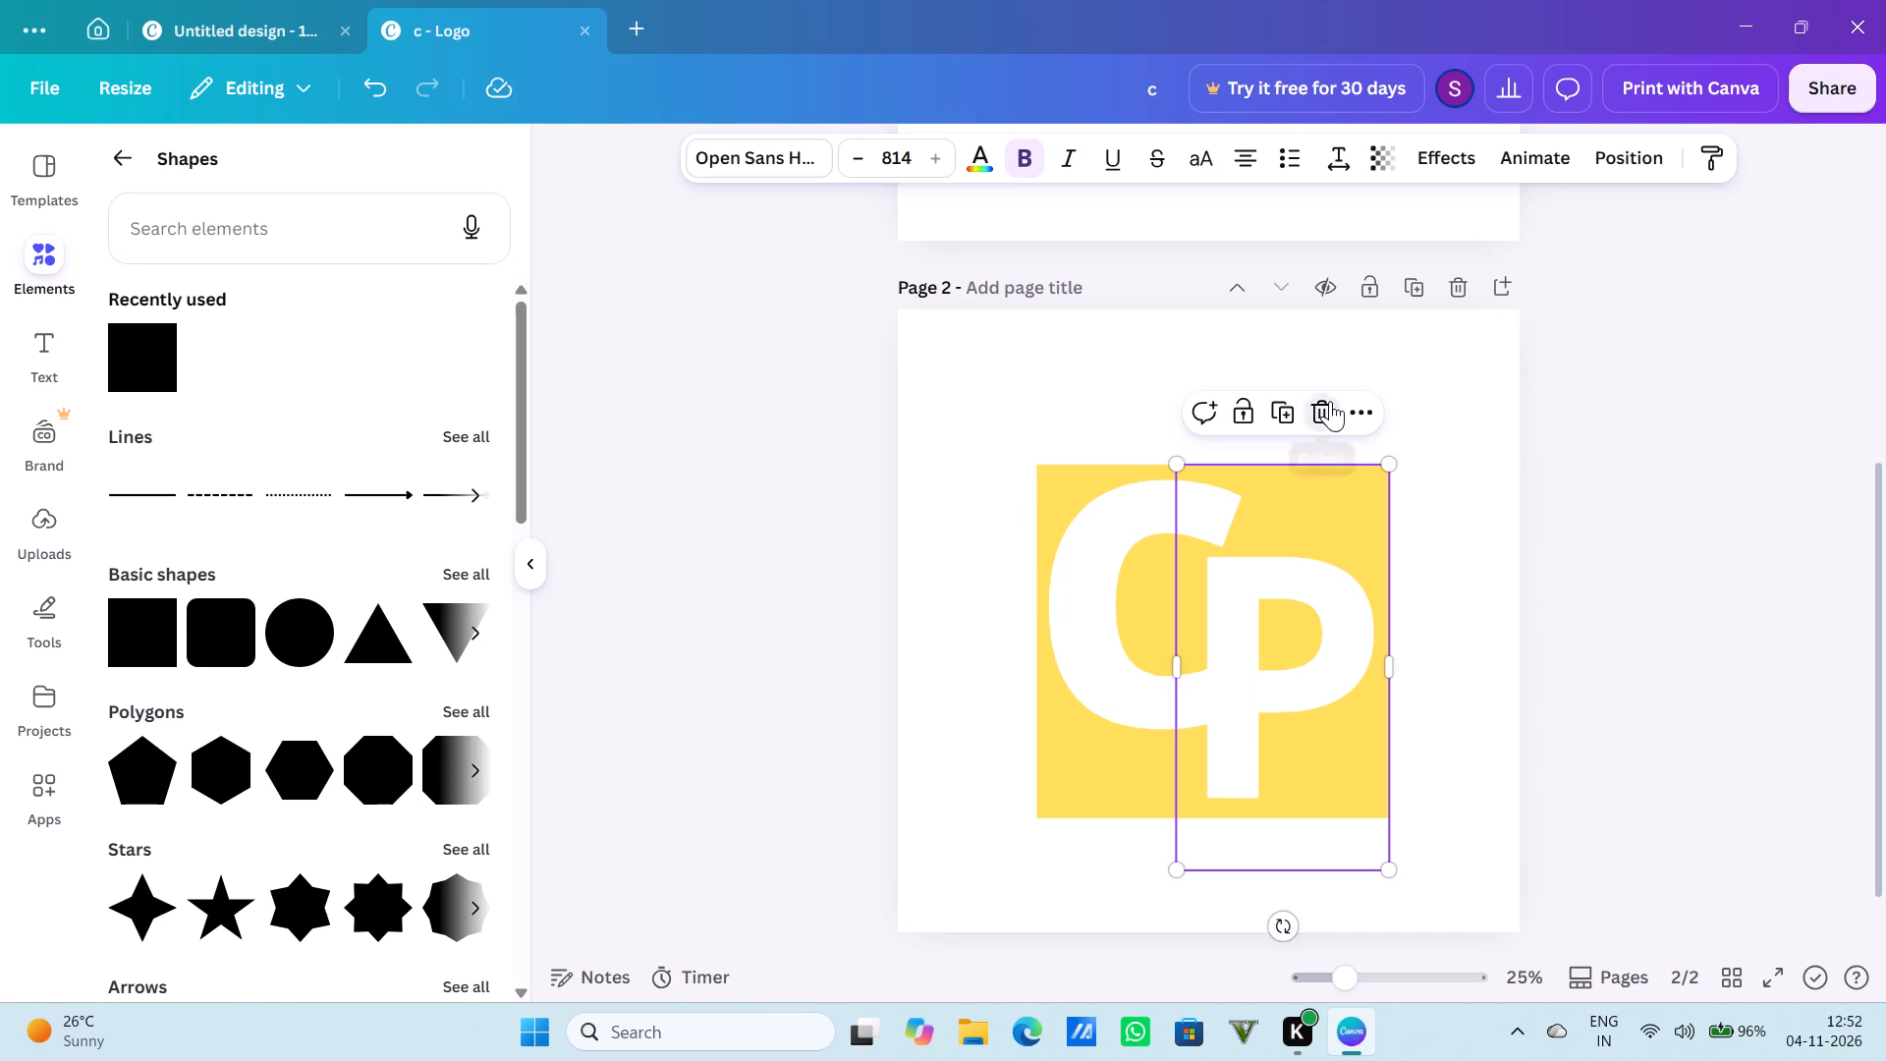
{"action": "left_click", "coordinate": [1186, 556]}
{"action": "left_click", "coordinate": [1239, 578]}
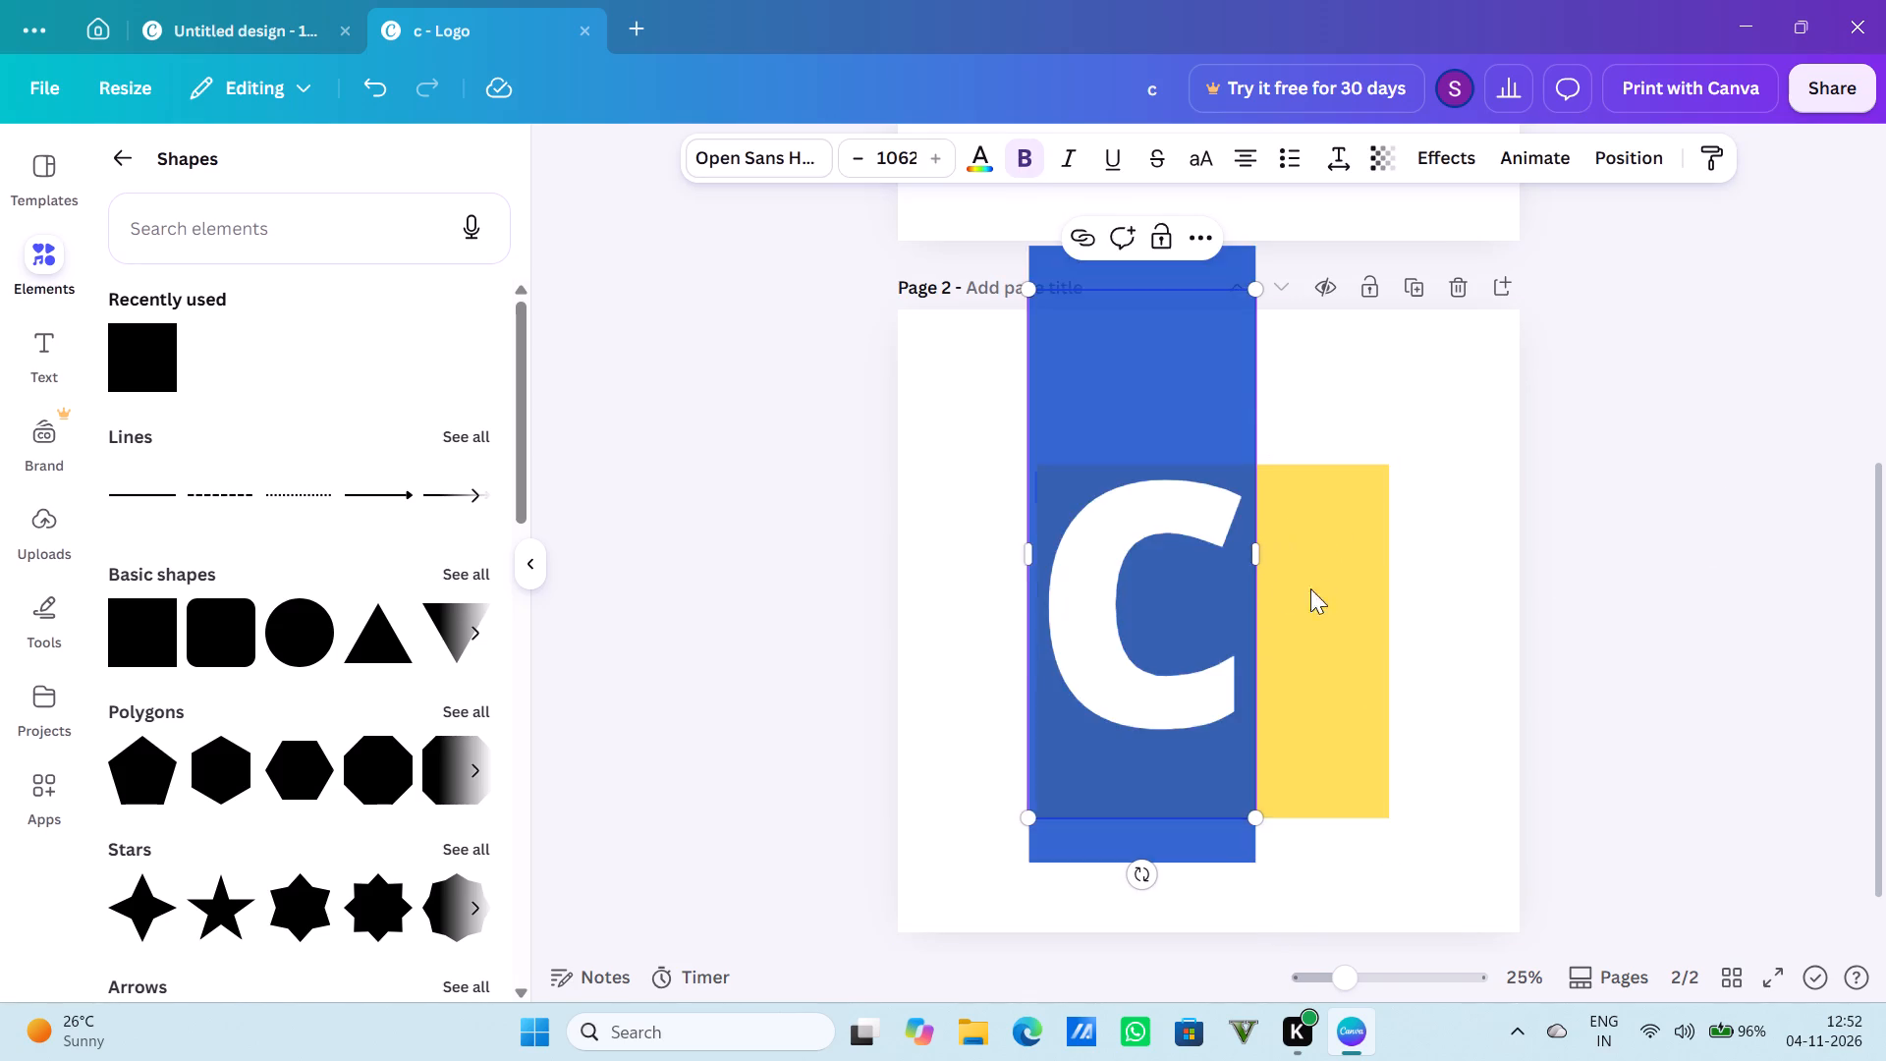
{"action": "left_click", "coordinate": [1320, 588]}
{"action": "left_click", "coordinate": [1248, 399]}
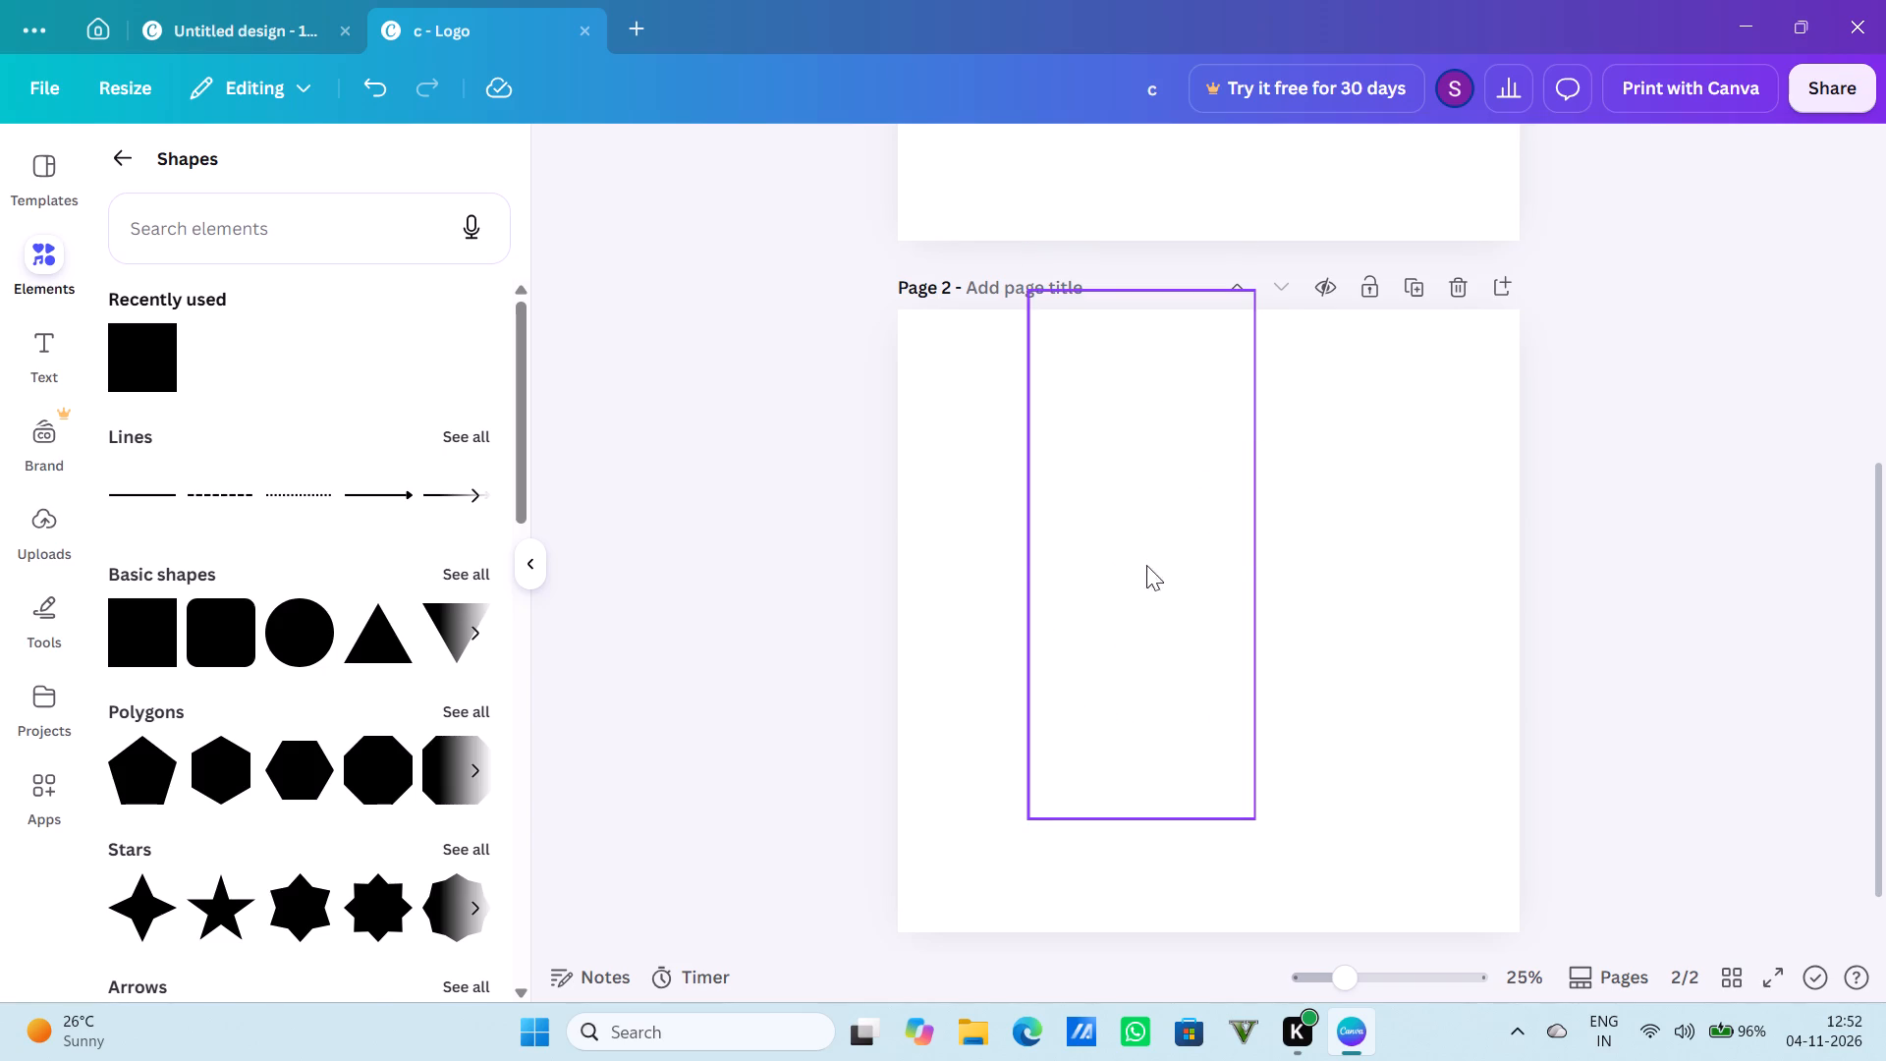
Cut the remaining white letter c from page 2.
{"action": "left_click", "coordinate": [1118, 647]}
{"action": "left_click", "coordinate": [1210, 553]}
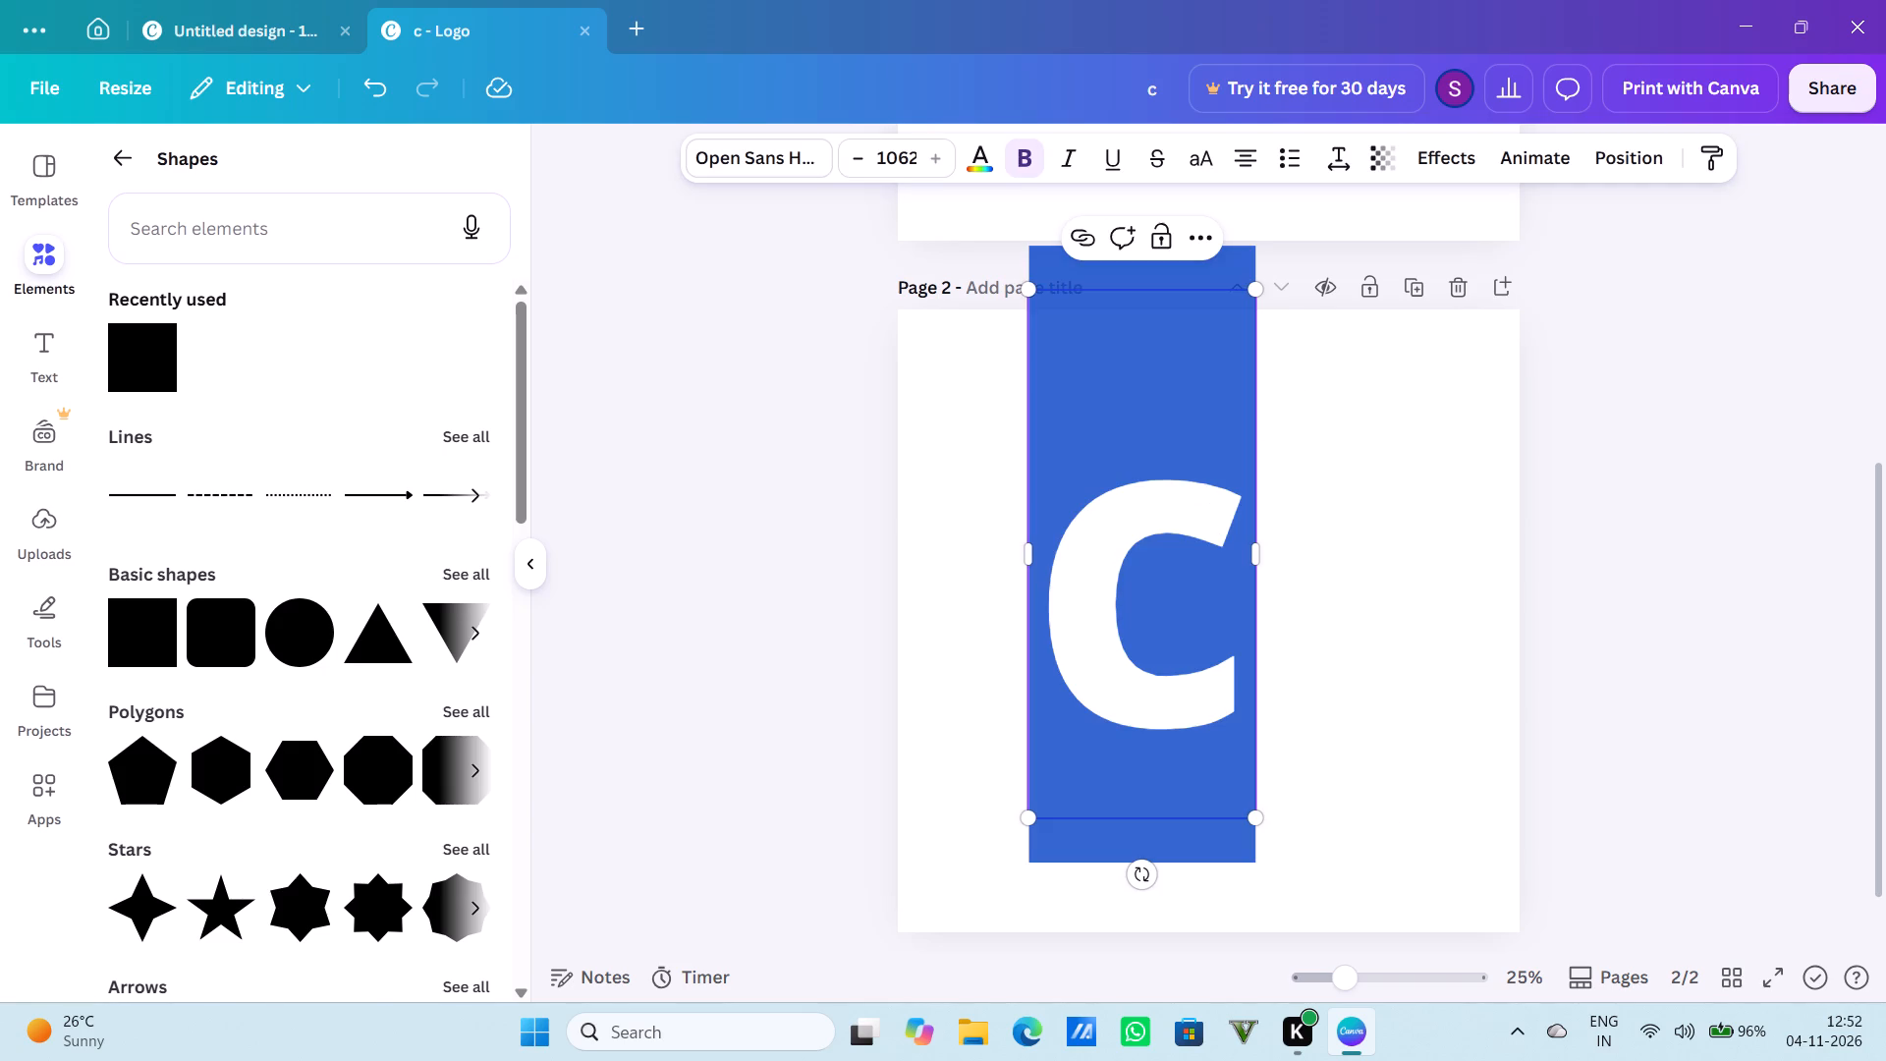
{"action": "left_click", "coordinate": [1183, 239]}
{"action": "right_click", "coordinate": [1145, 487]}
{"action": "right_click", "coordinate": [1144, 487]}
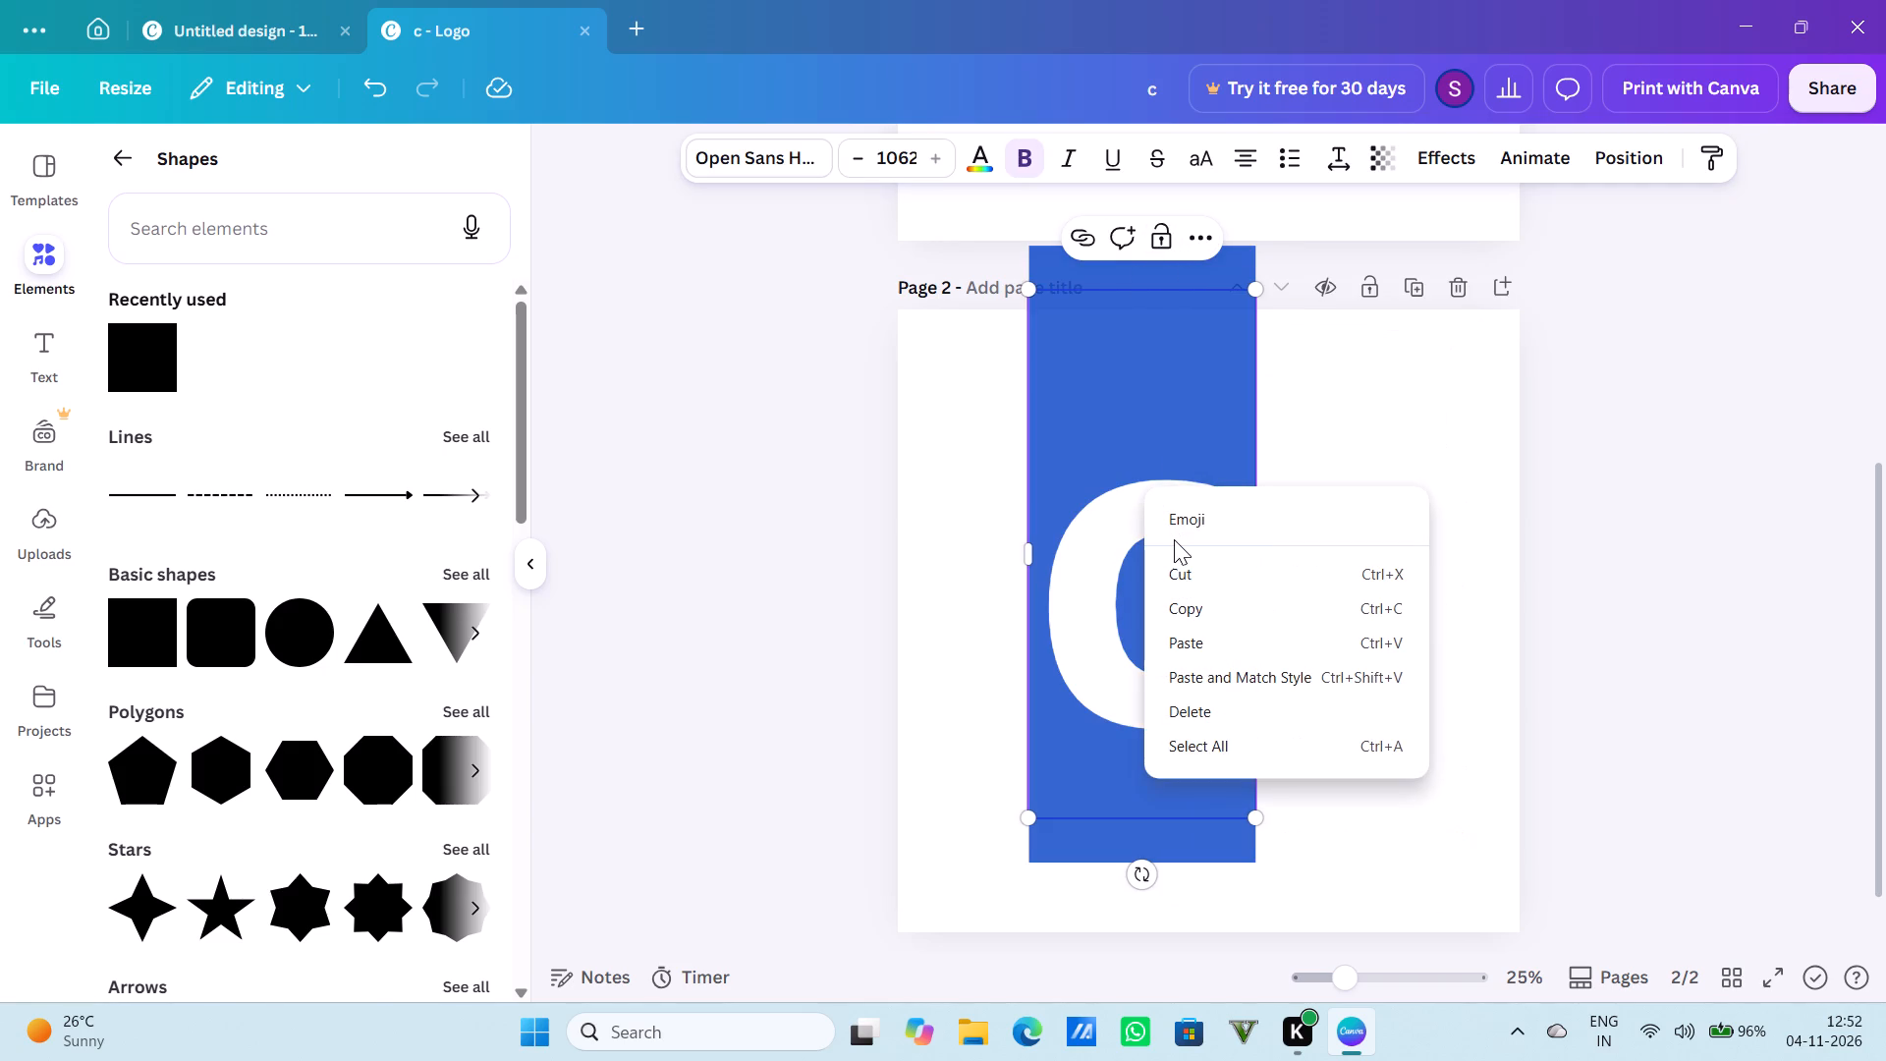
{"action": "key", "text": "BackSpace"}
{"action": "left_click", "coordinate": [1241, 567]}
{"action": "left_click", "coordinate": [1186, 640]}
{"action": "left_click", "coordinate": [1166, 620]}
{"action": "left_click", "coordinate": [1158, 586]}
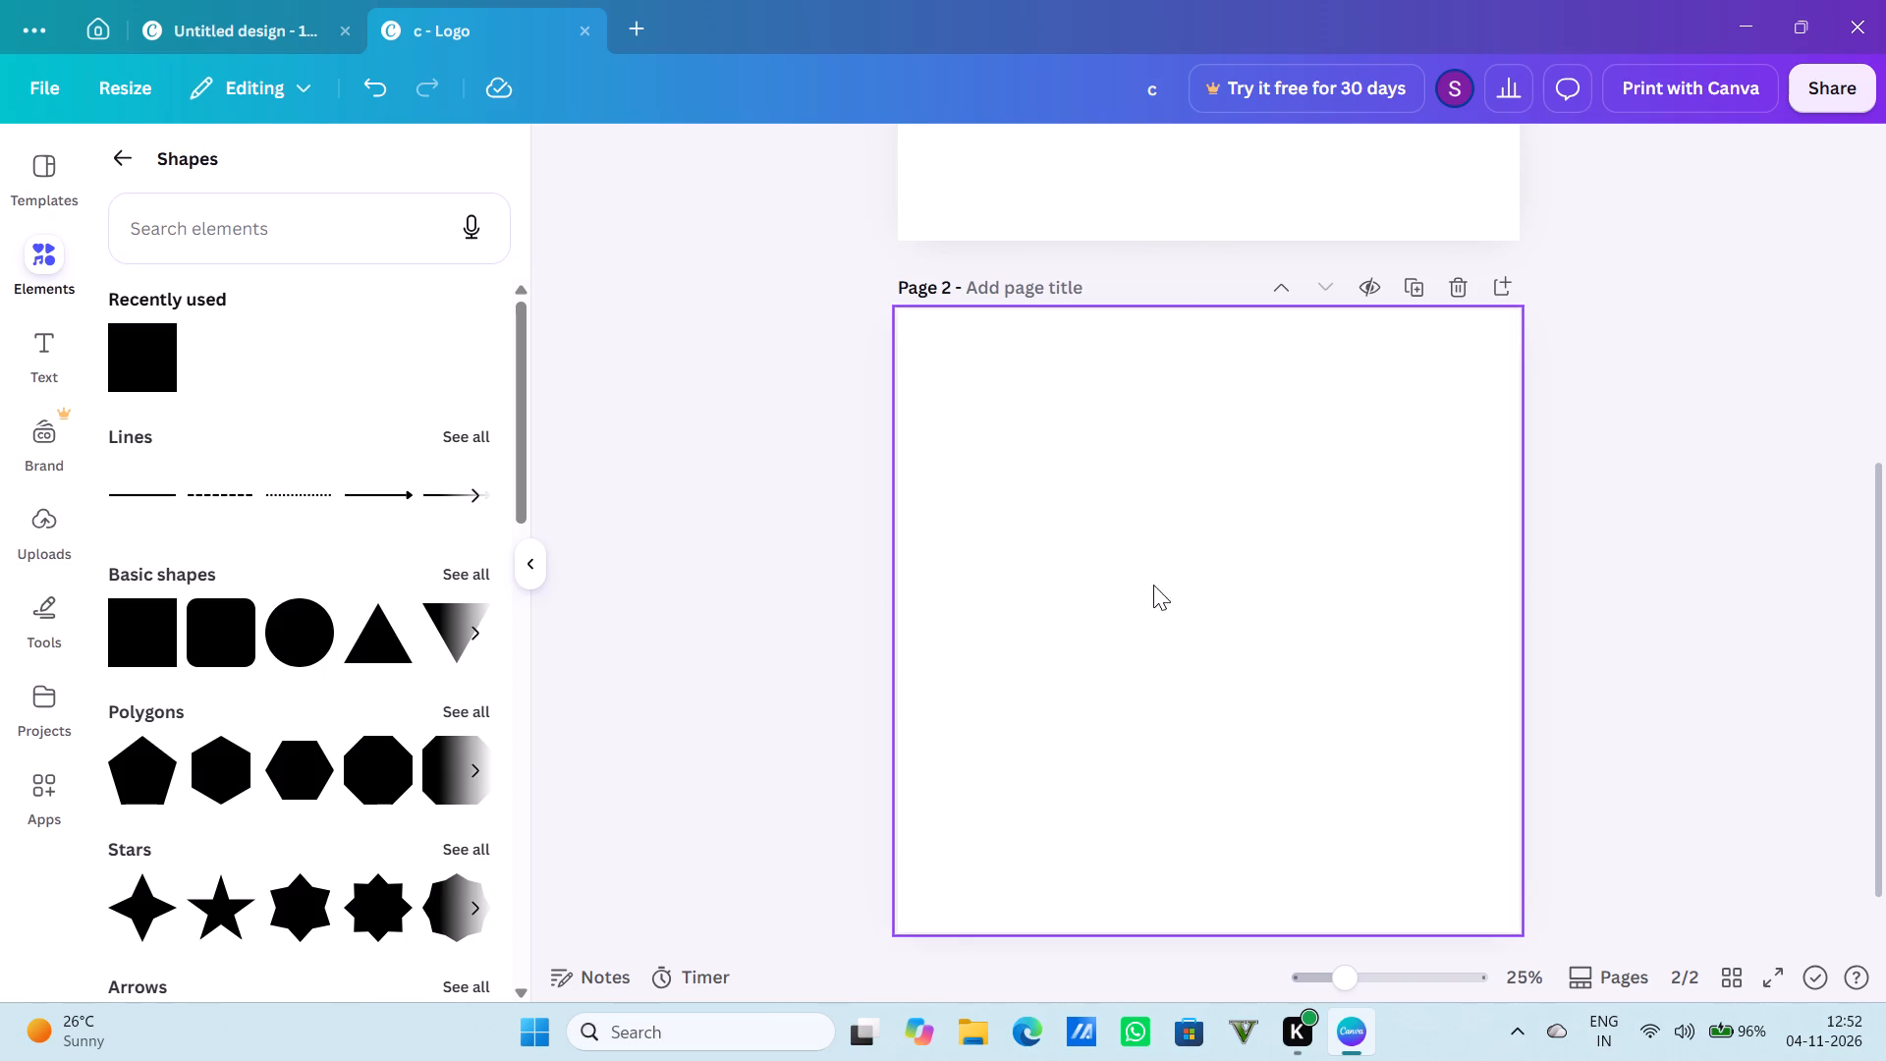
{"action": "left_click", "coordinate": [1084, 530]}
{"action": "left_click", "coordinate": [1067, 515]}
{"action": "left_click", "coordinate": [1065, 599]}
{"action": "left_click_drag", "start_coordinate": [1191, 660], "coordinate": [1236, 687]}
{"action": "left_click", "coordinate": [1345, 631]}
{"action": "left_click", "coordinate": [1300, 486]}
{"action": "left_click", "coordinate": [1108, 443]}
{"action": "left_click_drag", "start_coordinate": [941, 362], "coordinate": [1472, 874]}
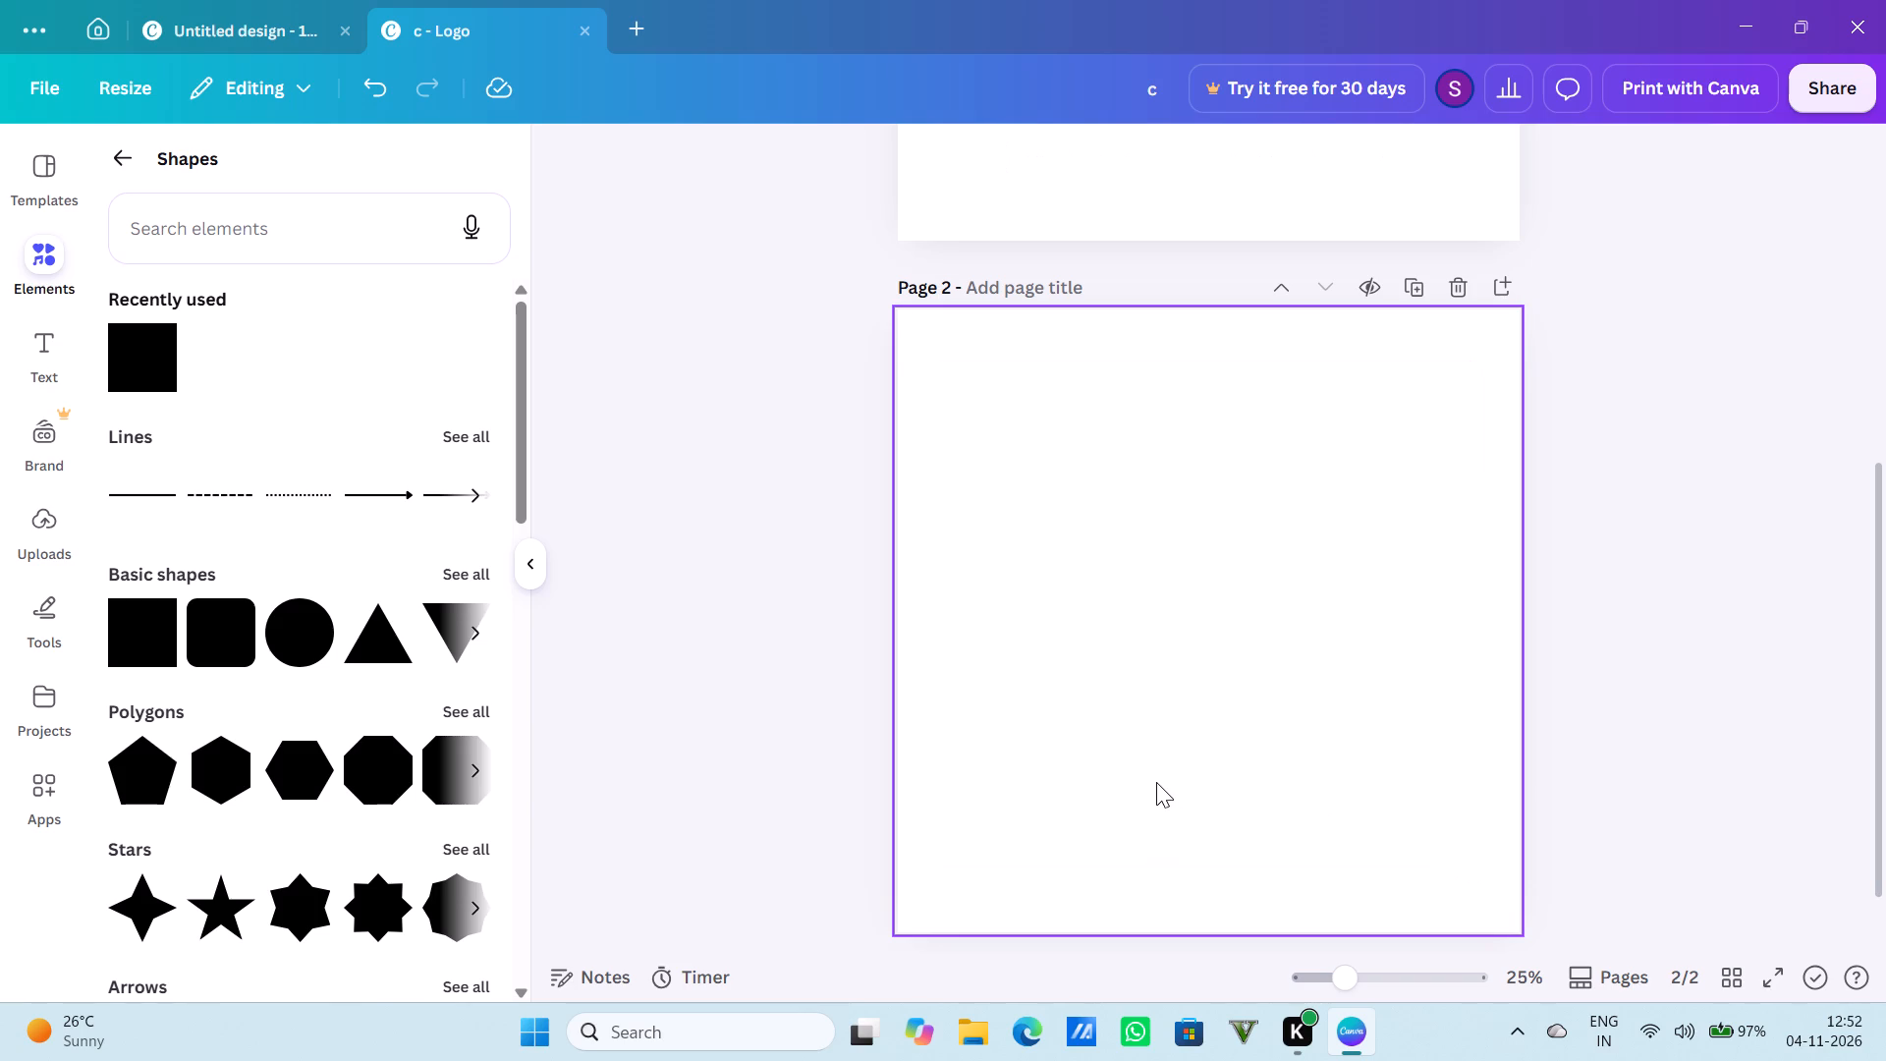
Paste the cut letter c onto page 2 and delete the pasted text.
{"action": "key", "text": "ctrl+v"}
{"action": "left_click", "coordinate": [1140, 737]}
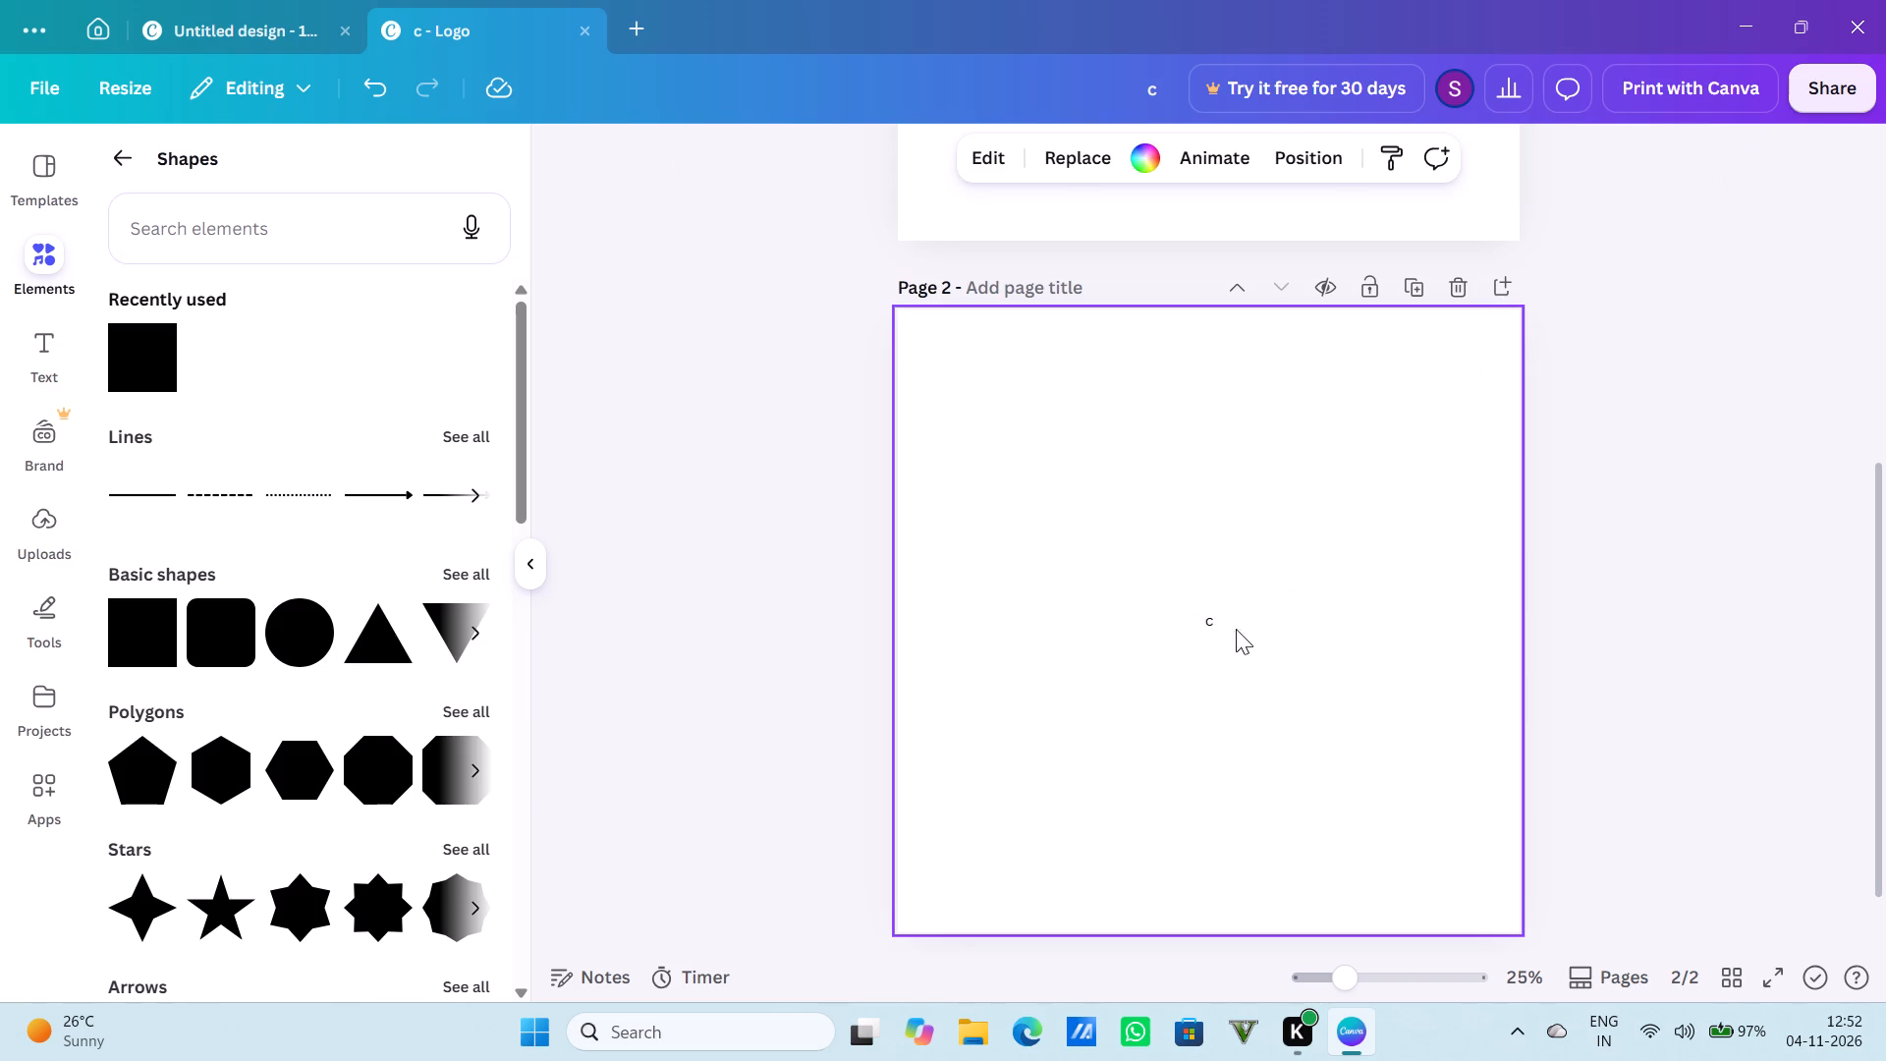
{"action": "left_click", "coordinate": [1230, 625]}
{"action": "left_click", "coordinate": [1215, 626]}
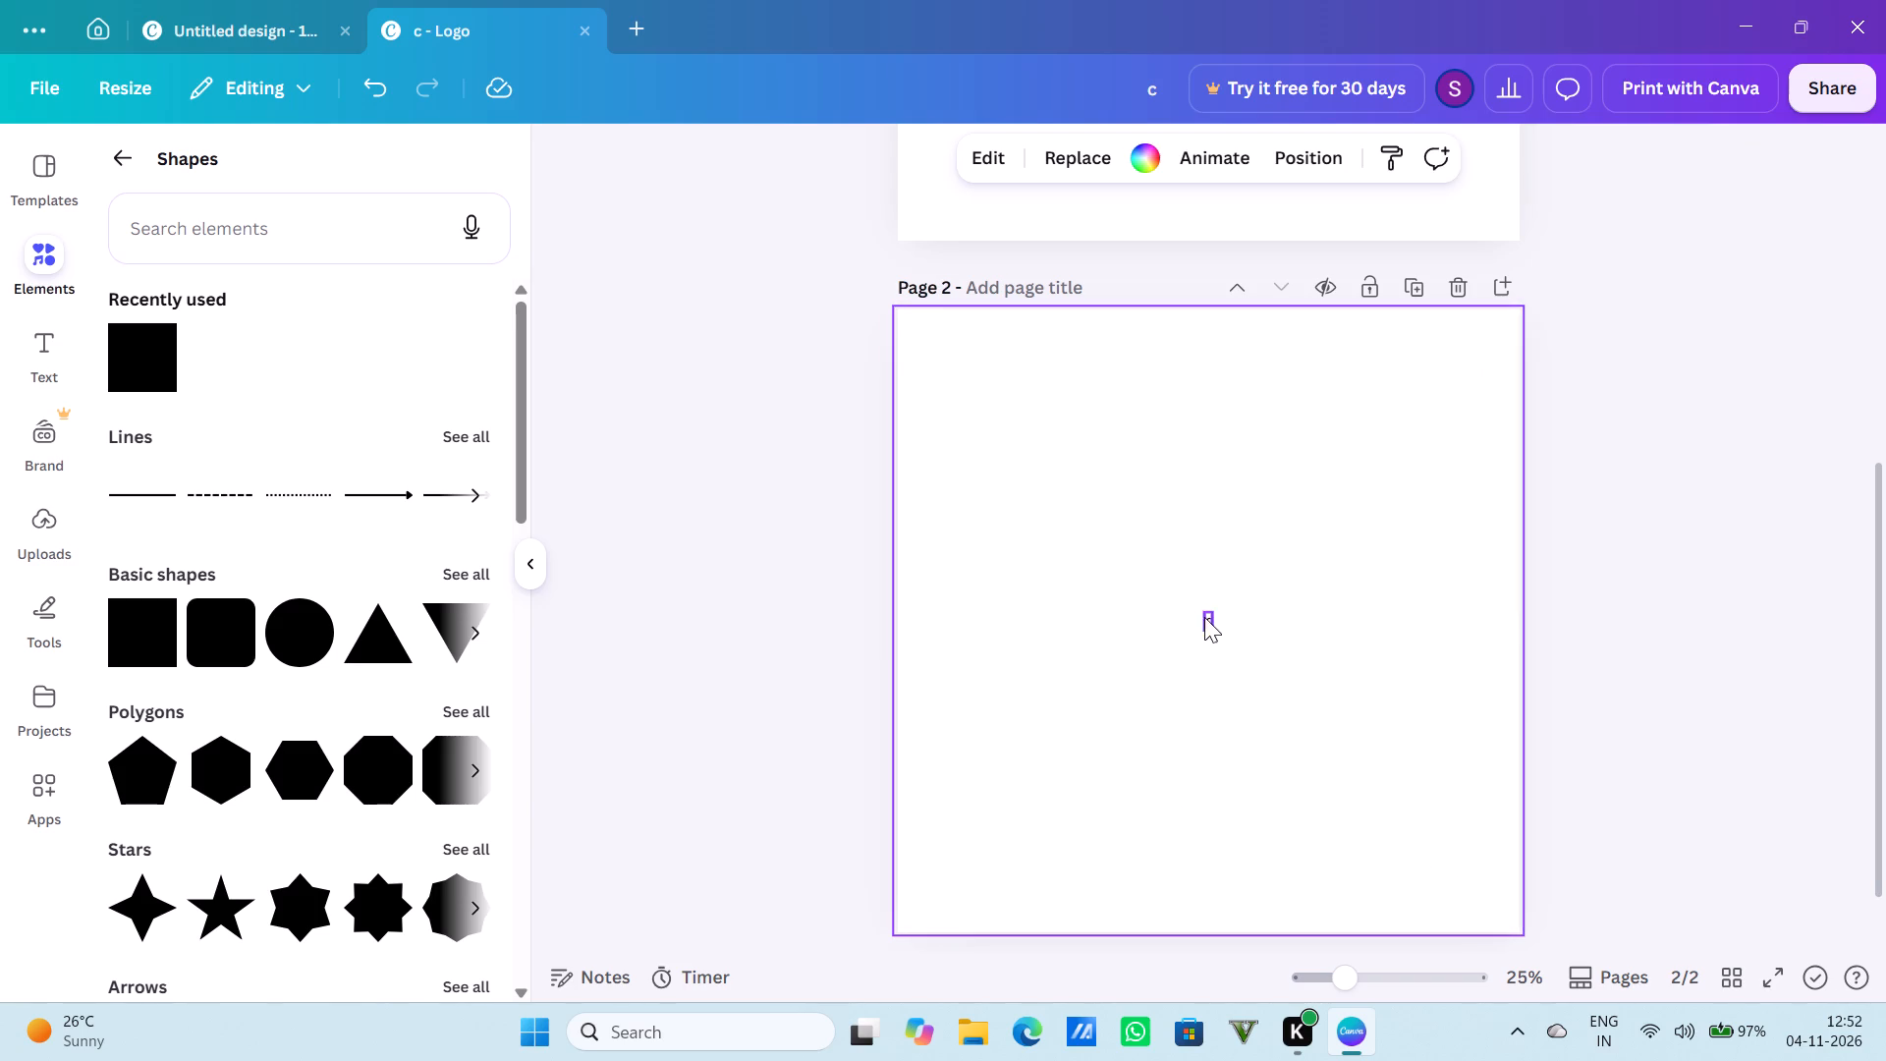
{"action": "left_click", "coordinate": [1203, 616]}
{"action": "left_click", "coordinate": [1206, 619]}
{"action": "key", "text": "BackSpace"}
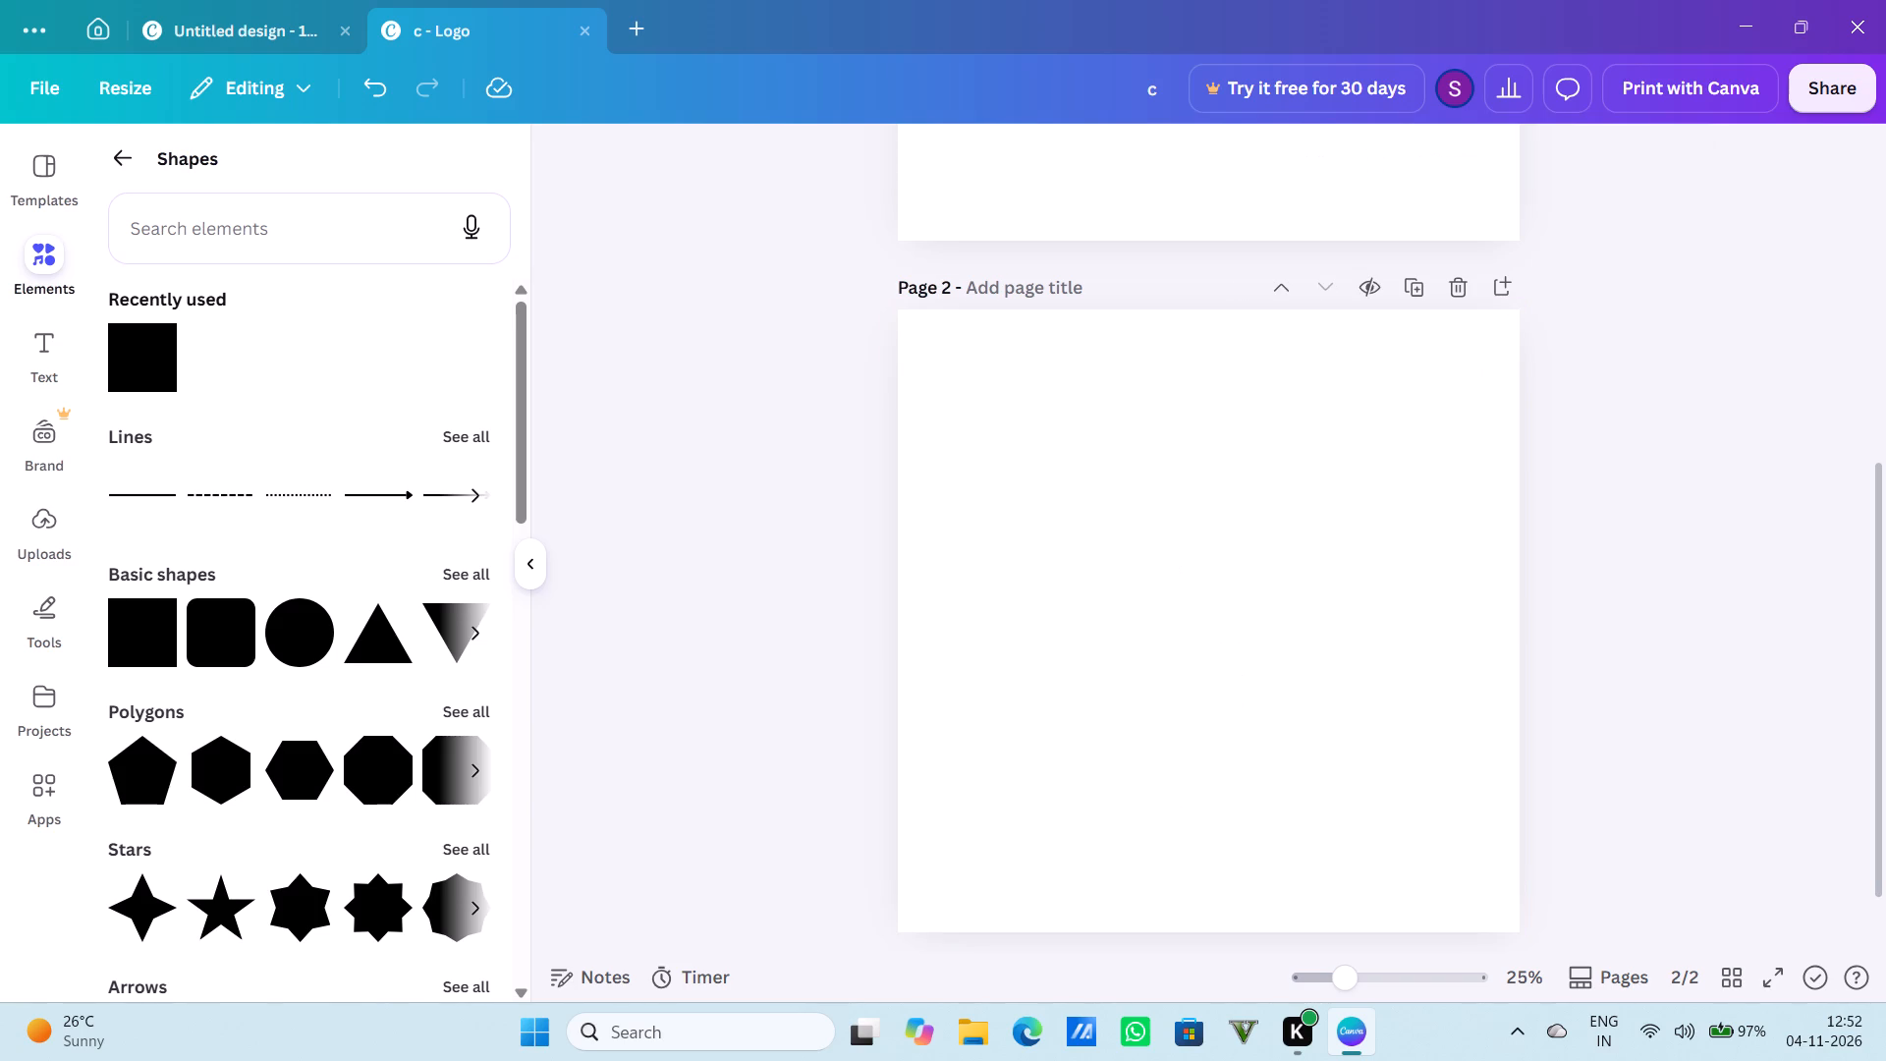
Copy the yellow square and both letters from page 1 and paste them together onto the emptied page 2.
{"action": "scroll", "coordinate": [1206, 619], "scroll_direction": "up", "scroll_amount": 7}
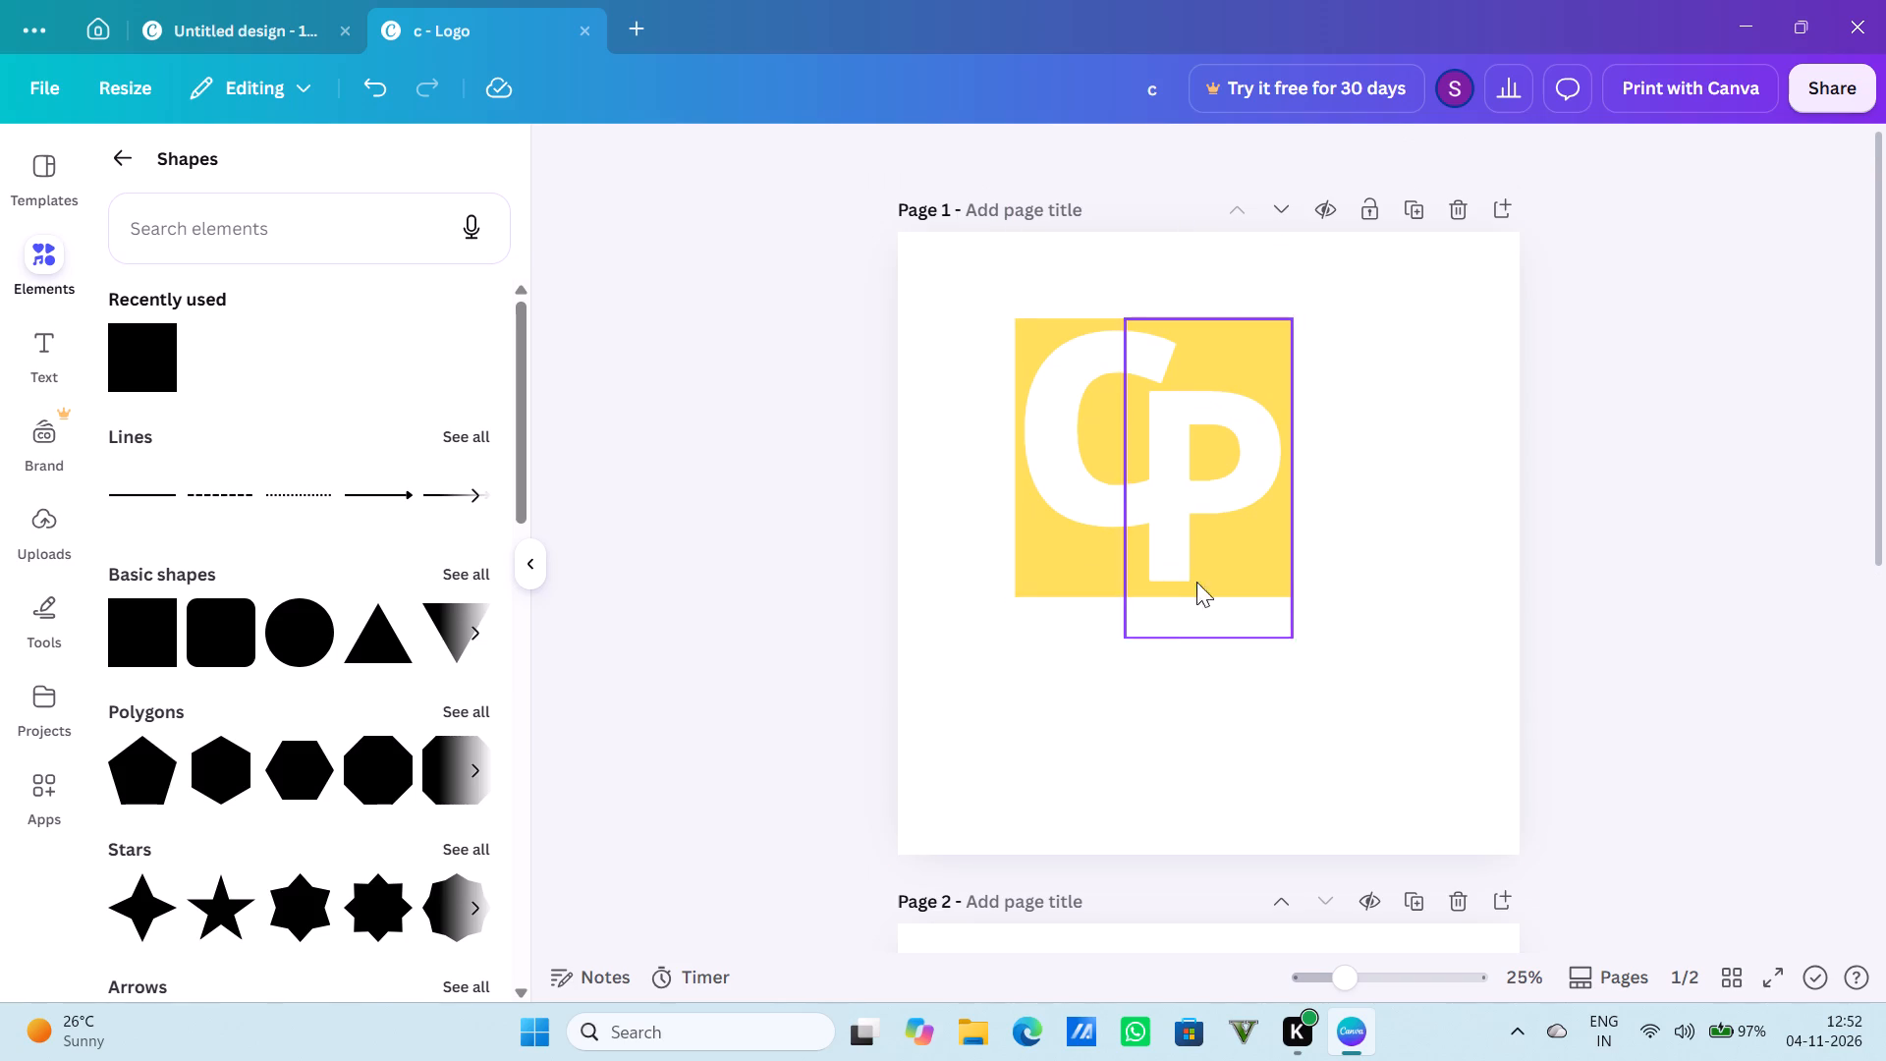
{"action": "left_click", "coordinate": [1371, 690]}
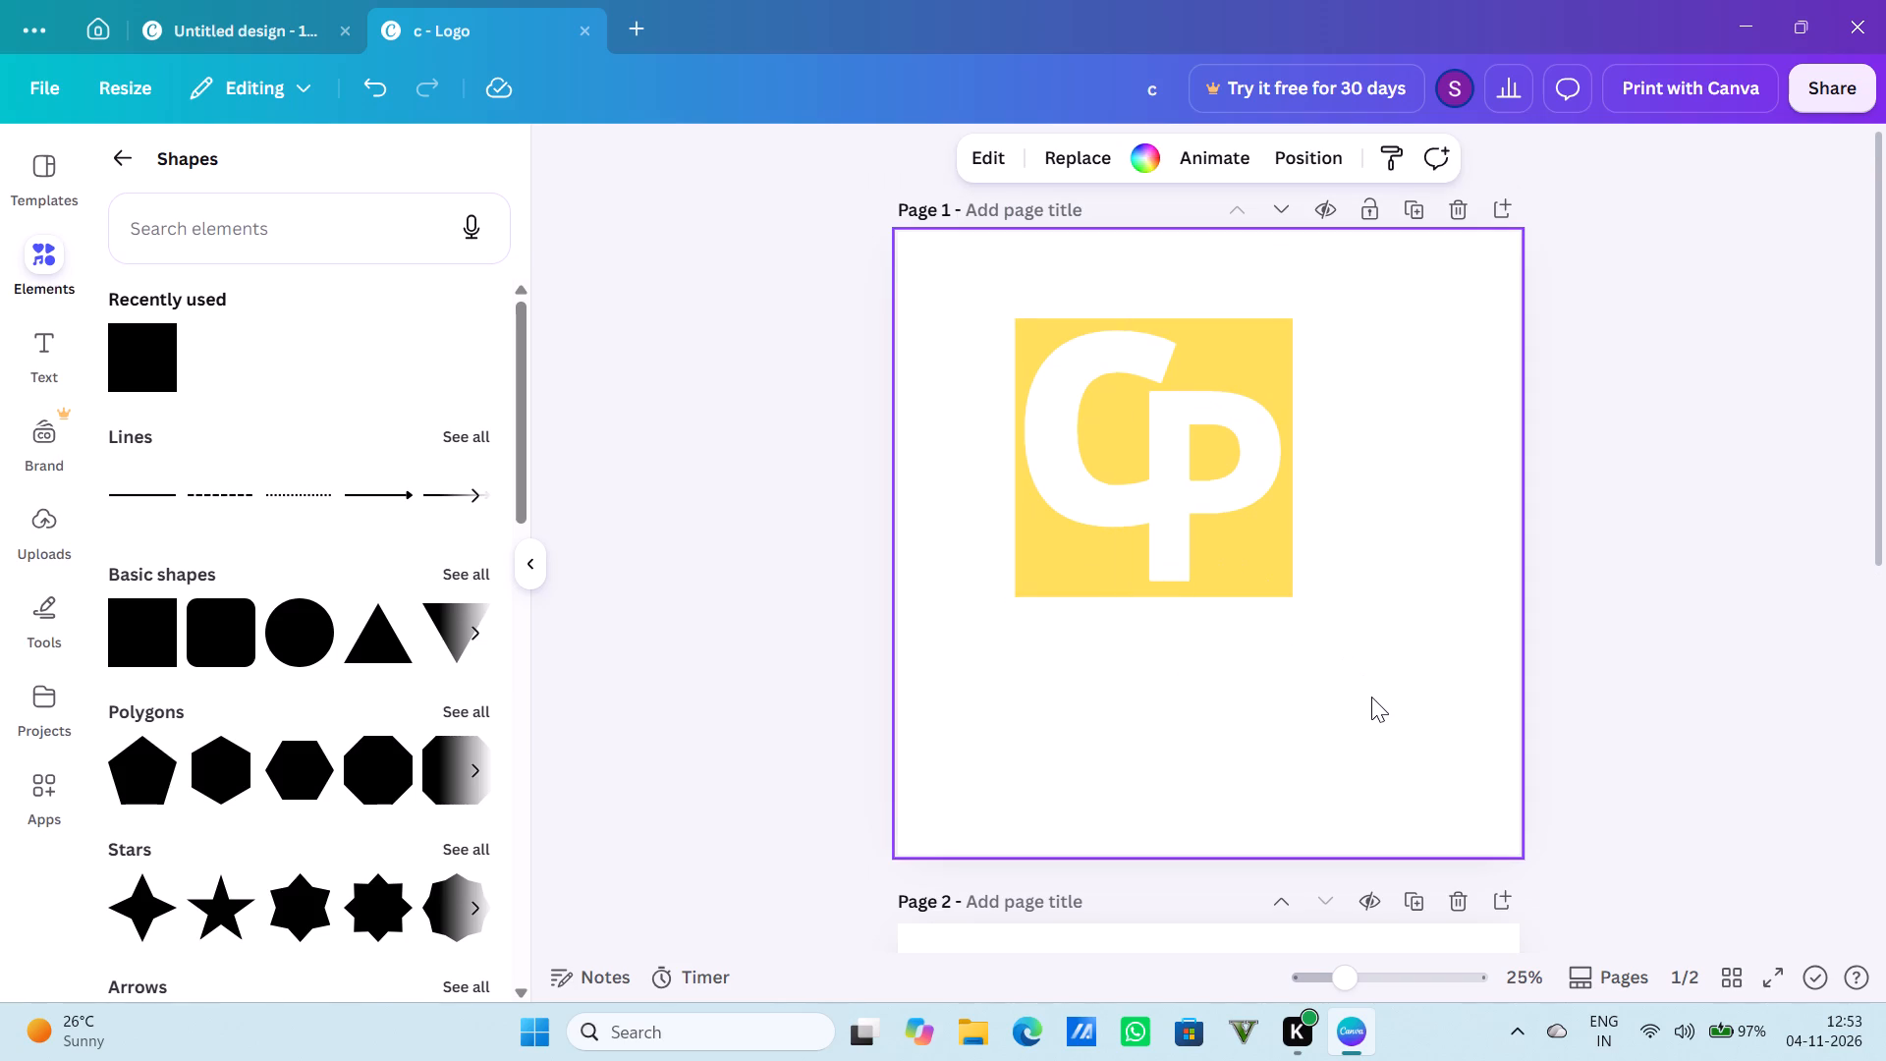
{"action": "key", "text": "ctrl+a"}
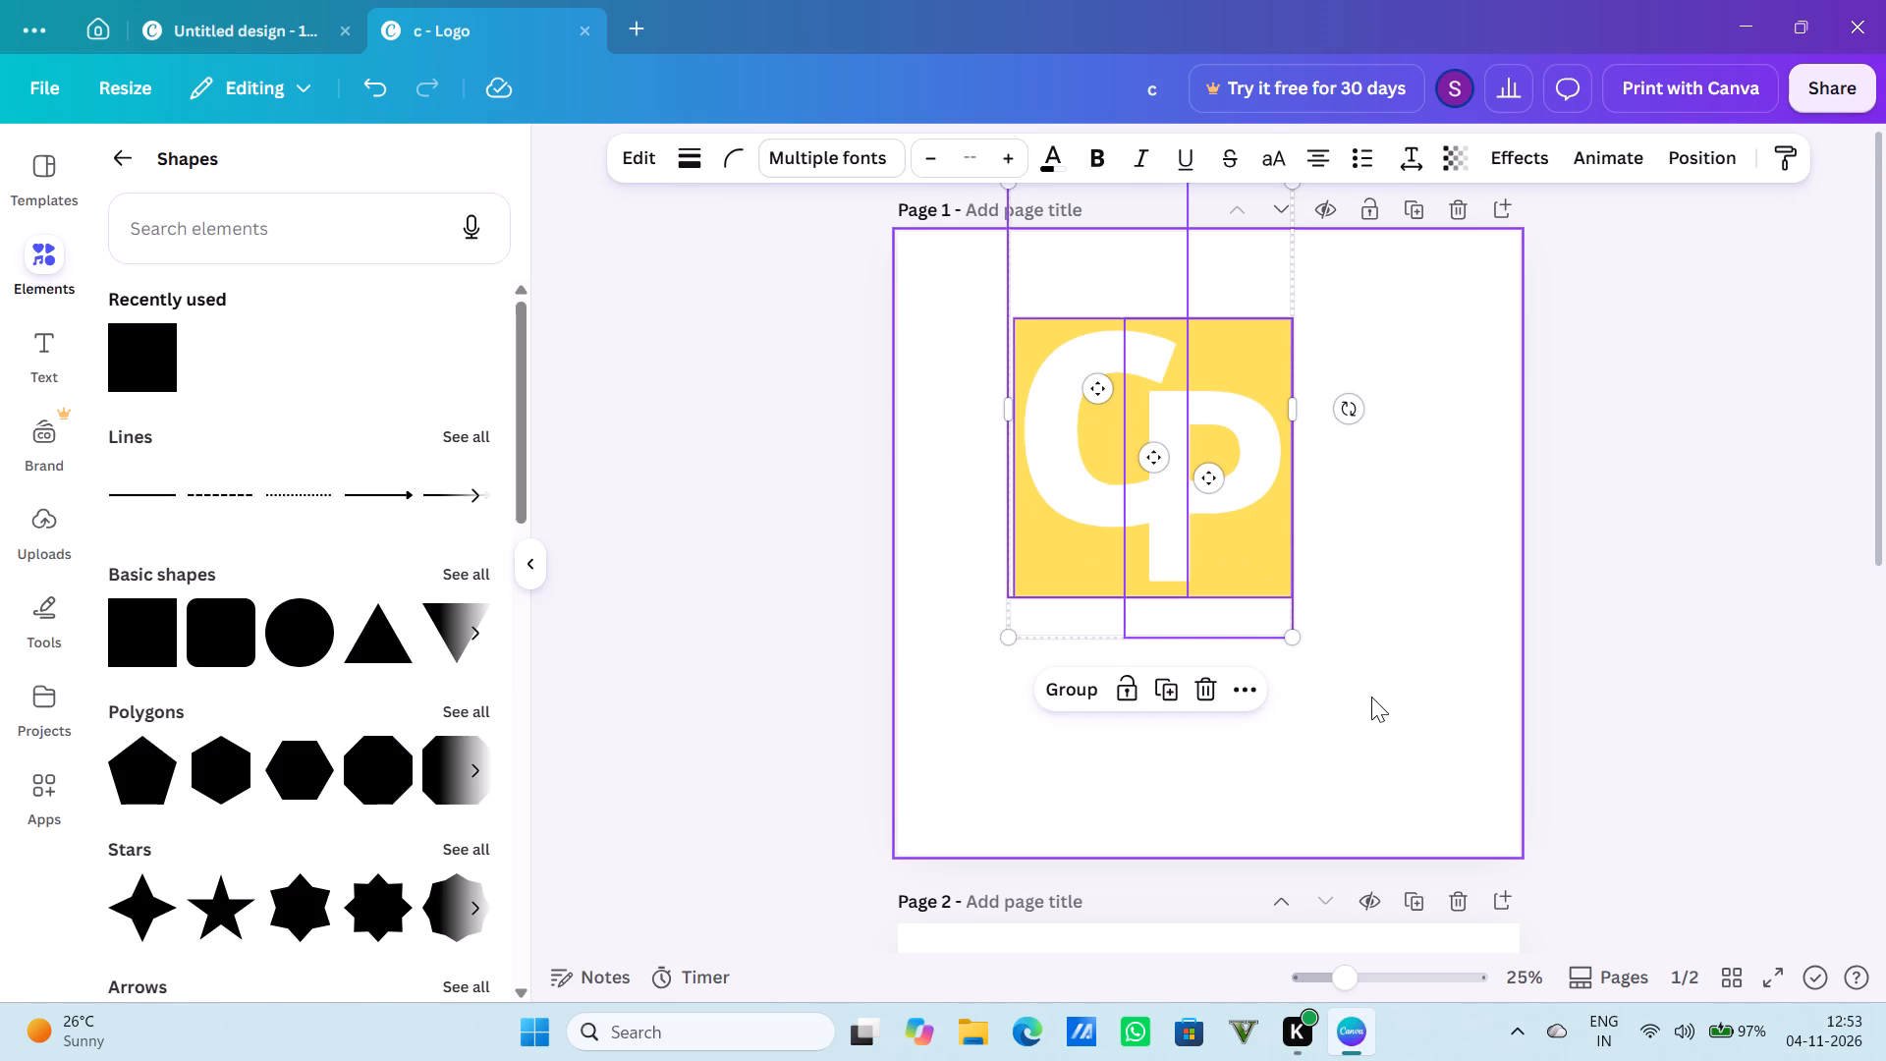
{"action": "key", "text": "ctrl+c"}
{"action": "scroll", "coordinate": [1370, 698], "scroll_direction": "down", "scroll_amount": 5}
{"action": "left_click", "coordinate": [1353, 717]}
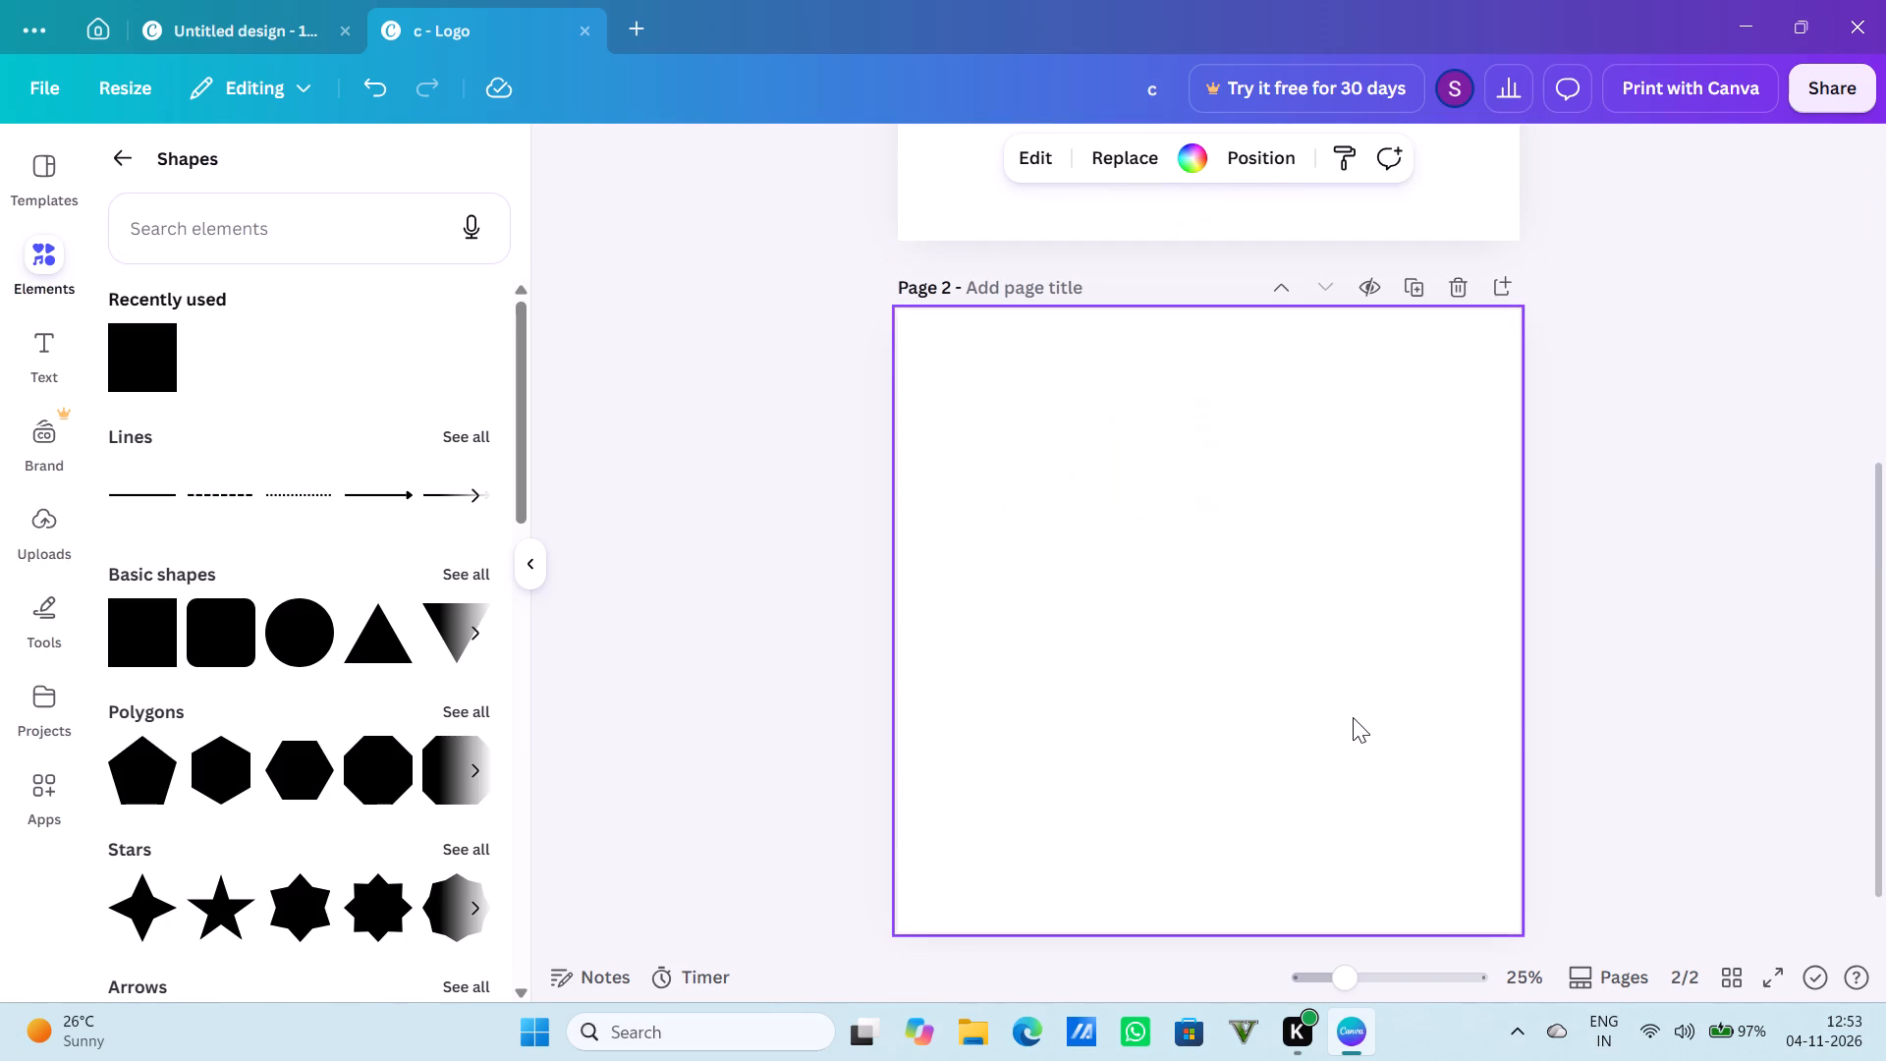
{"action": "key", "text": "ctrl+v"}
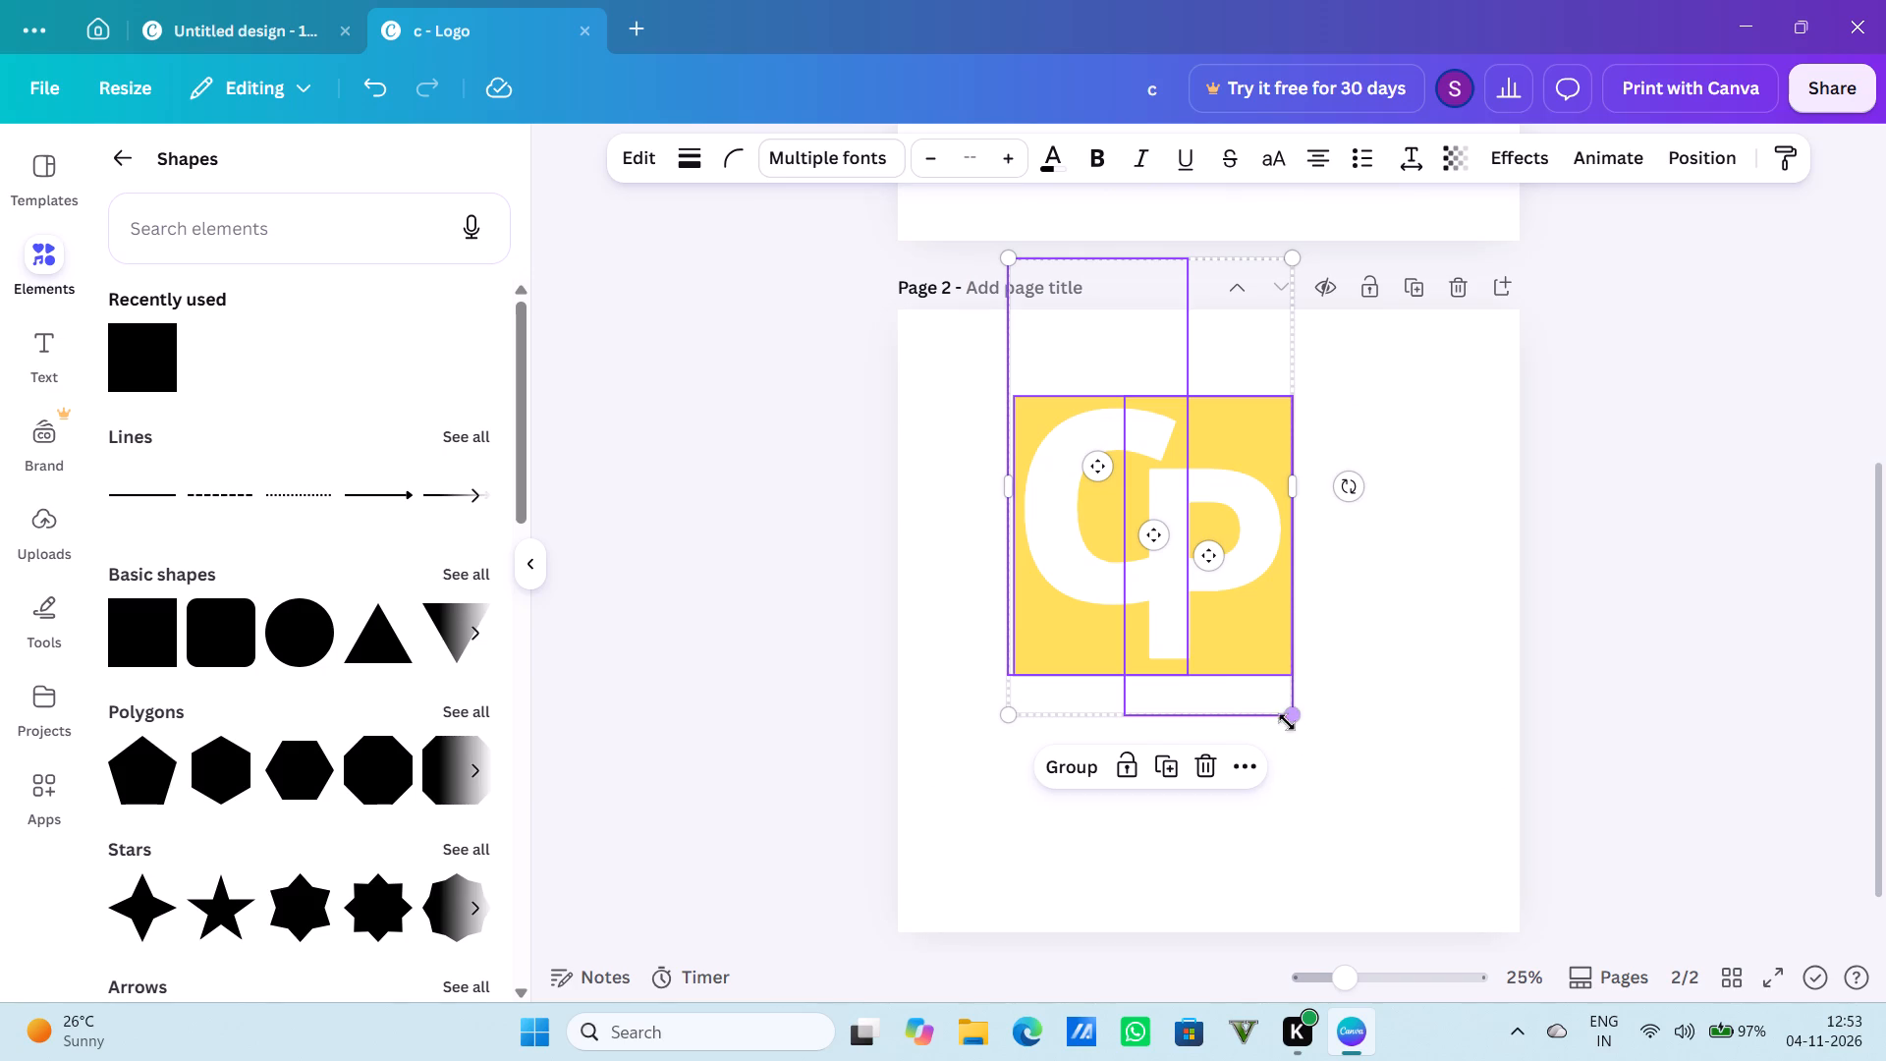
Enlarge the pasted logo elements together and position them near the centre of page 2.
{"action": "left_click_drag", "start_coordinate": [1293, 719], "coordinate": [1516, 917]}
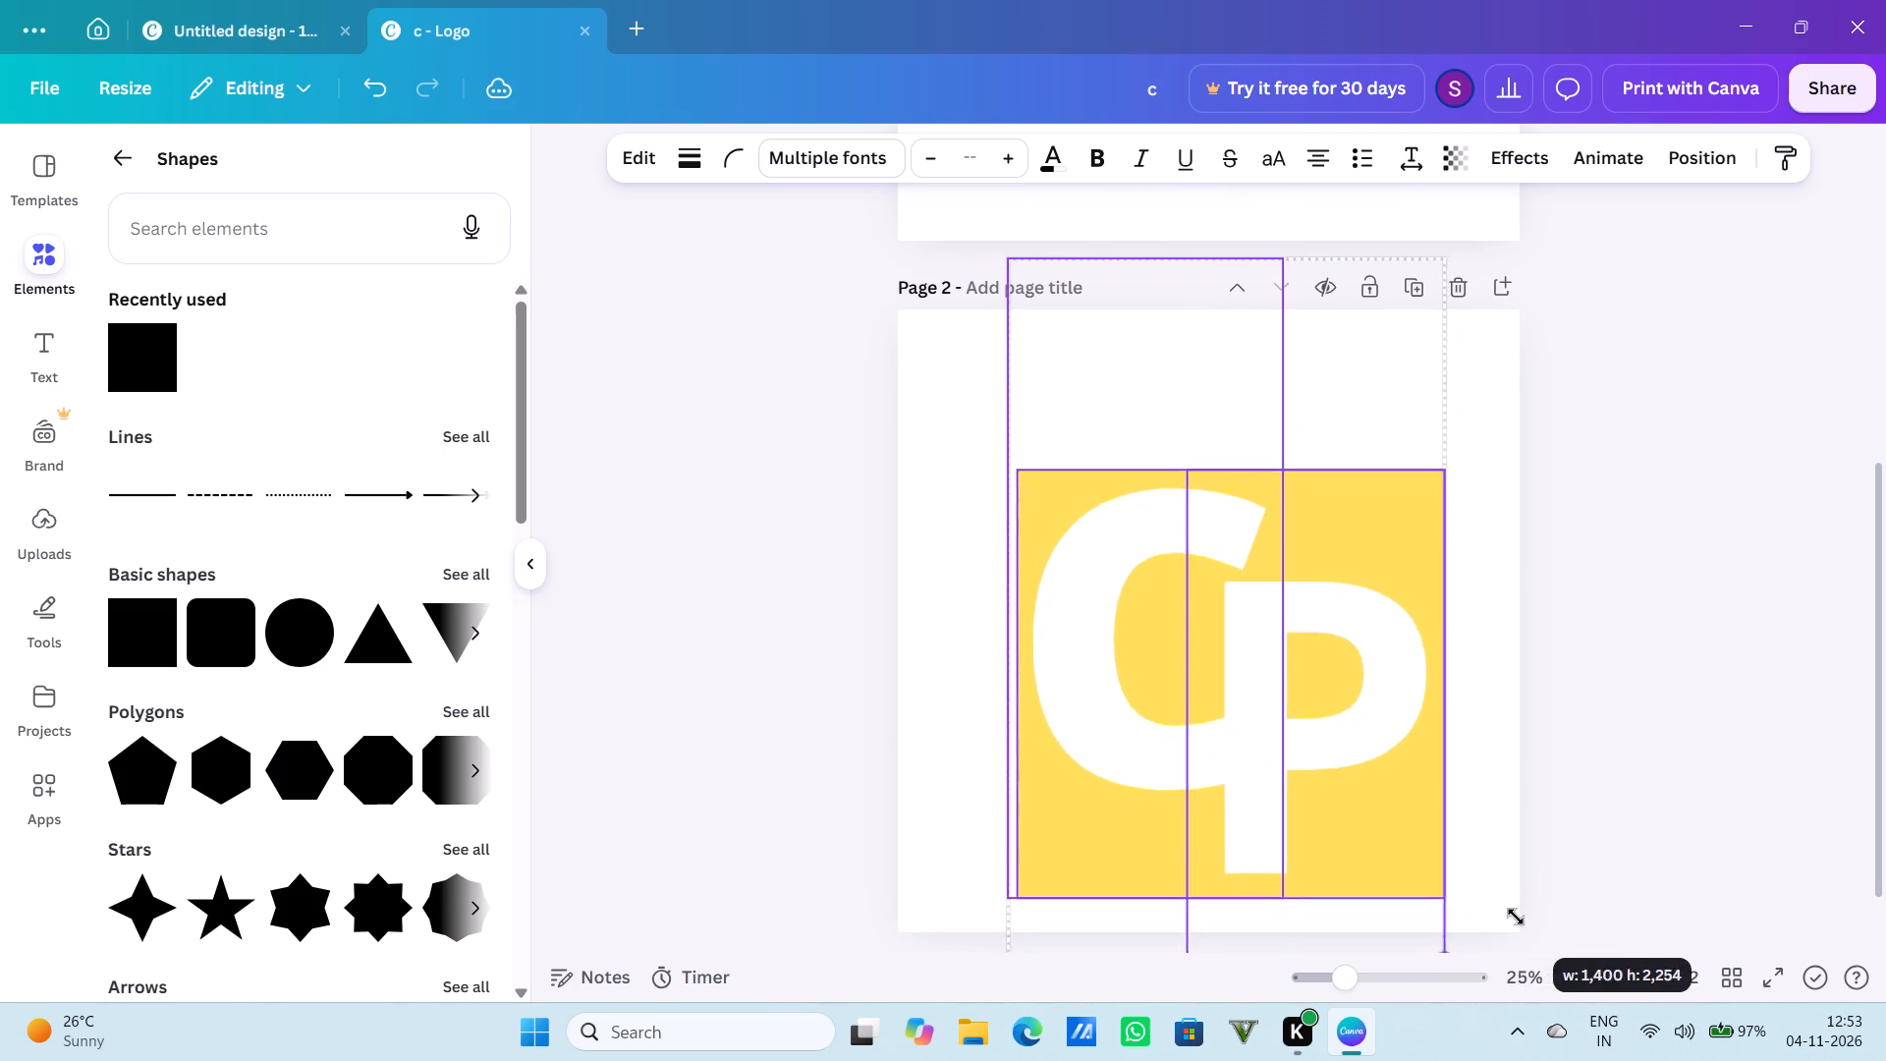
{"action": "left_click_drag", "start_coordinate": [1516, 917], "coordinate": [1469, 785]}
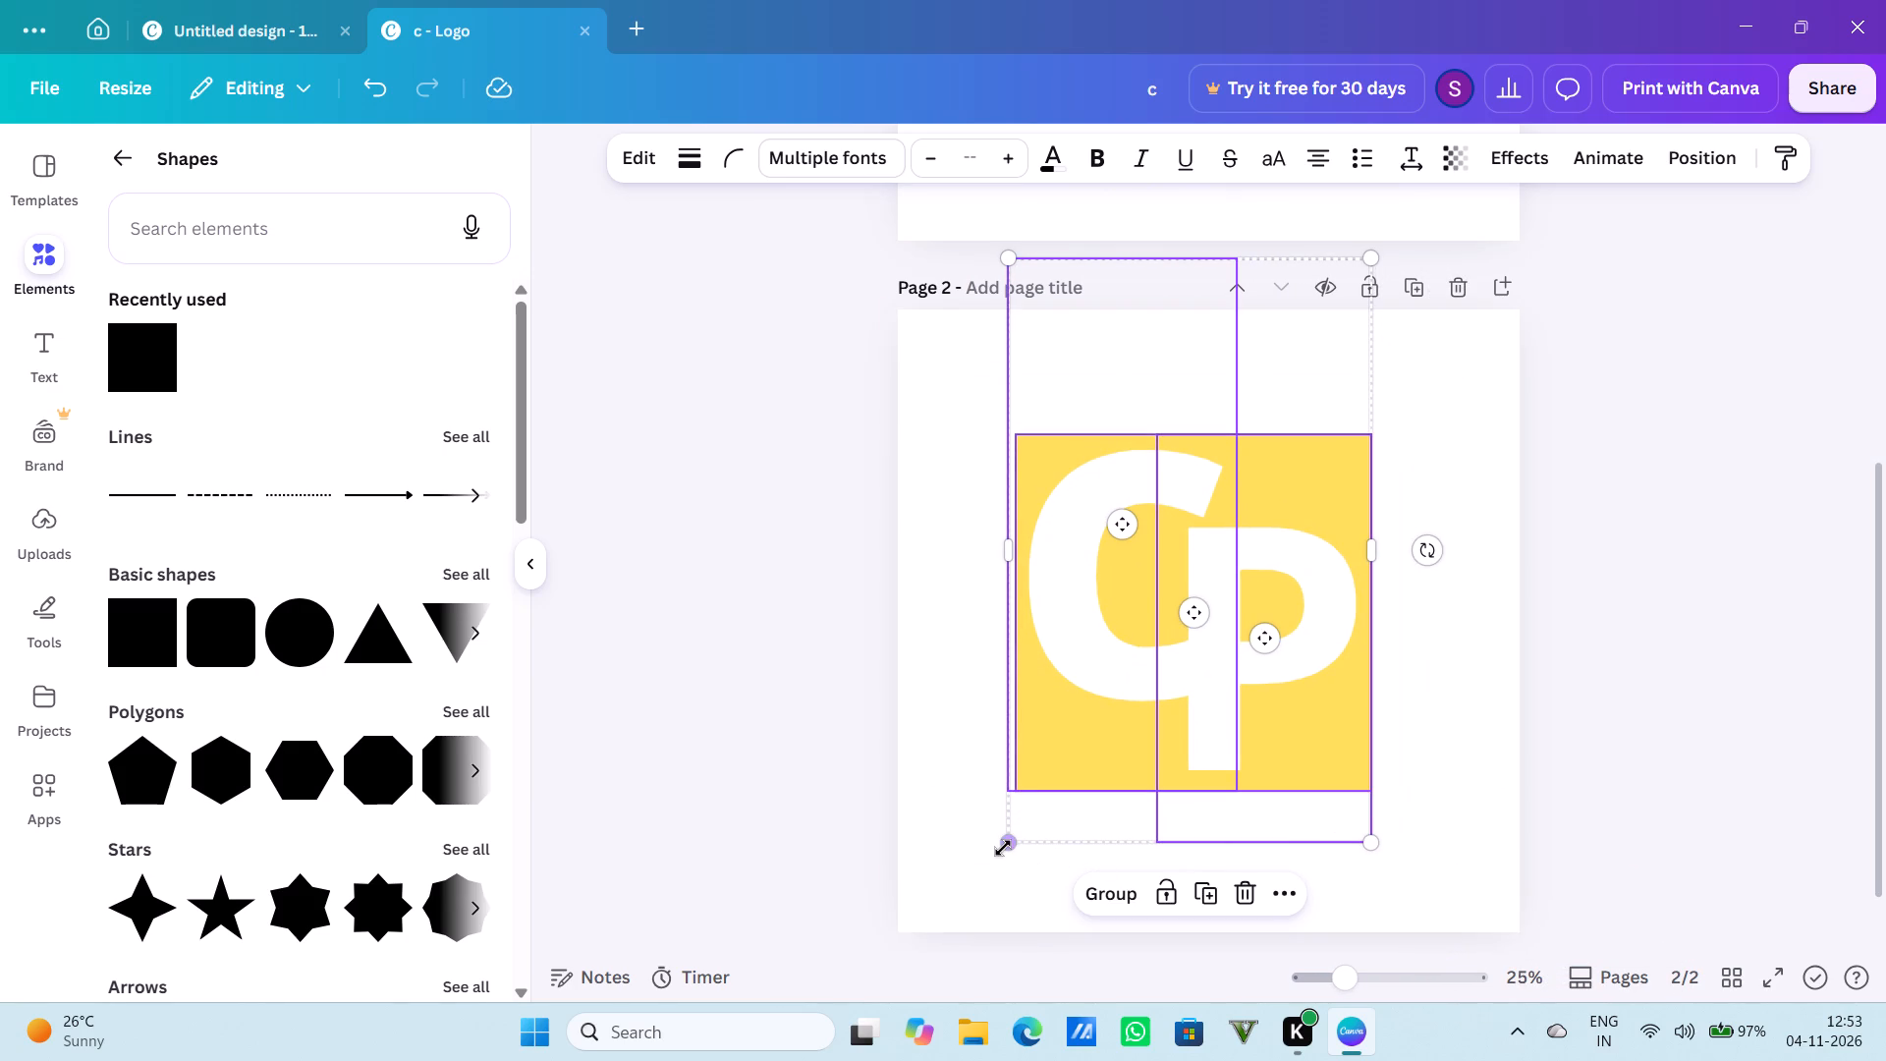
{"action": "left_click_drag", "start_coordinate": [1003, 848], "coordinate": [944, 881]}
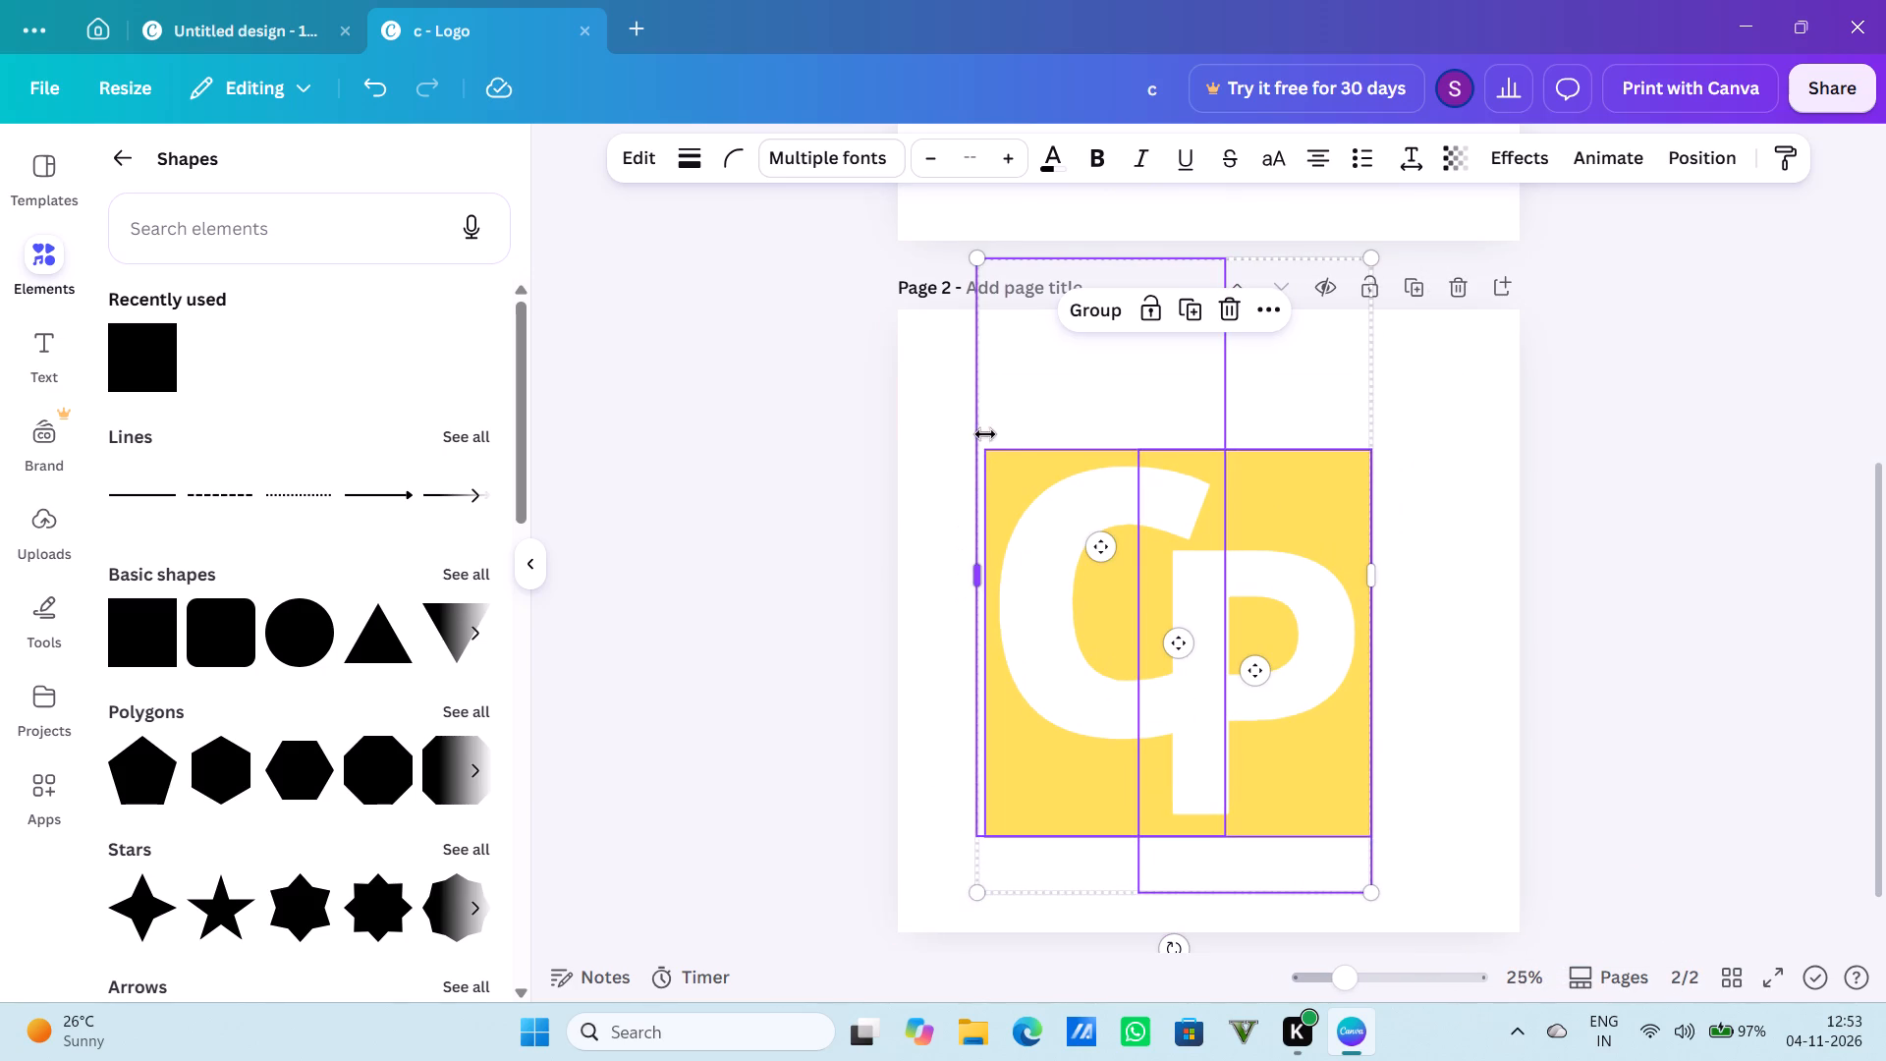
{"action": "left_click_drag", "start_coordinate": [1019, 411], "coordinate": [1043, 384]}
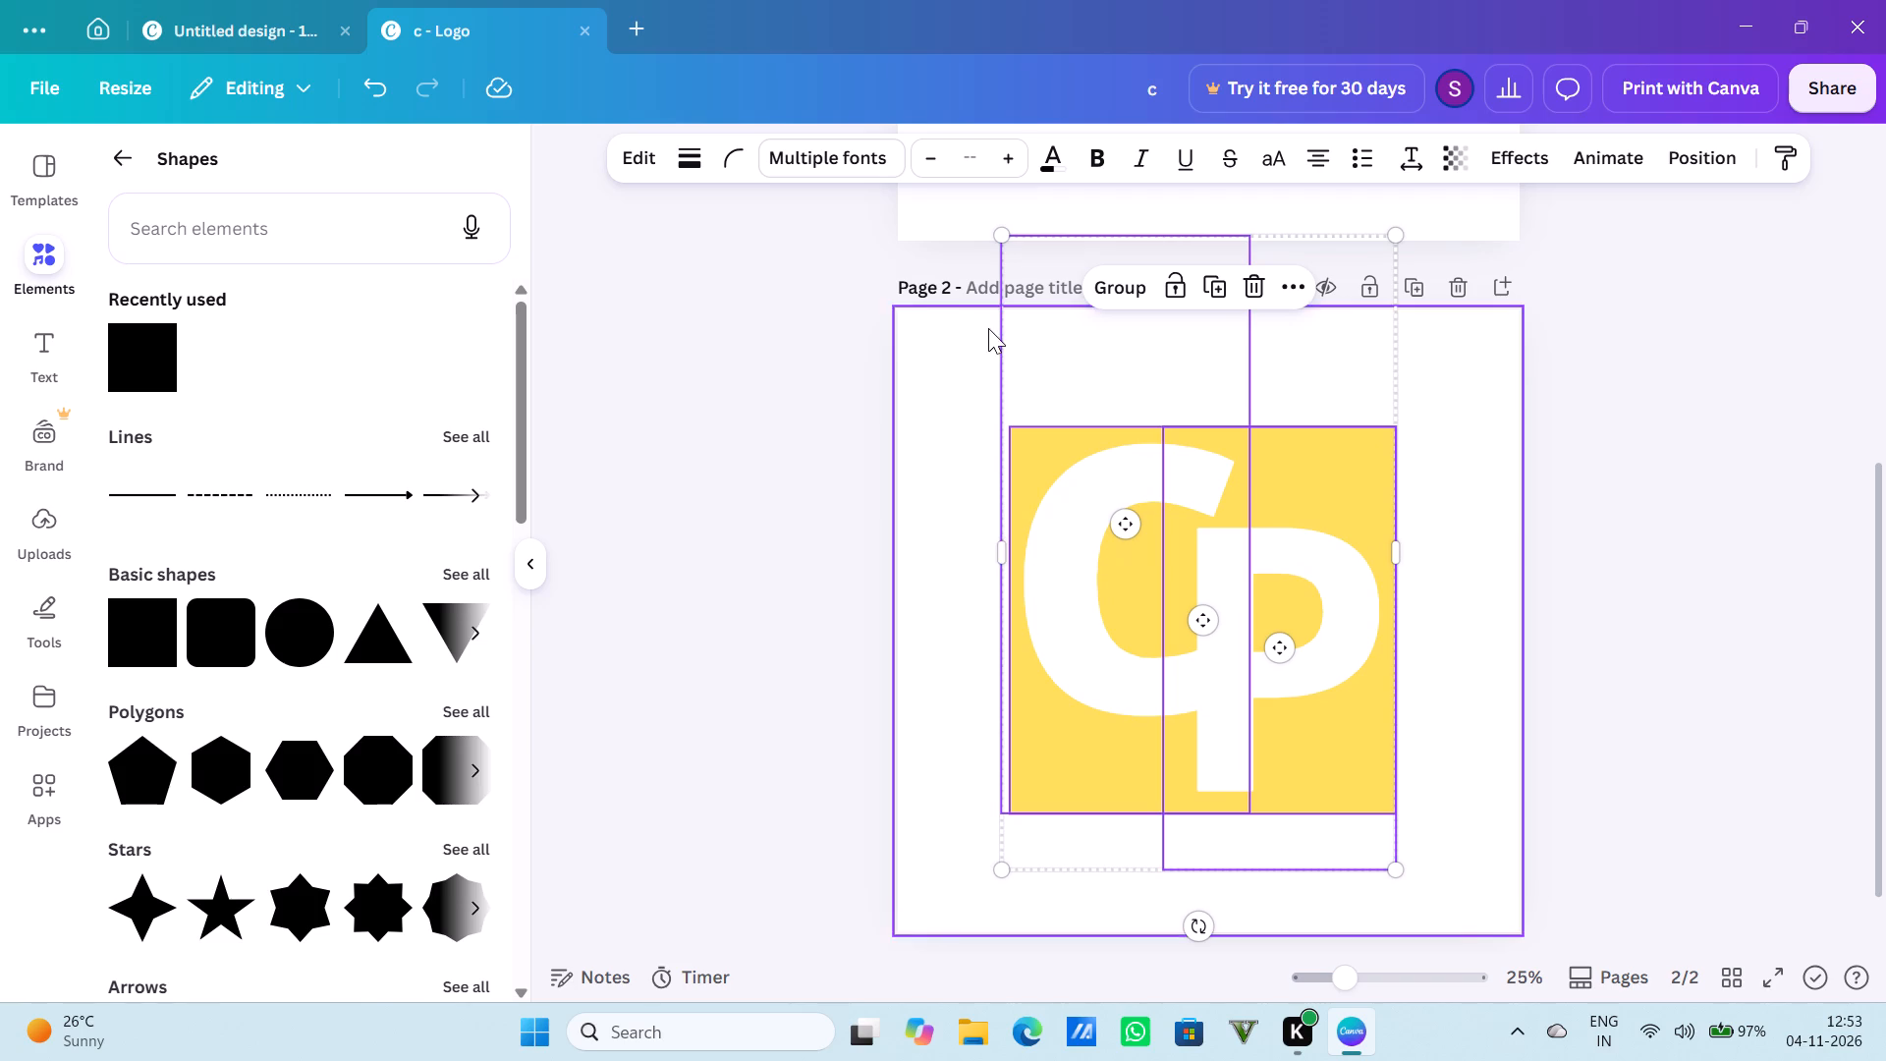
{"action": "left_click", "coordinate": [1753, 520]}
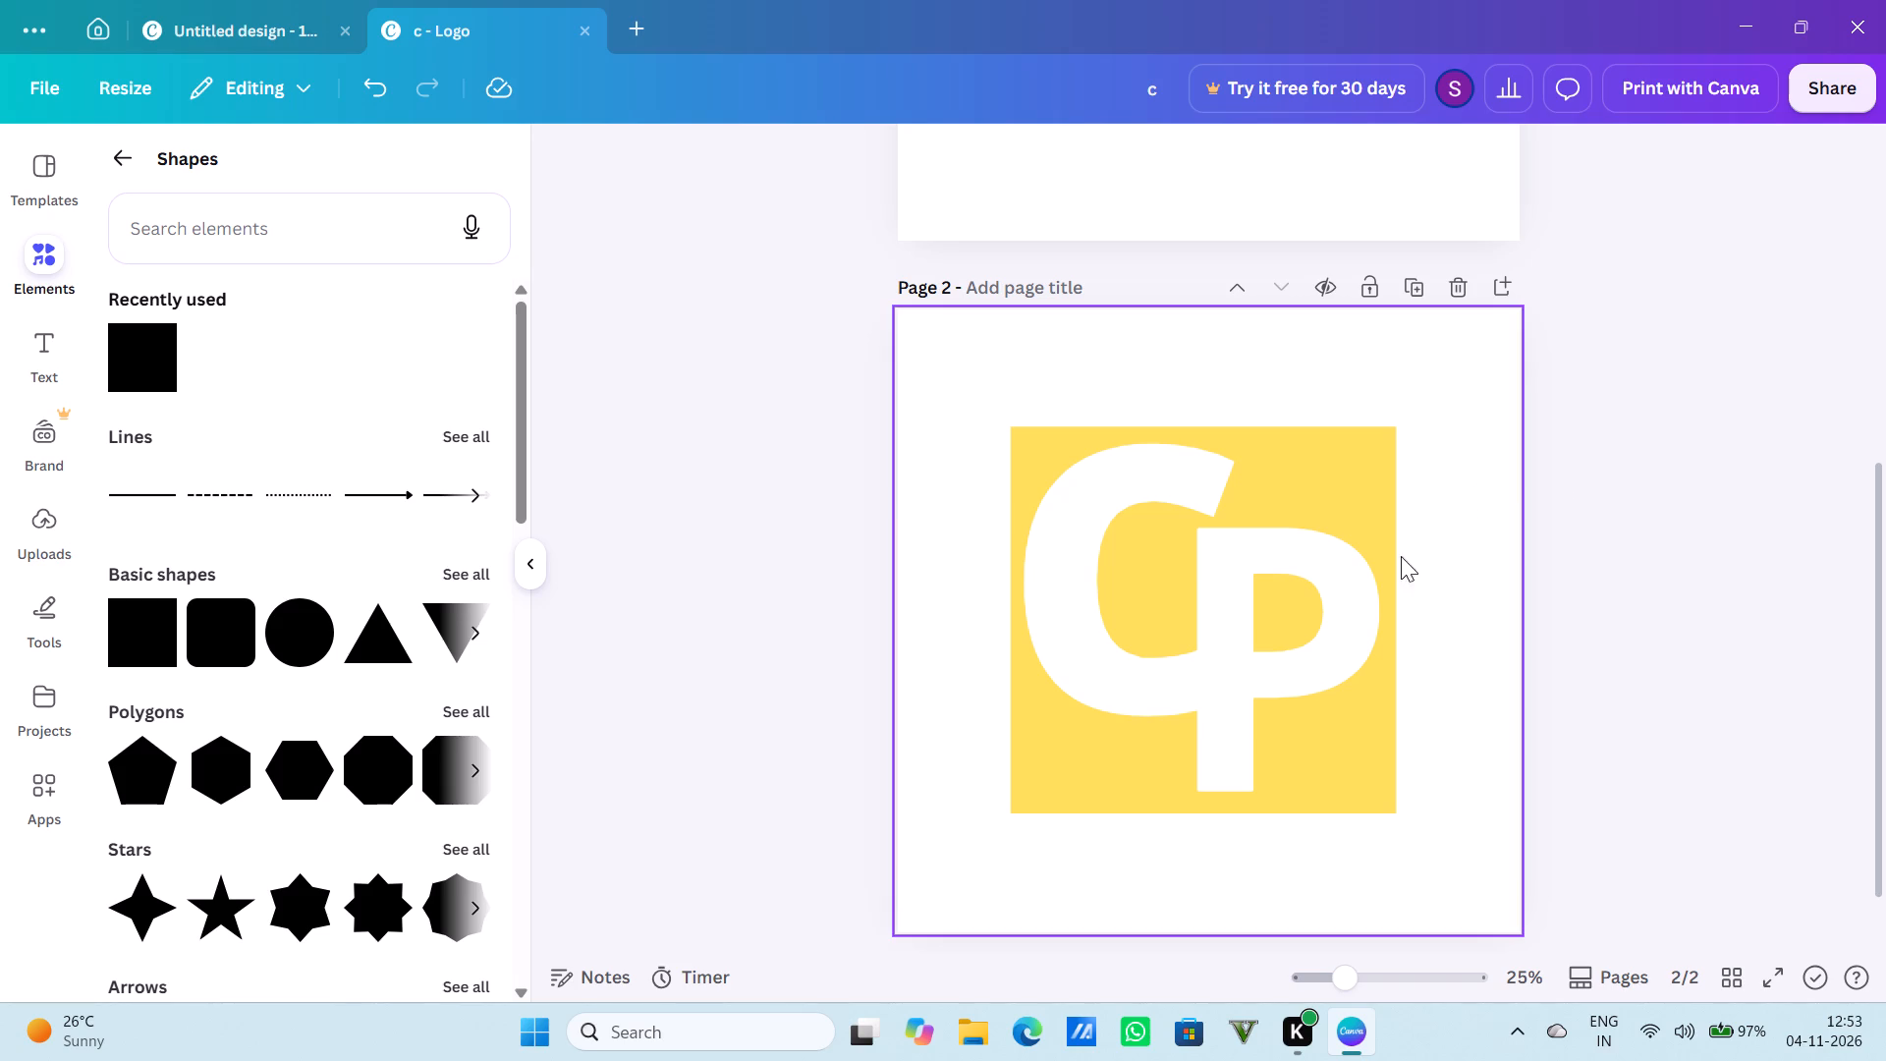
{"action": "left_click_drag", "start_coordinate": [1200, 929], "coordinate": [1207, 892]}
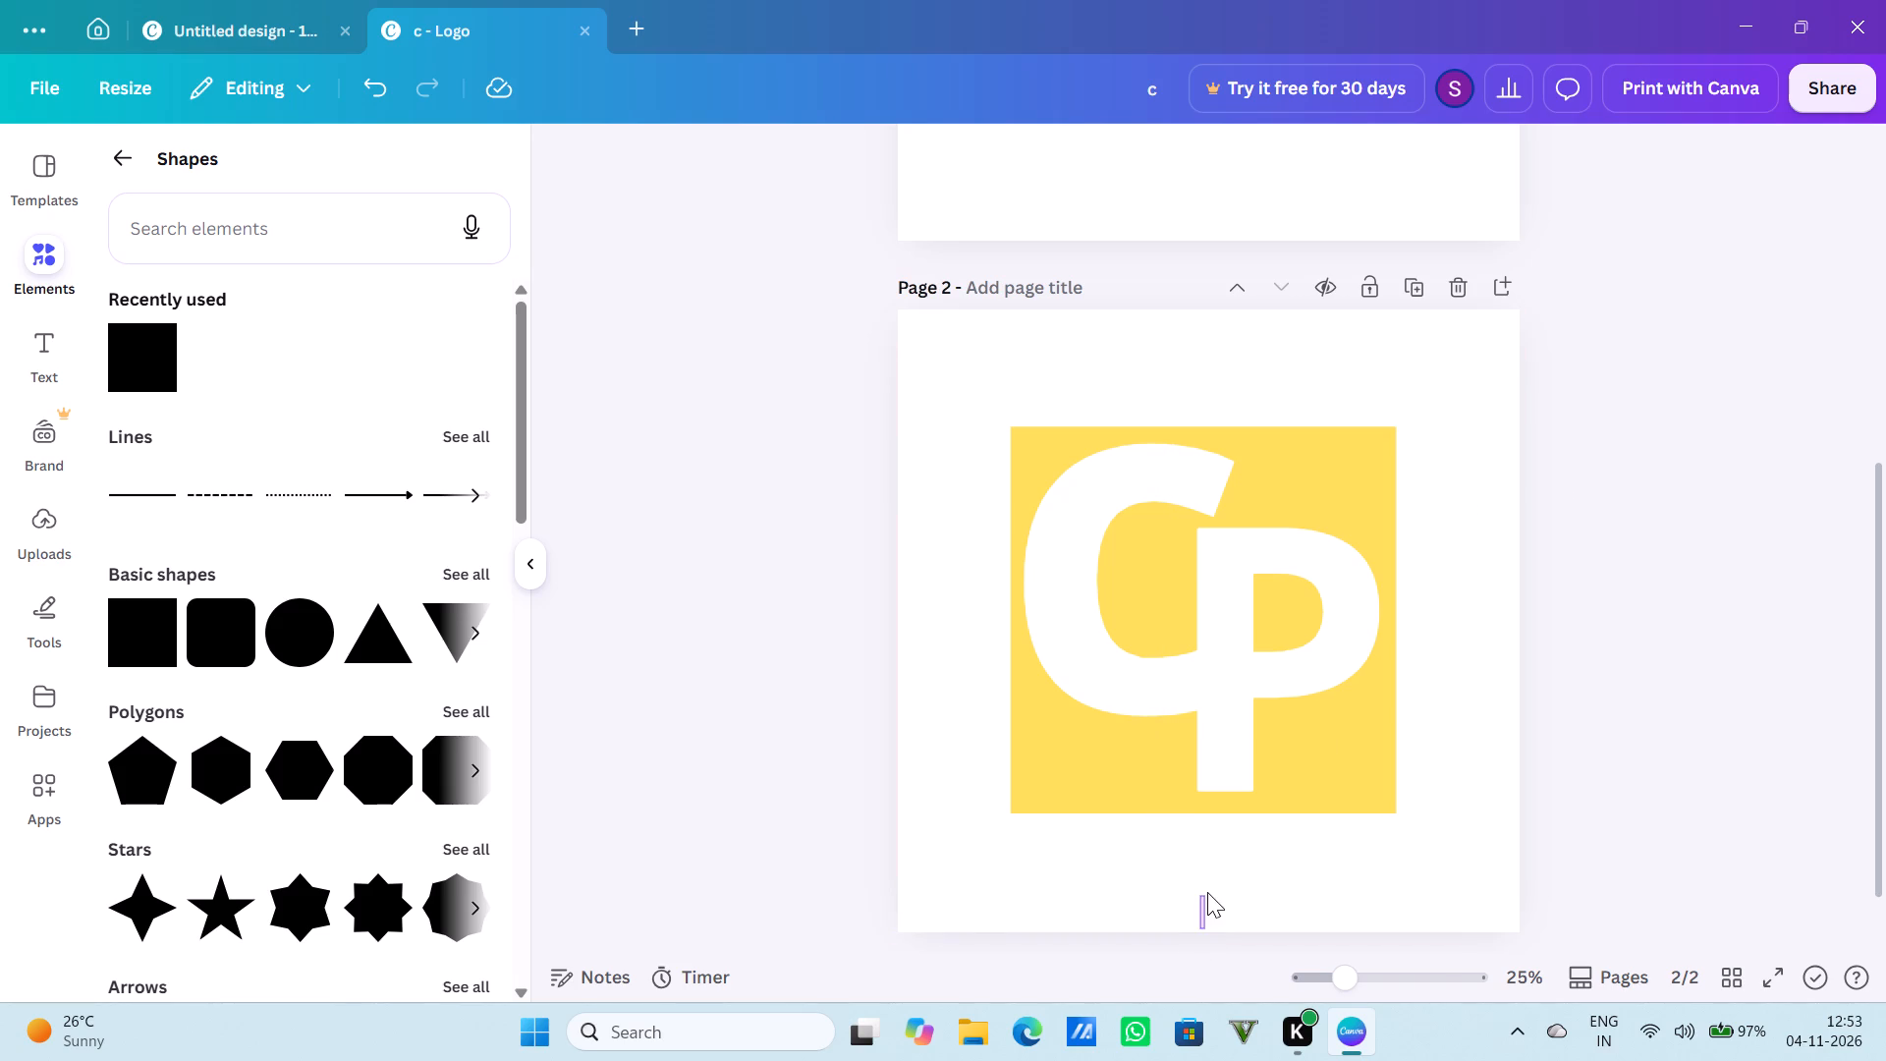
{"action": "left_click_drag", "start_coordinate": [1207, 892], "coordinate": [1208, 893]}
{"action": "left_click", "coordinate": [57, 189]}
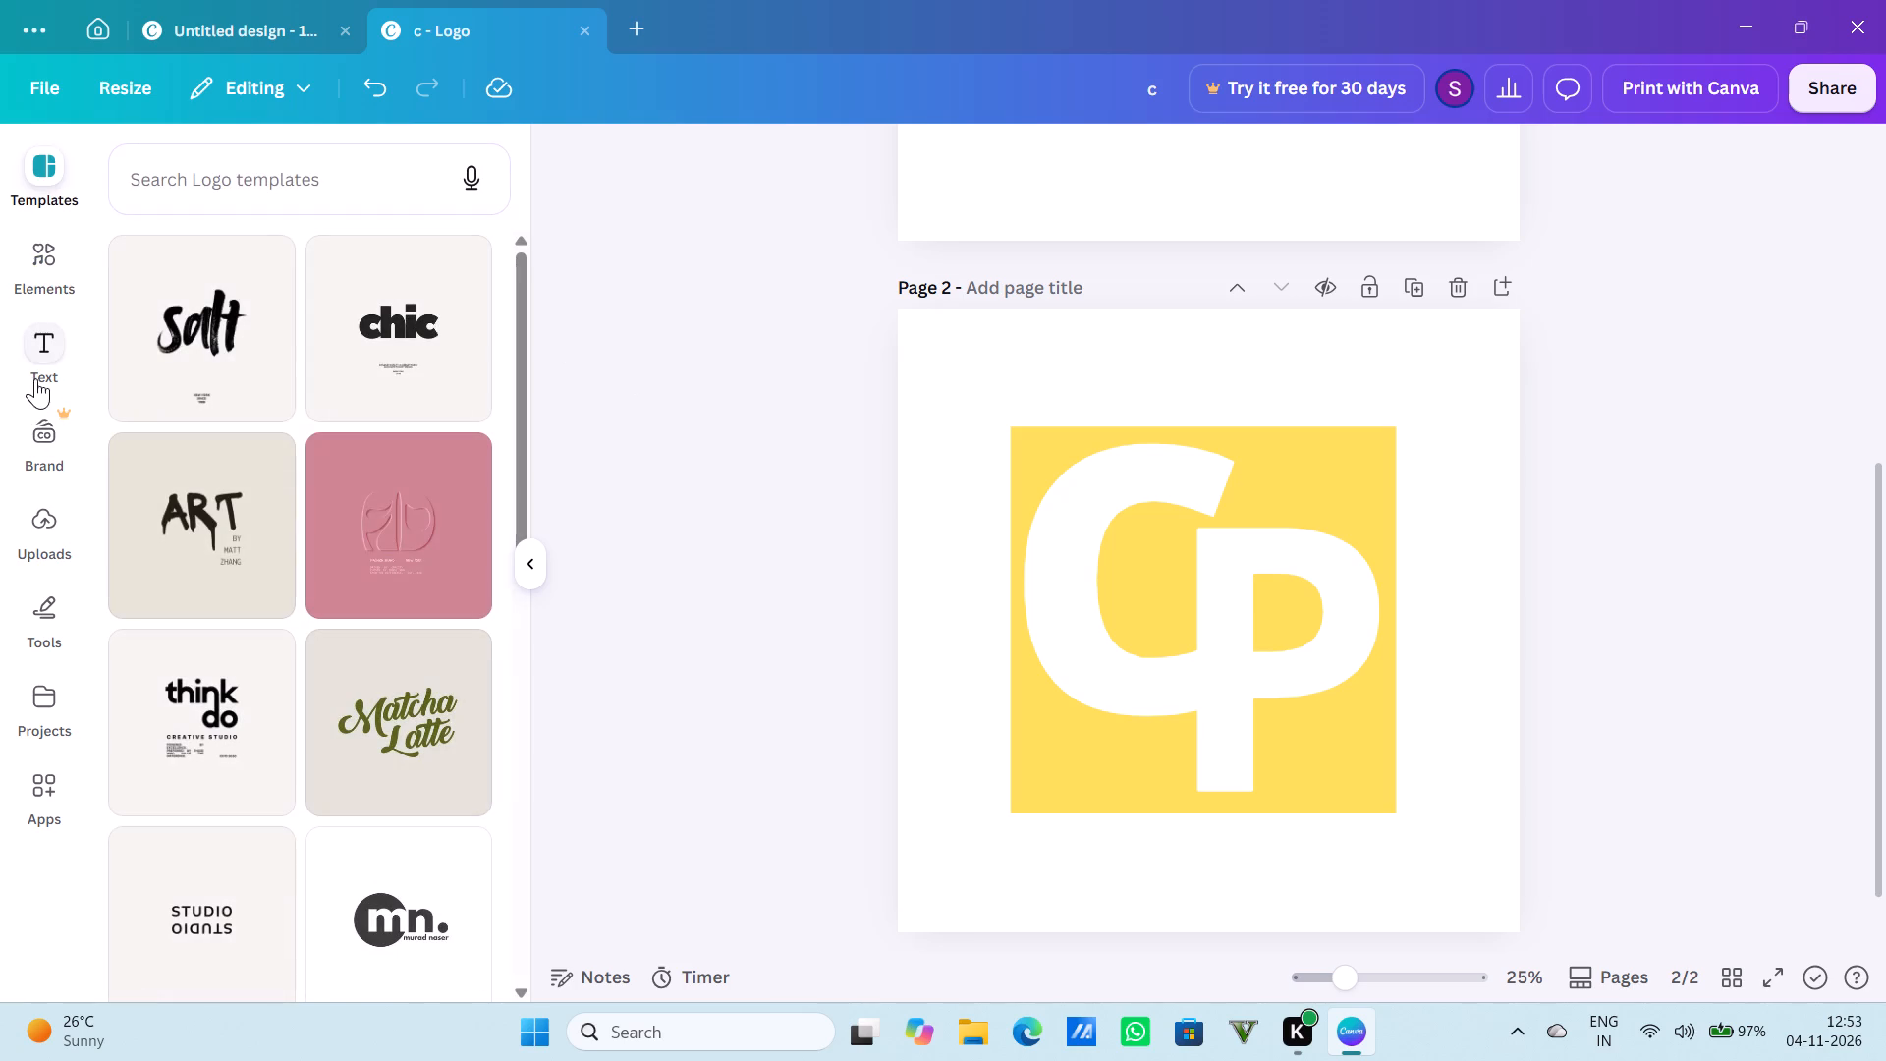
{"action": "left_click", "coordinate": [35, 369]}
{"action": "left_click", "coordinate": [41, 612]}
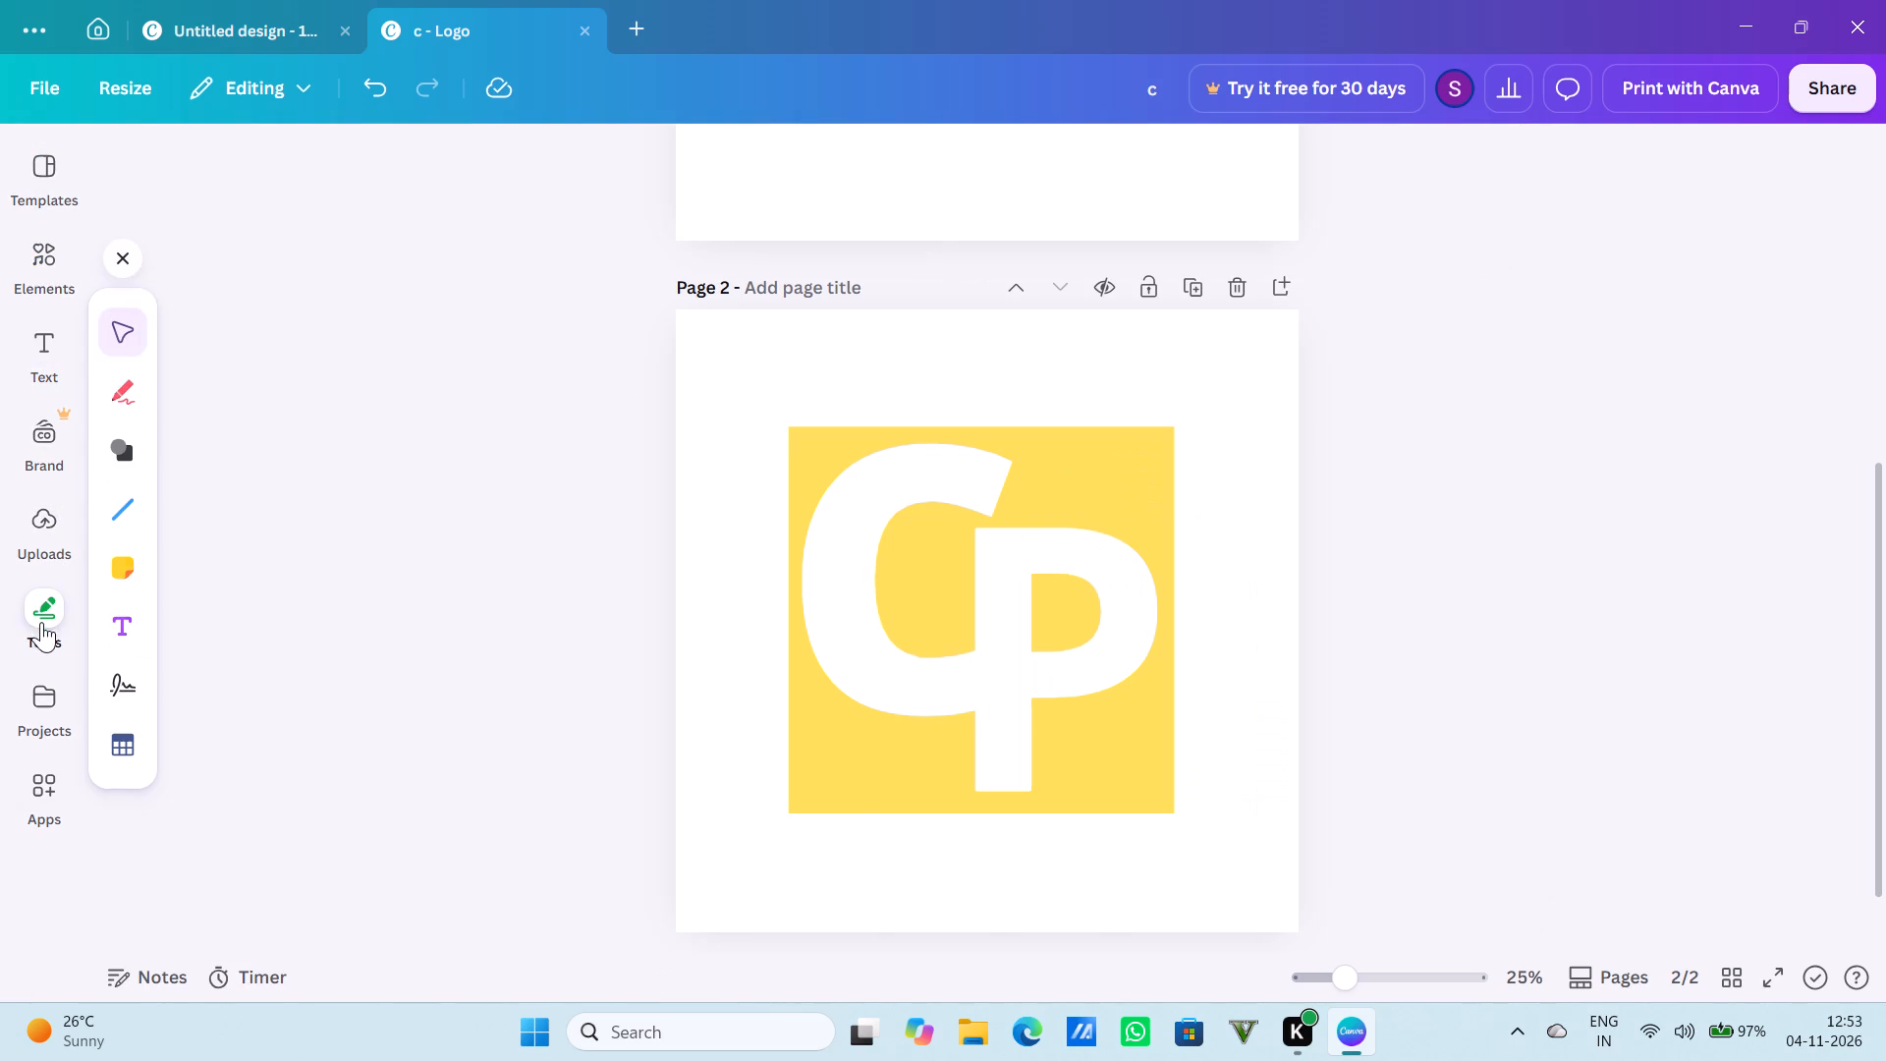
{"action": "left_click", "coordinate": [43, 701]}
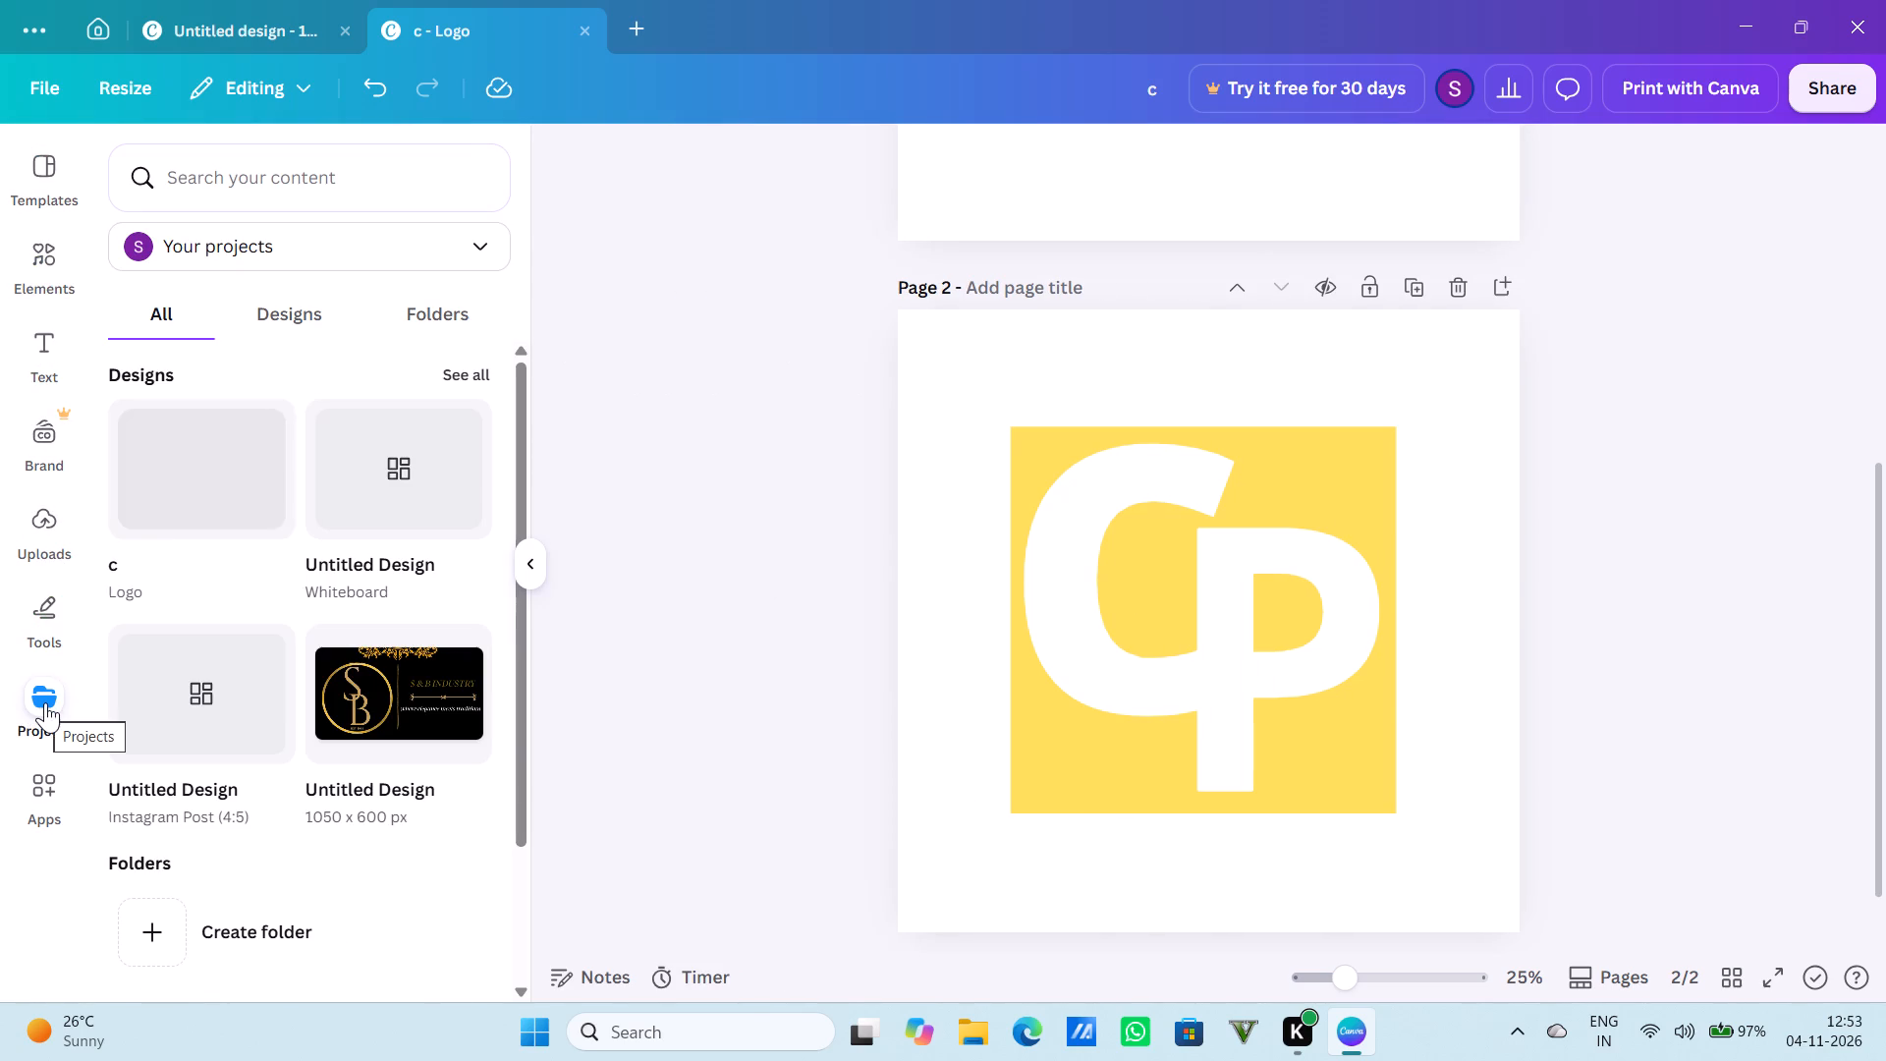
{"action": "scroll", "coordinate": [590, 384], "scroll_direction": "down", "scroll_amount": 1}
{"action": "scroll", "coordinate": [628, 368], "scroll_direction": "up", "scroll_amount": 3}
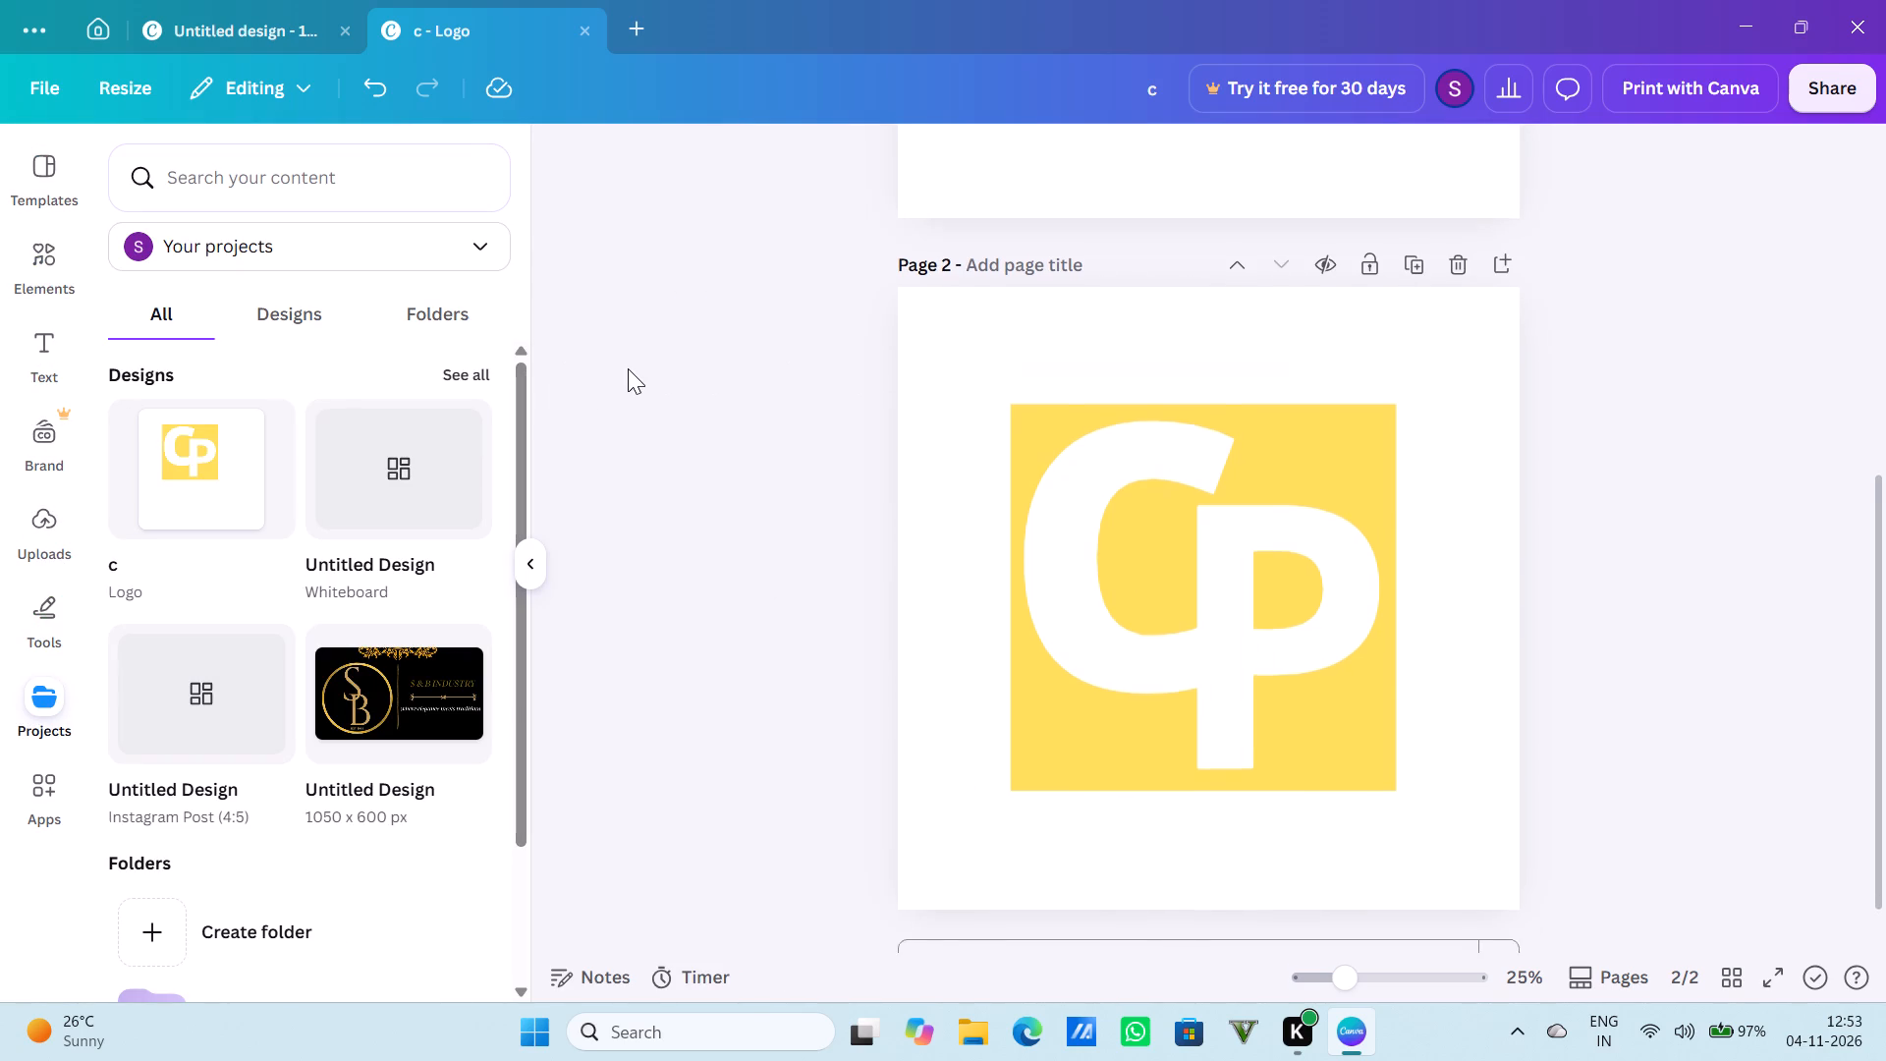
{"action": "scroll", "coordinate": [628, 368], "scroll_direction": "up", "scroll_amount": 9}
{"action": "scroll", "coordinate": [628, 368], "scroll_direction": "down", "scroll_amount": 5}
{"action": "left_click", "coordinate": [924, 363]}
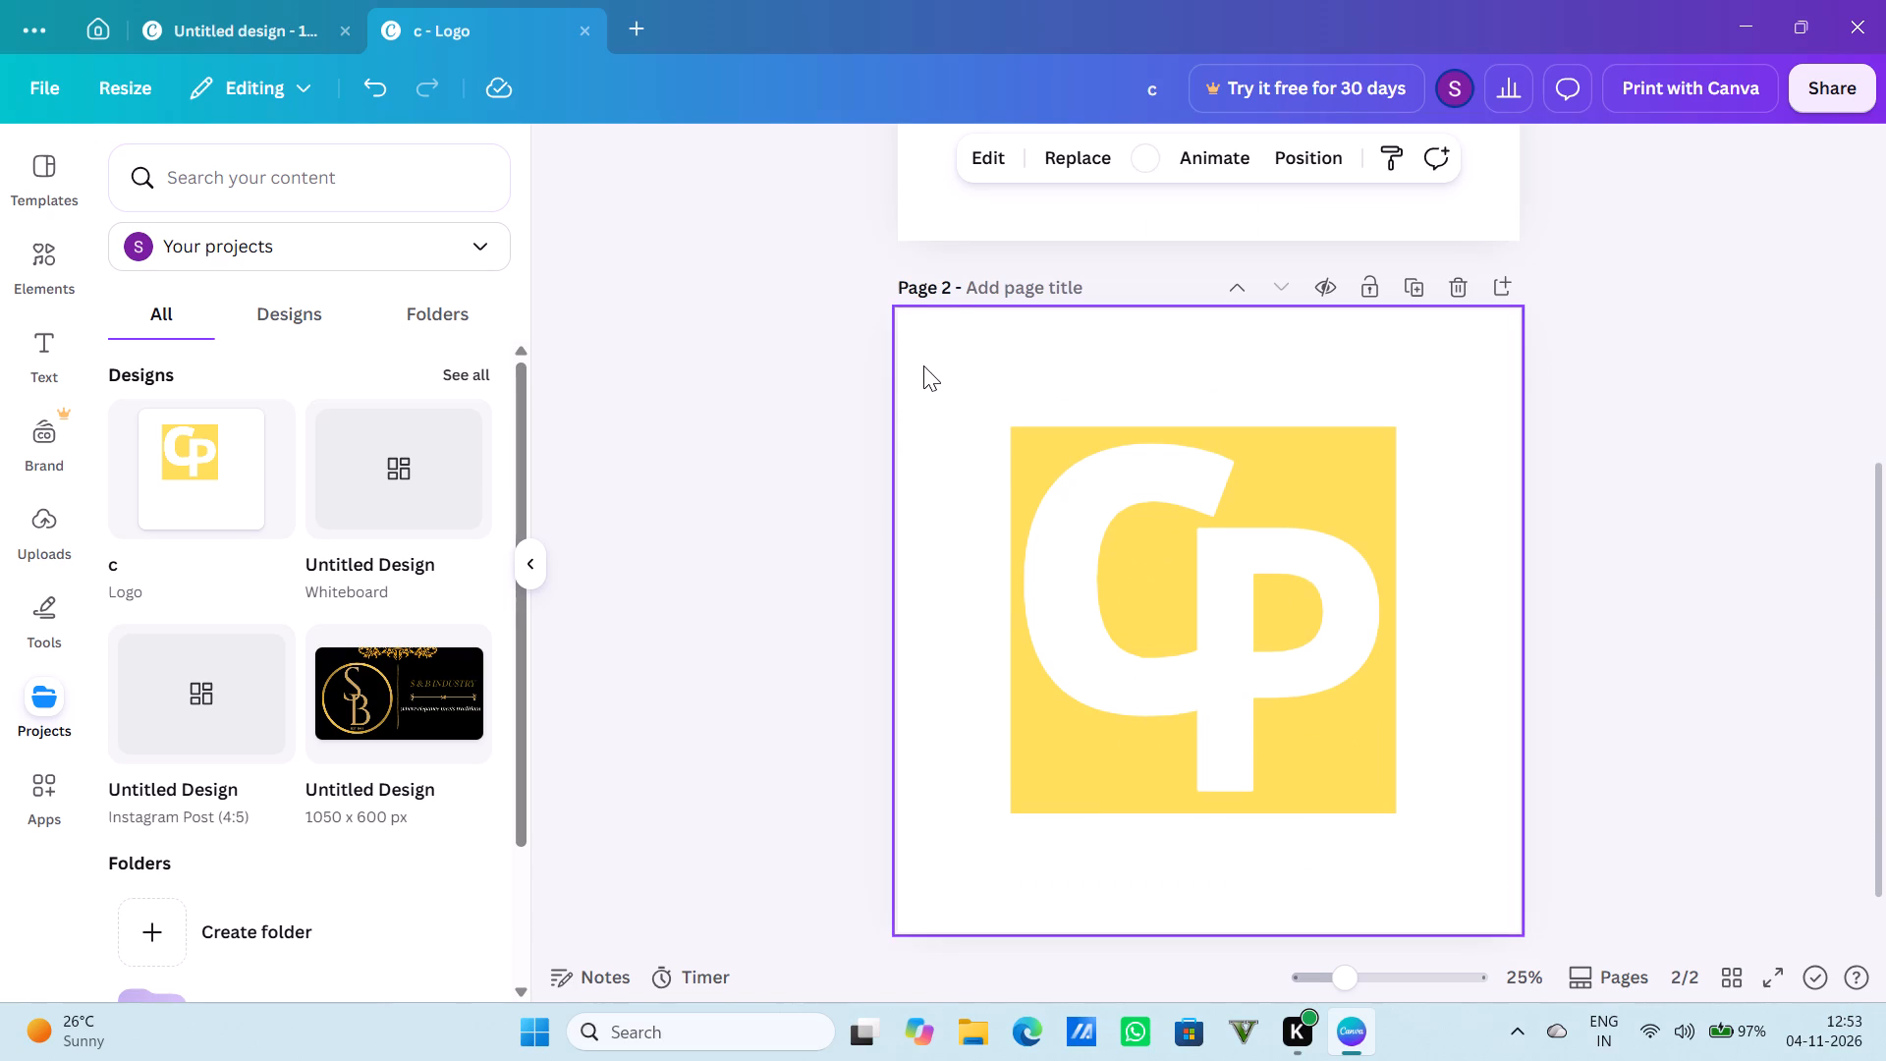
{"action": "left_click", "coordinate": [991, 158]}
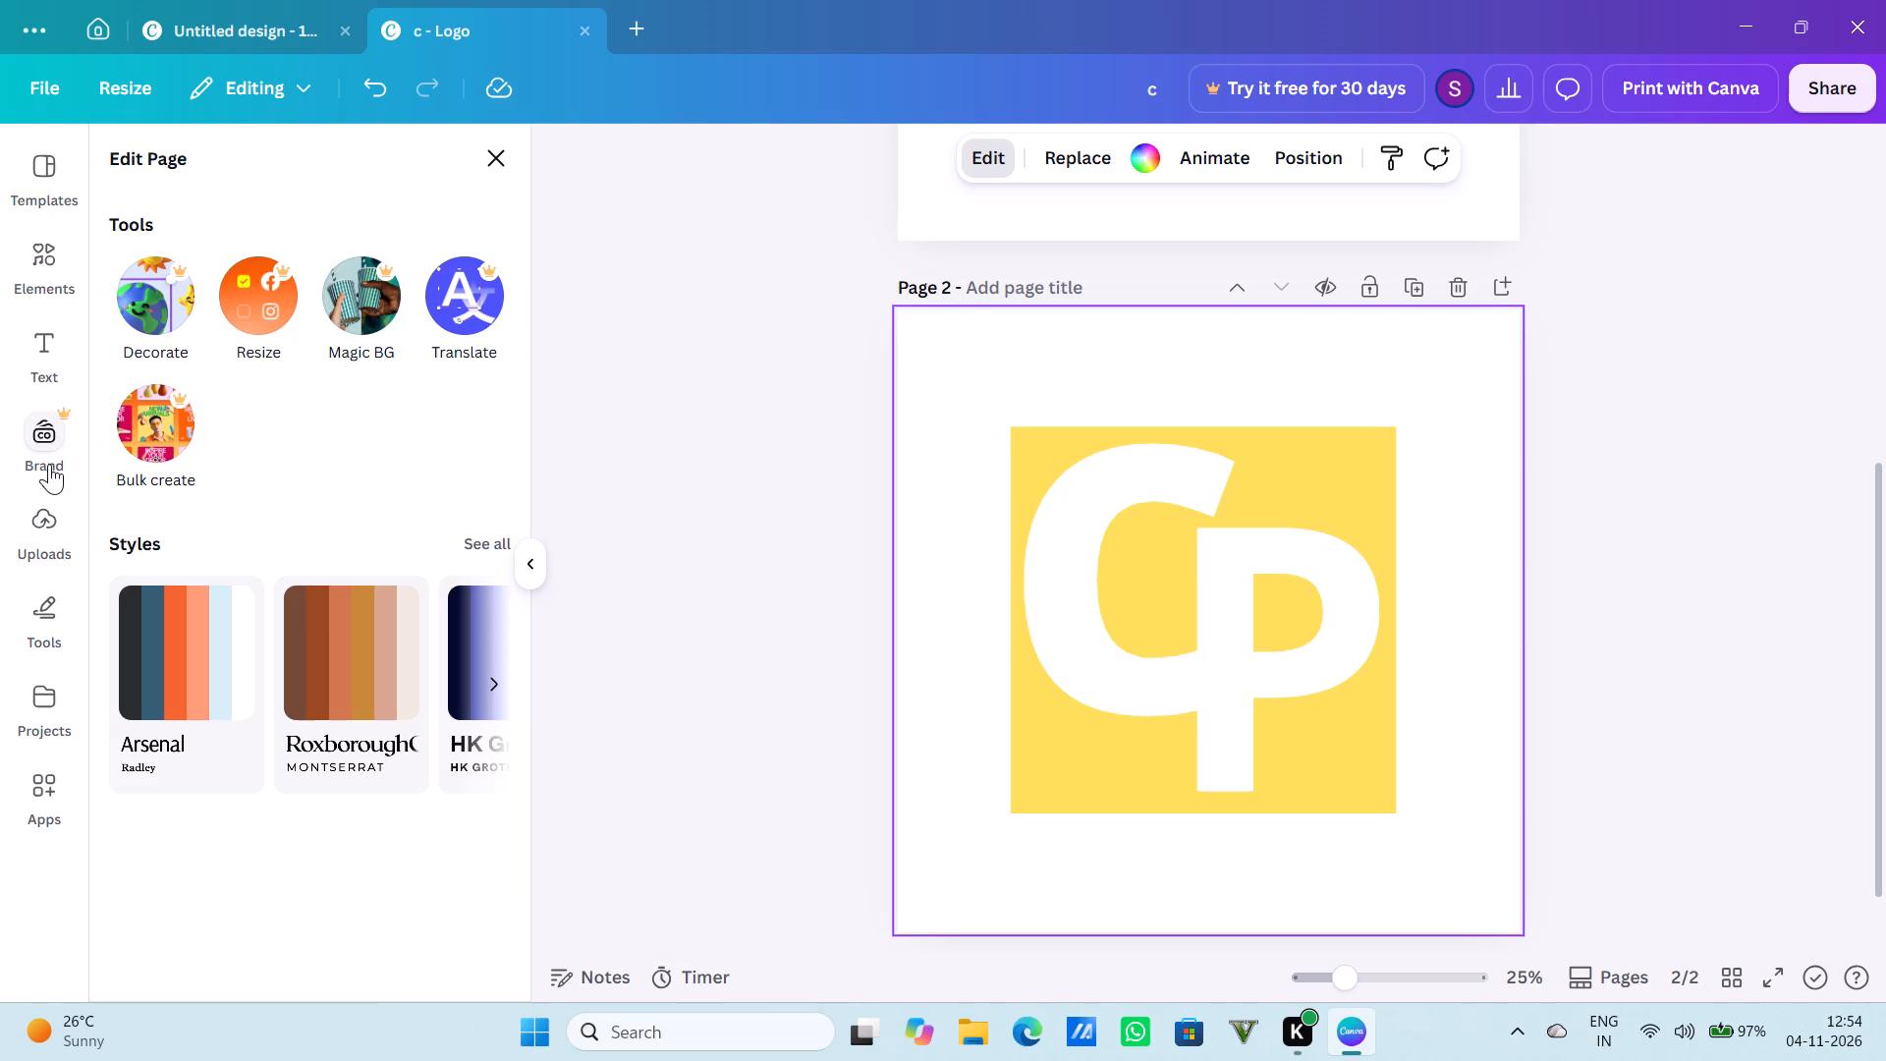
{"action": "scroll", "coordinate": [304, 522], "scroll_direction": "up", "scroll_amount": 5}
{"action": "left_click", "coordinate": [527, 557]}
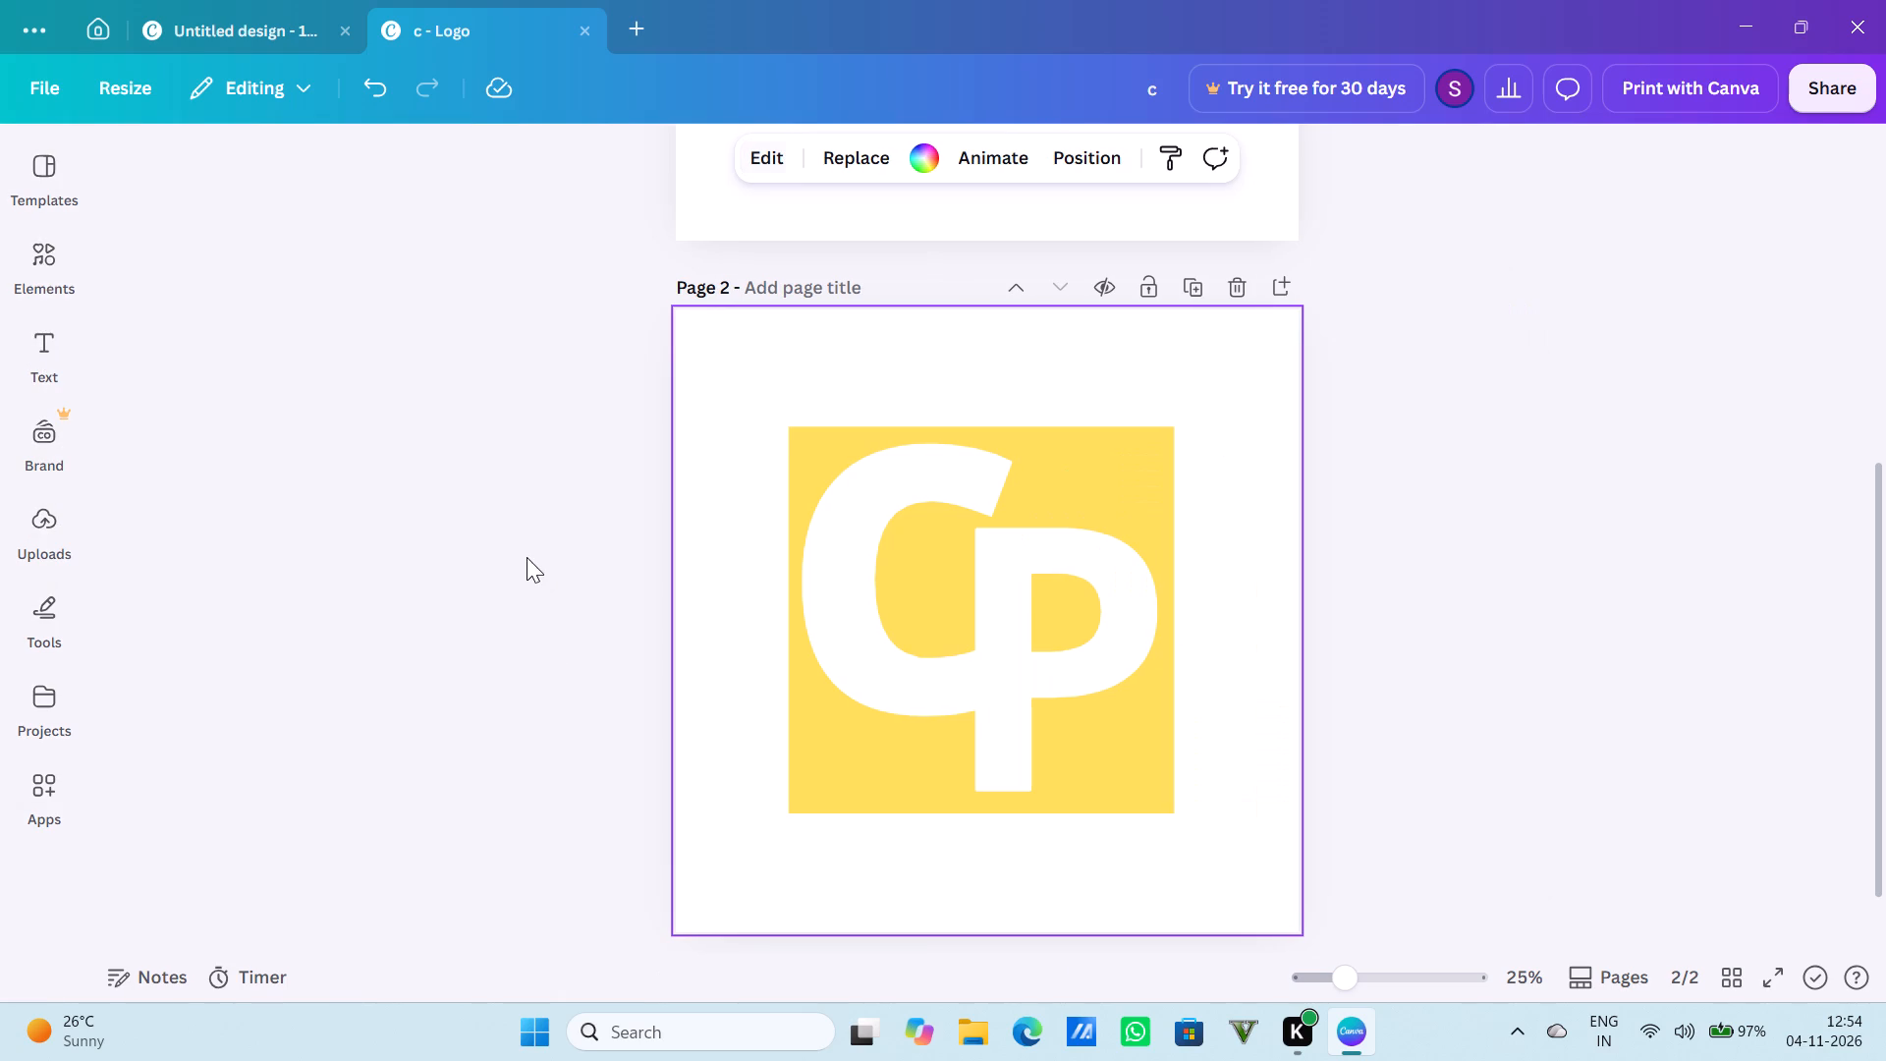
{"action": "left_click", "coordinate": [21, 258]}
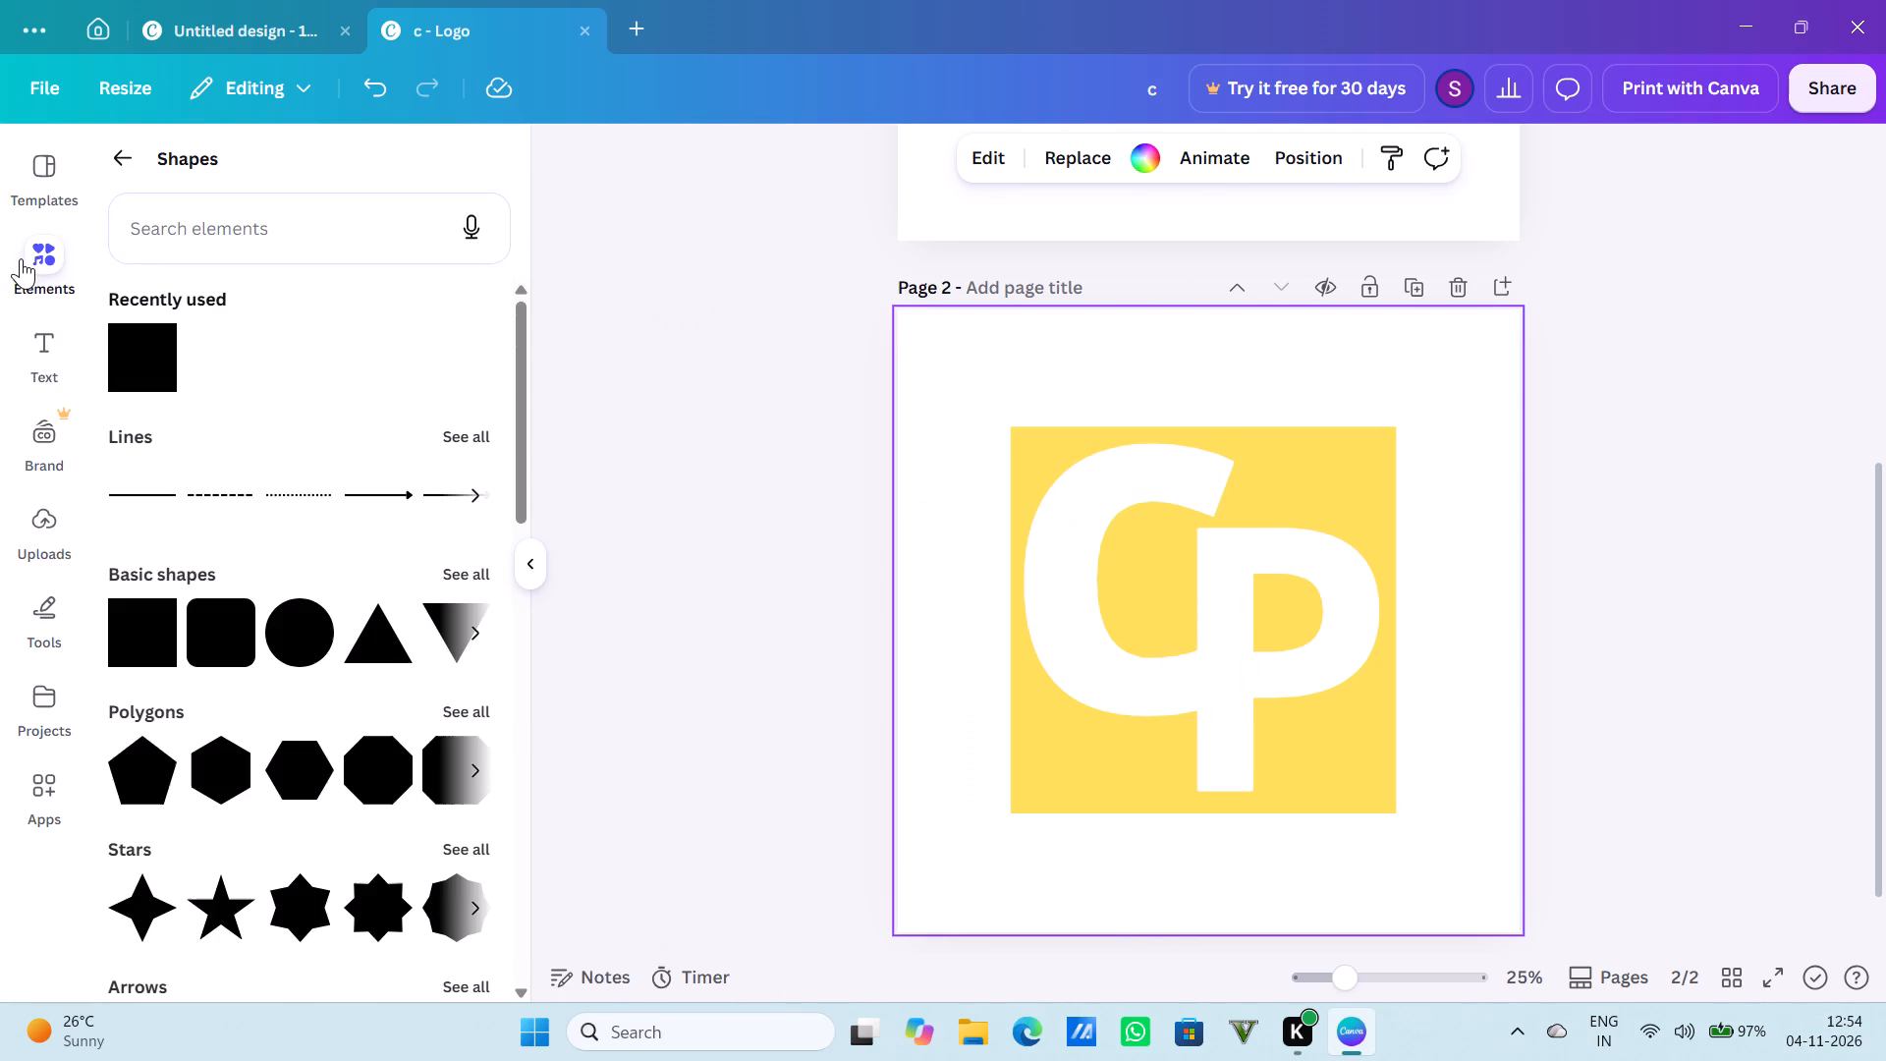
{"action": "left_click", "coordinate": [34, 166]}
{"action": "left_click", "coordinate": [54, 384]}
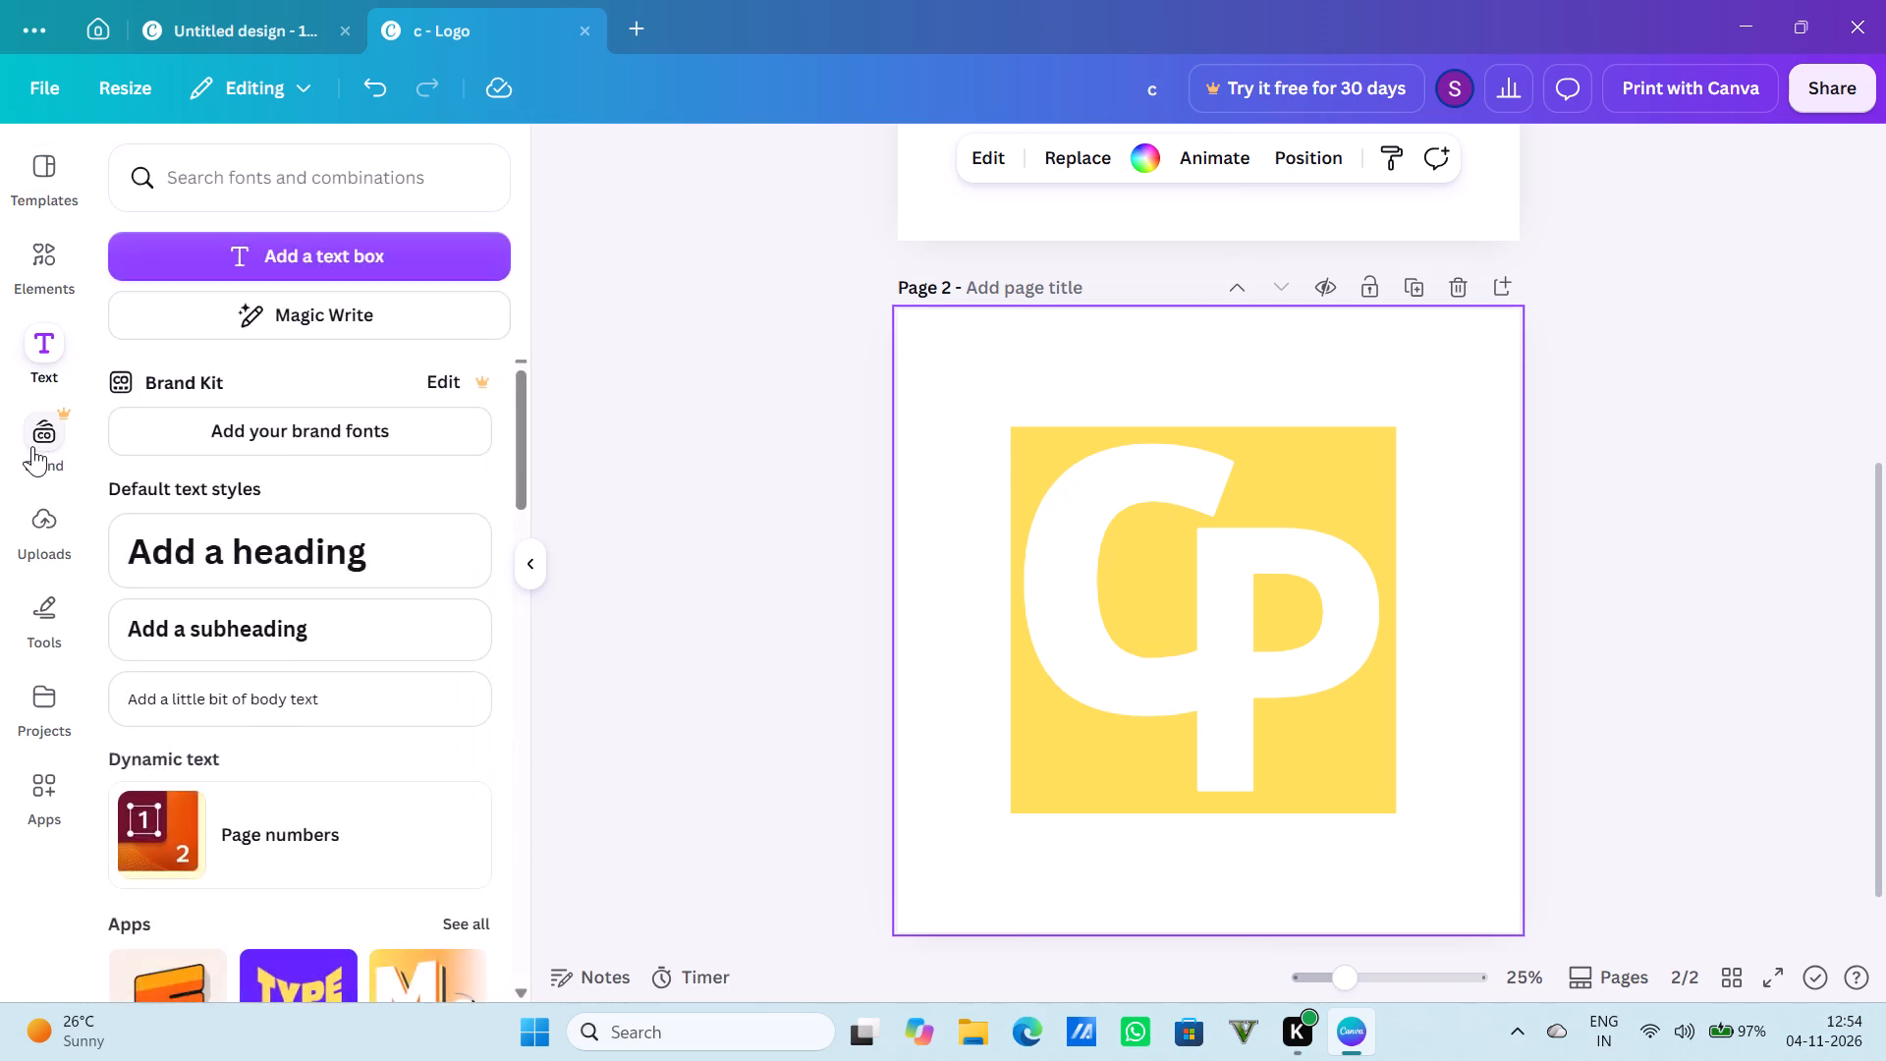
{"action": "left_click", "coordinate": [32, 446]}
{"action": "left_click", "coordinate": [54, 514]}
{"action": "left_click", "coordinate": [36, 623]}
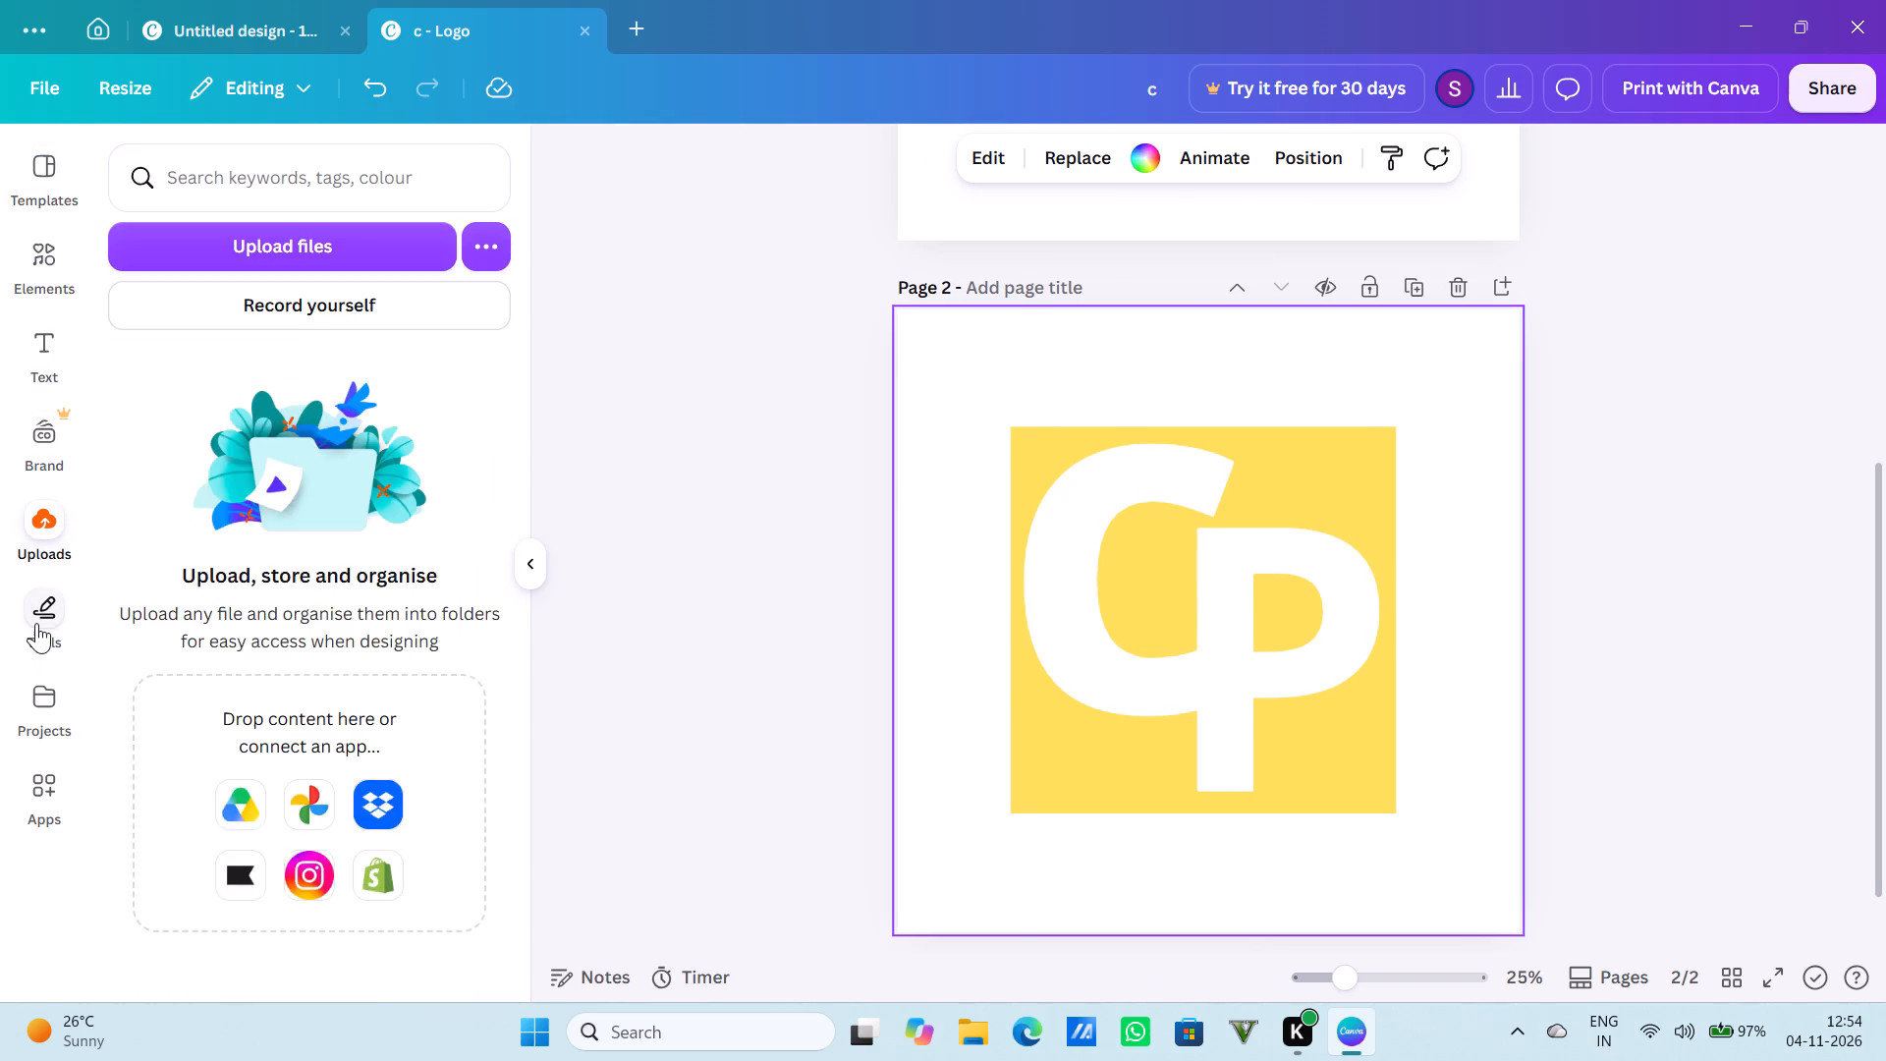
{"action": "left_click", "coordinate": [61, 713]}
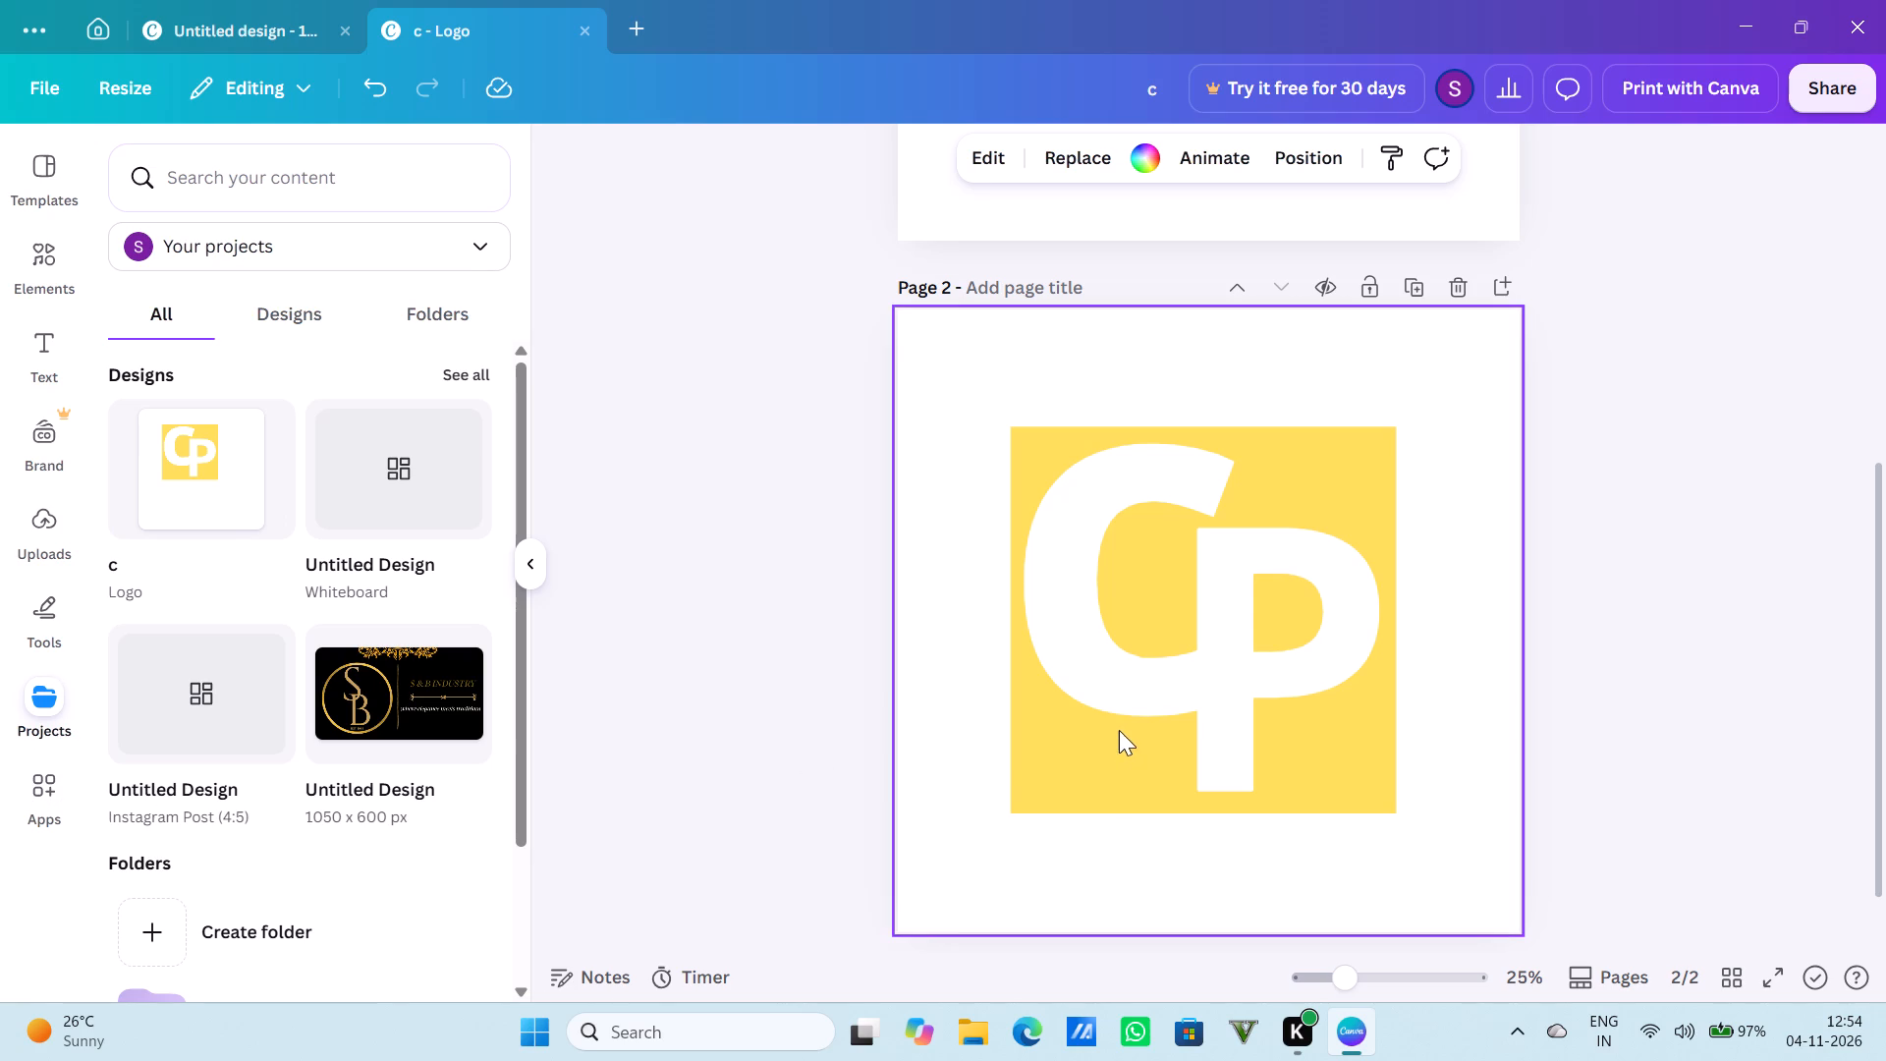
Delete page 2 with the enlarged logo and add a new blank page in its place.
{"action": "right_click", "coordinate": [1099, 902]}
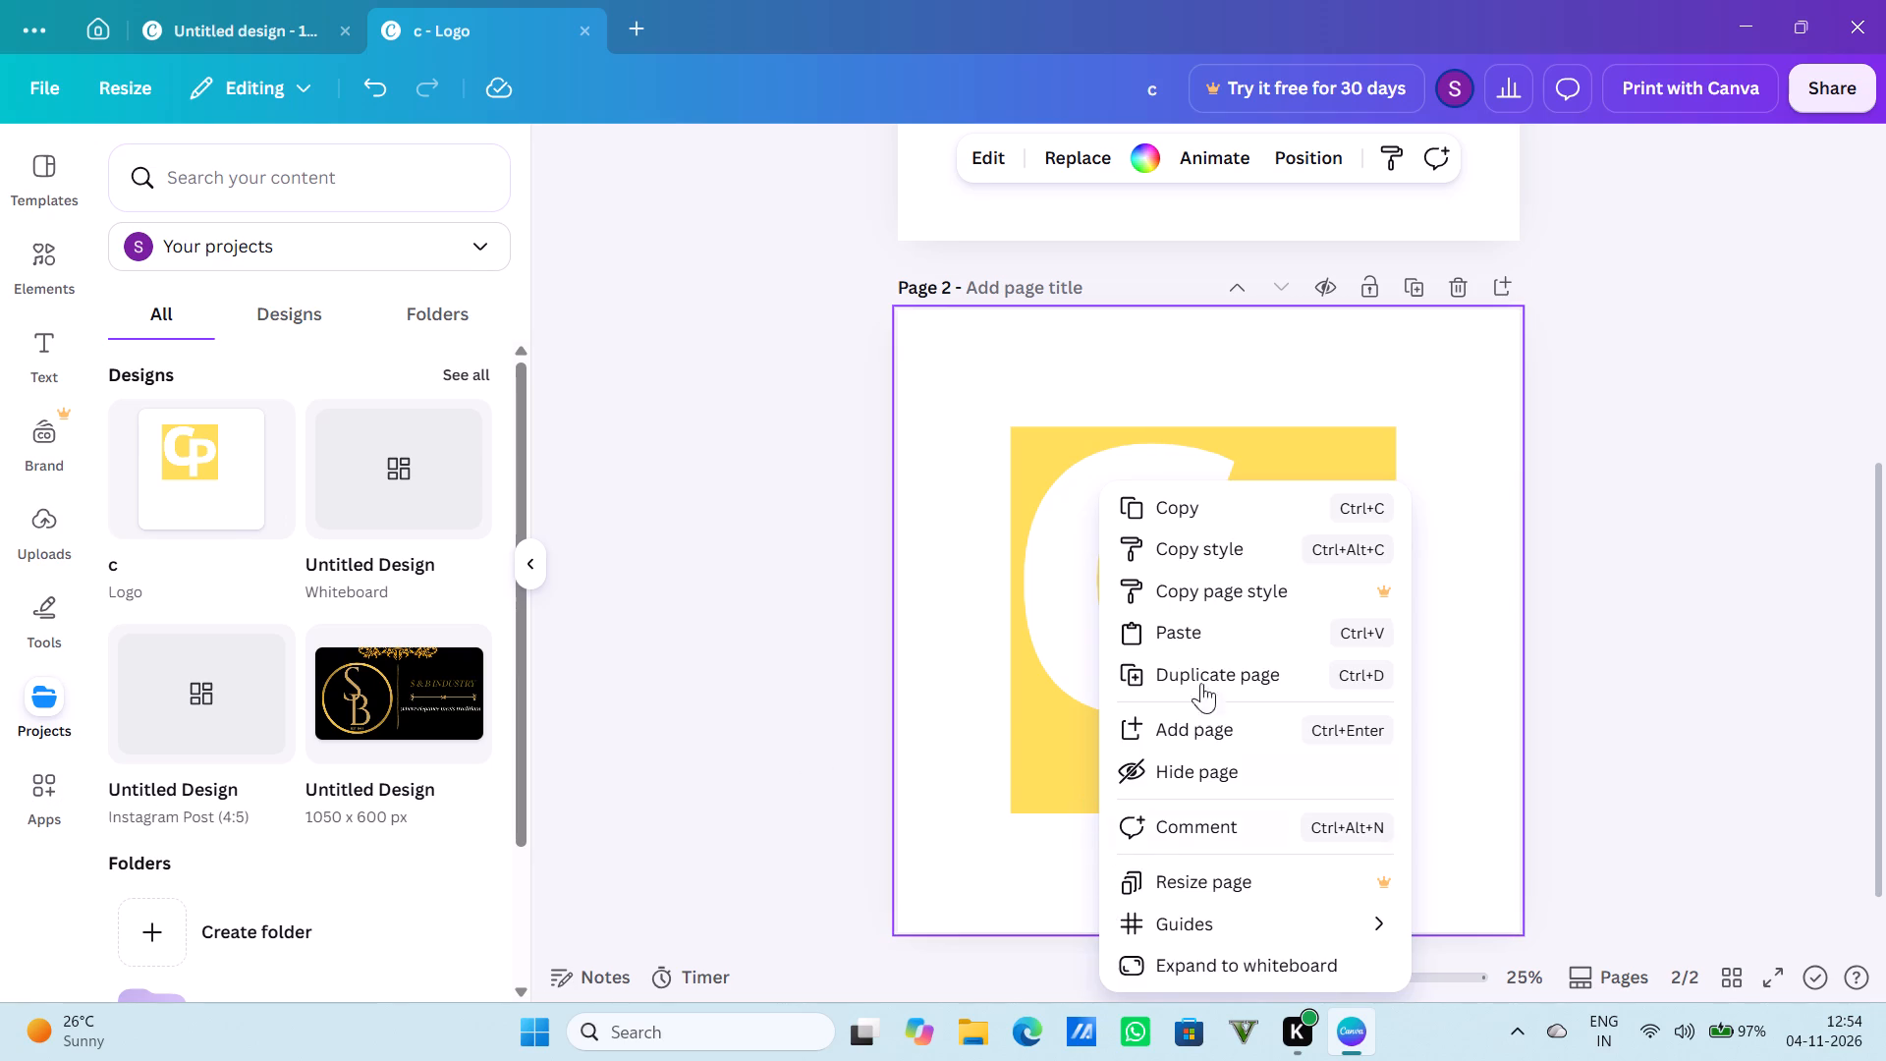
{"action": "left_click", "coordinate": [1463, 282]}
{"action": "left_click", "coordinate": [1461, 281]}
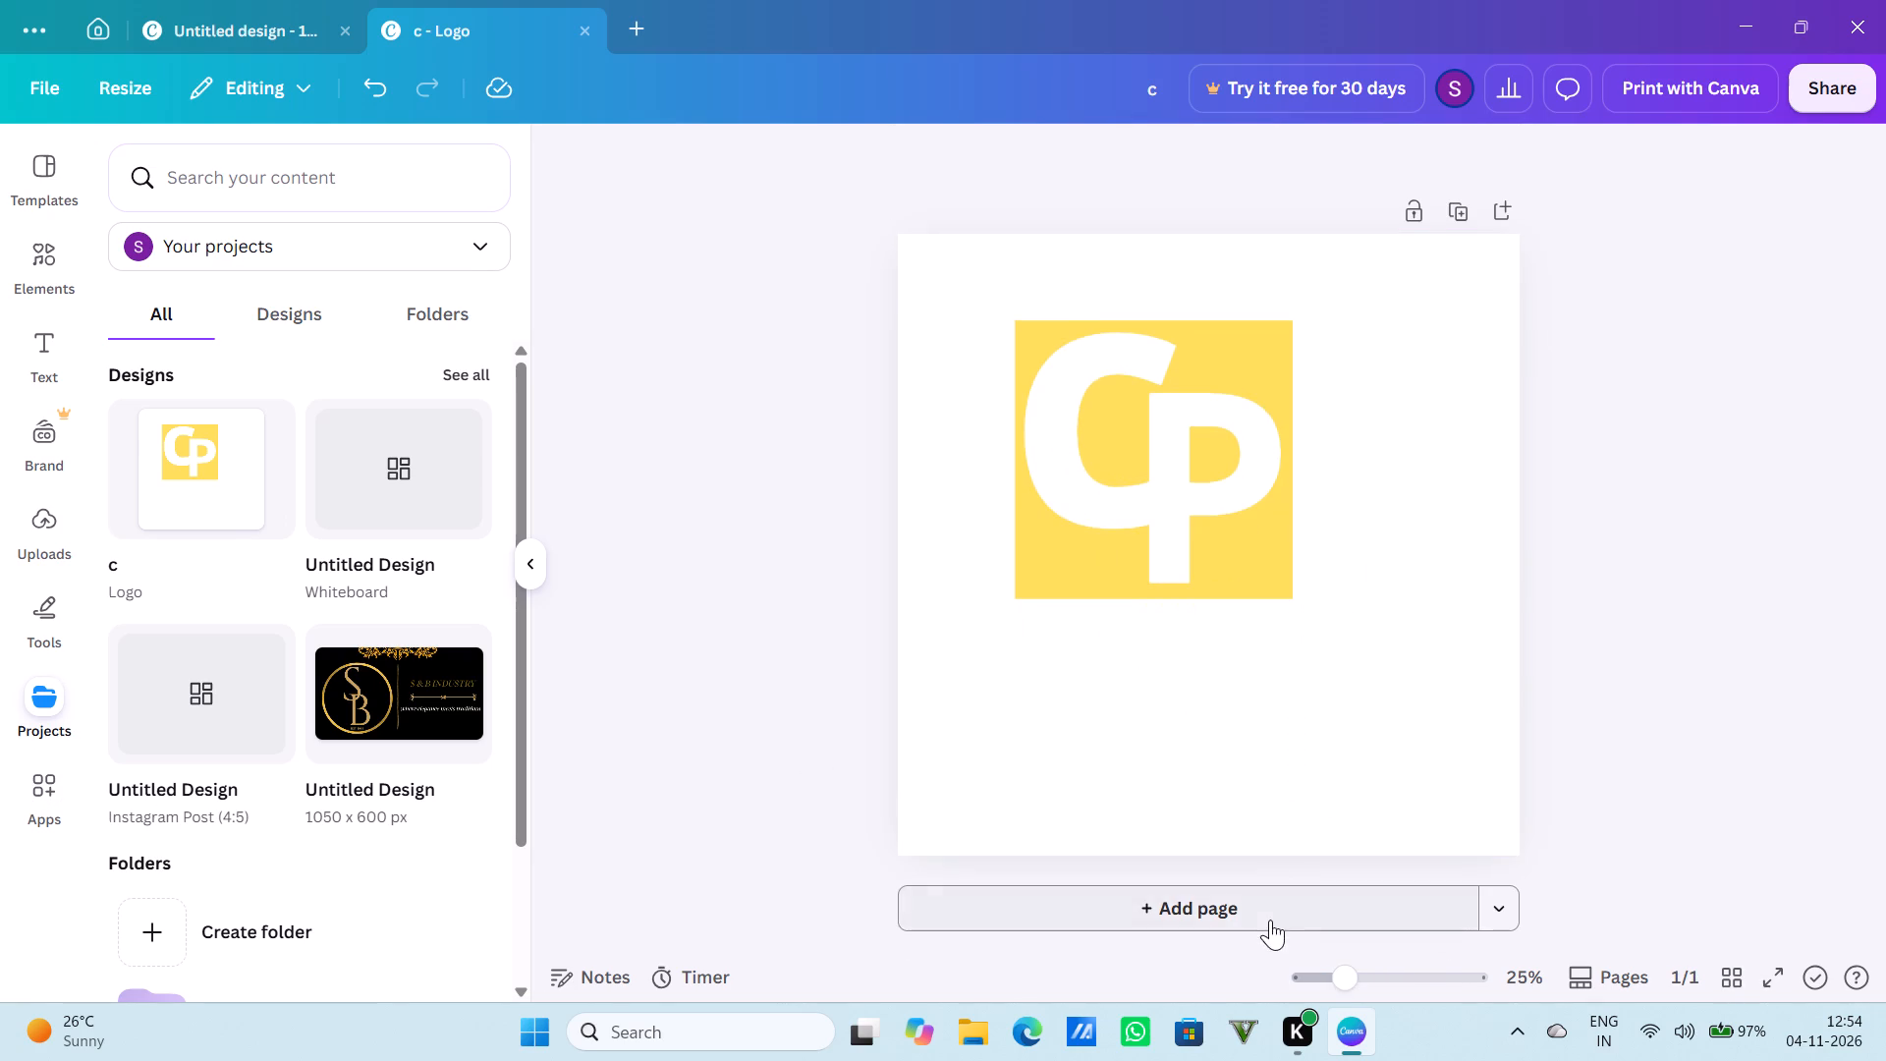
{"action": "left_click", "coordinate": [1270, 920]}
Apply the enlarged CP logo layout from the saved project c to the blank page 2.
{"action": "left_click", "coordinate": [188, 446]}
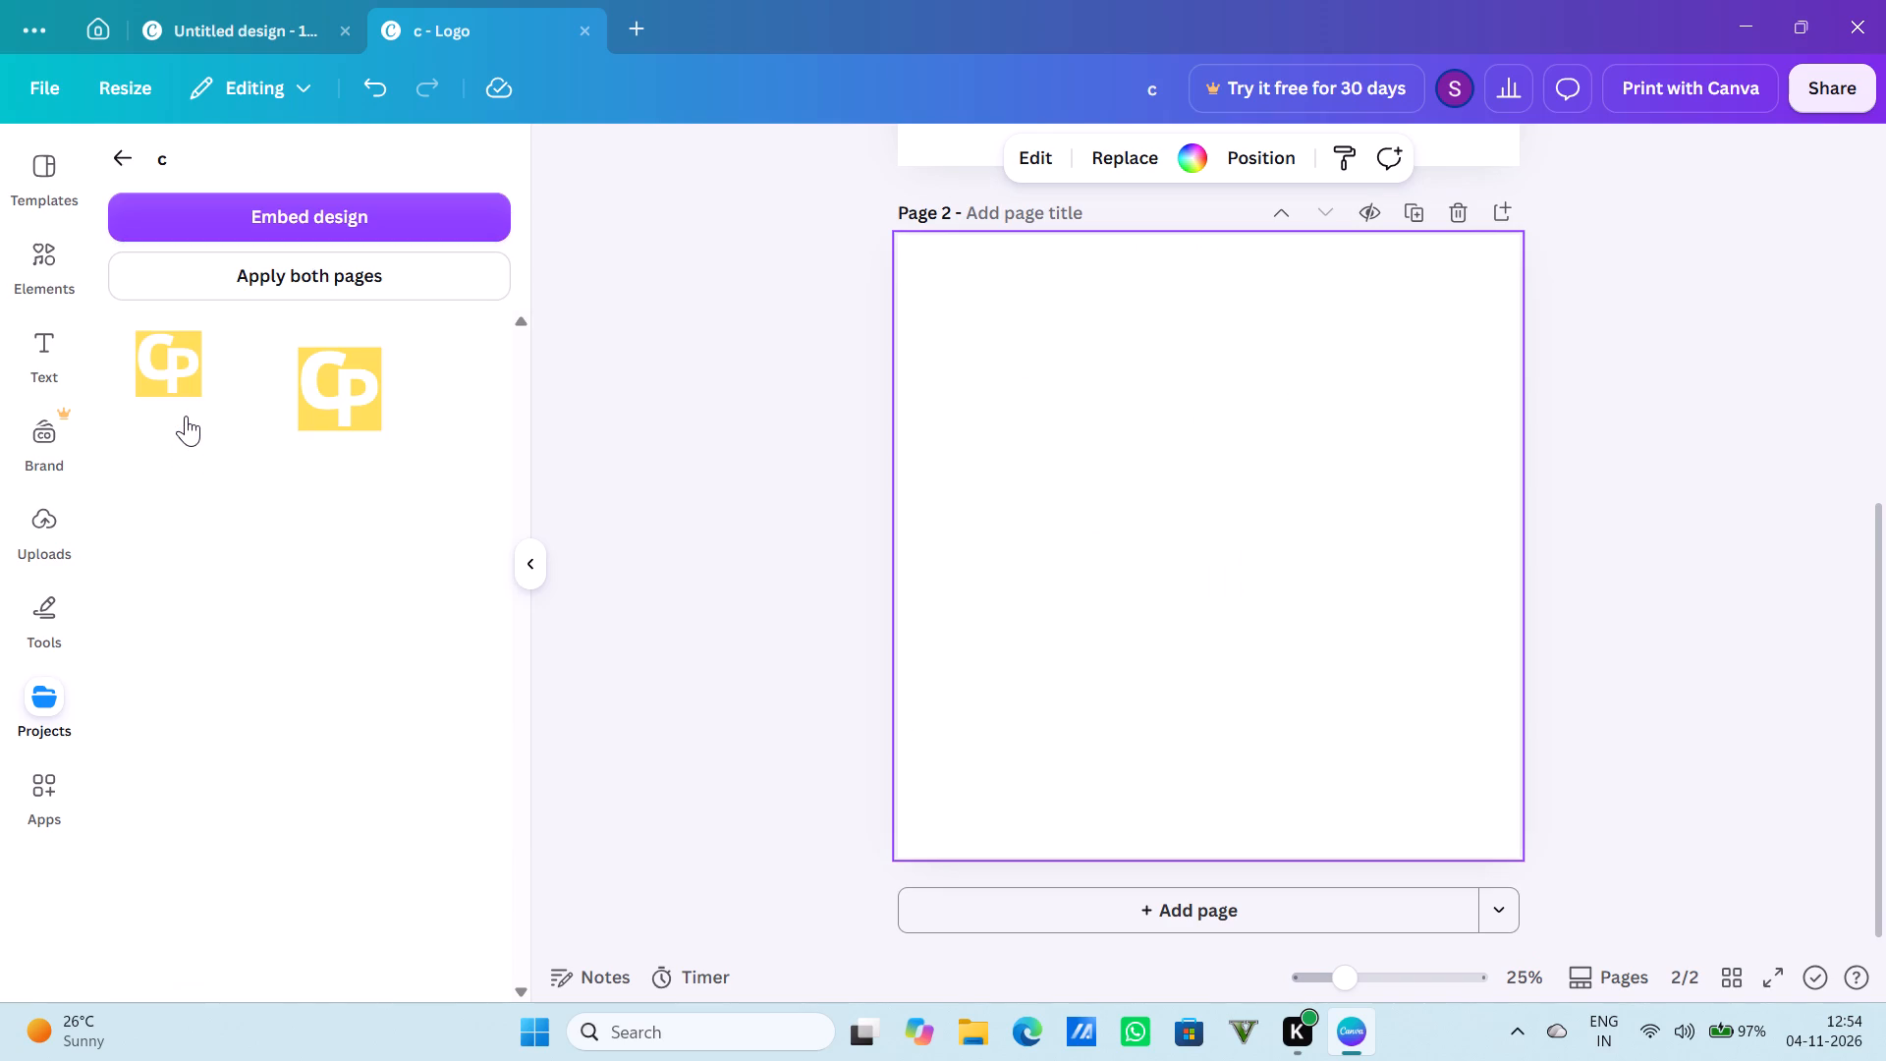
{"action": "left_click", "coordinate": [180, 385]}
{"action": "left_click", "coordinate": [1218, 547]}
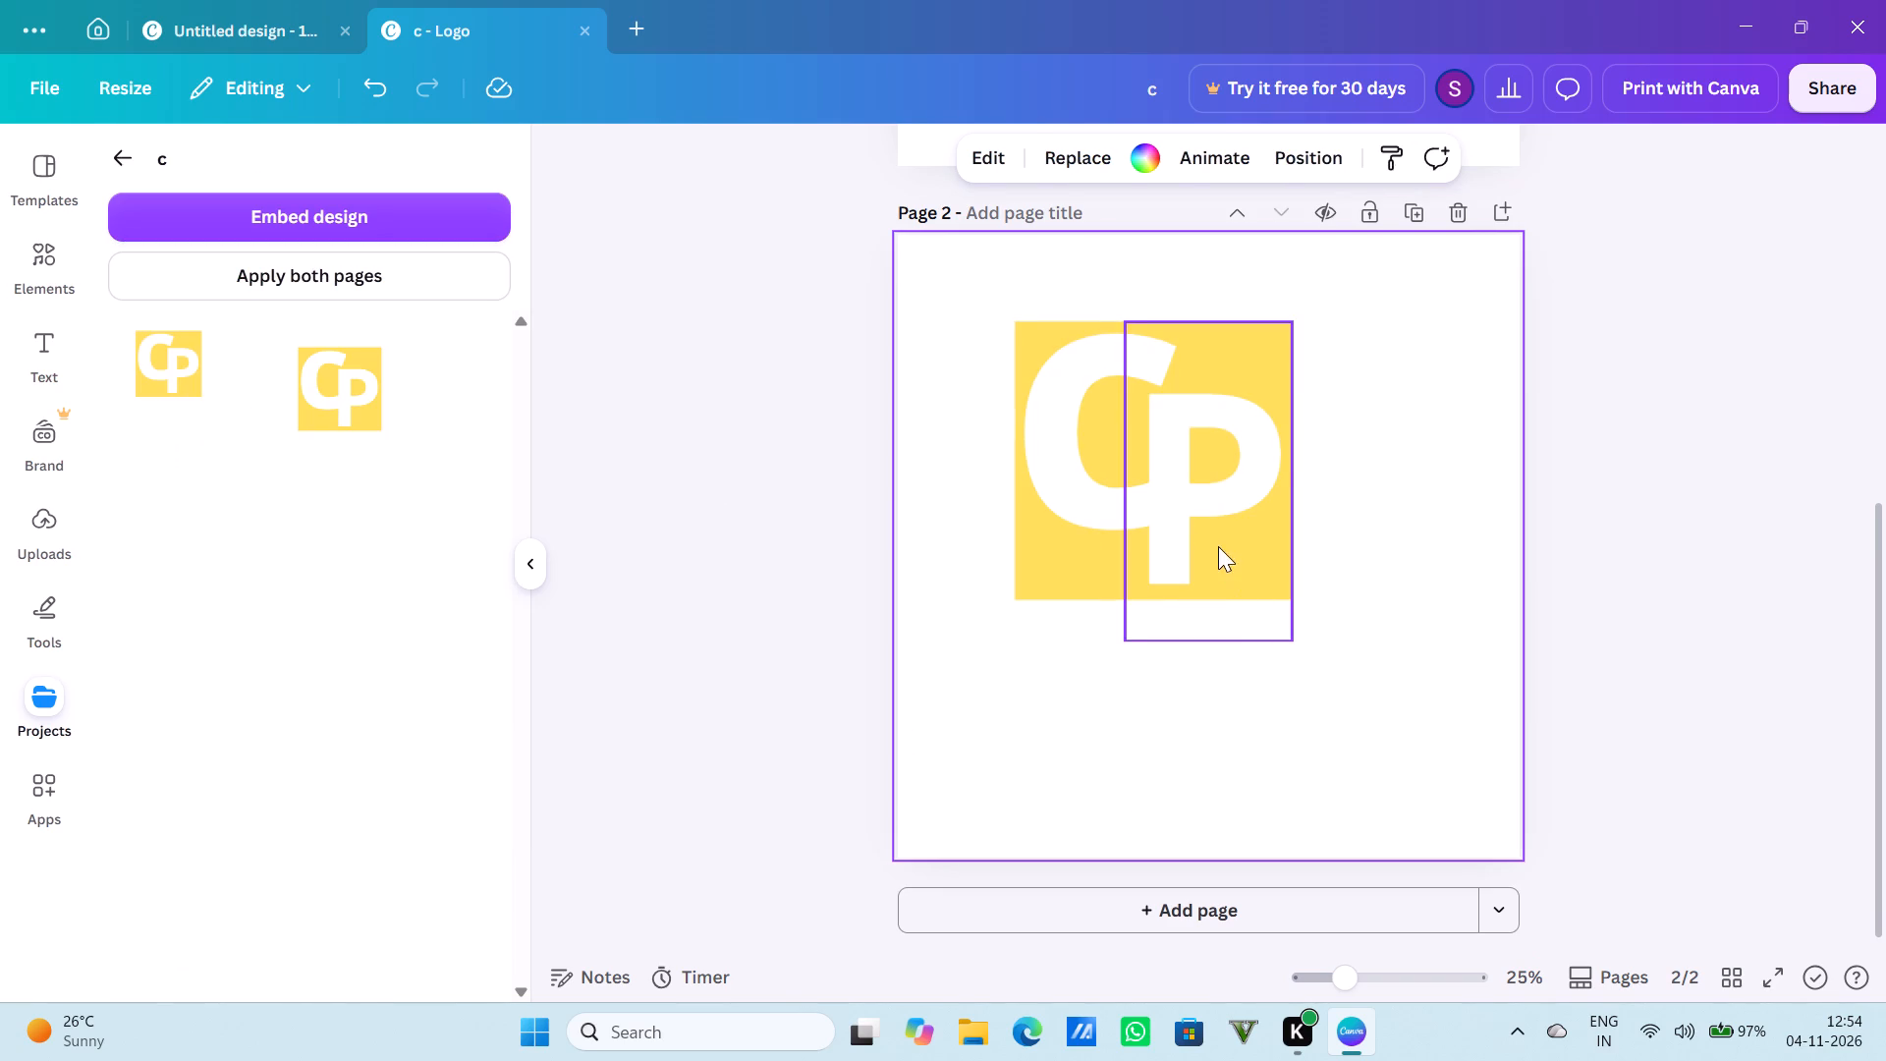
{"action": "left_click", "coordinate": [336, 418]}
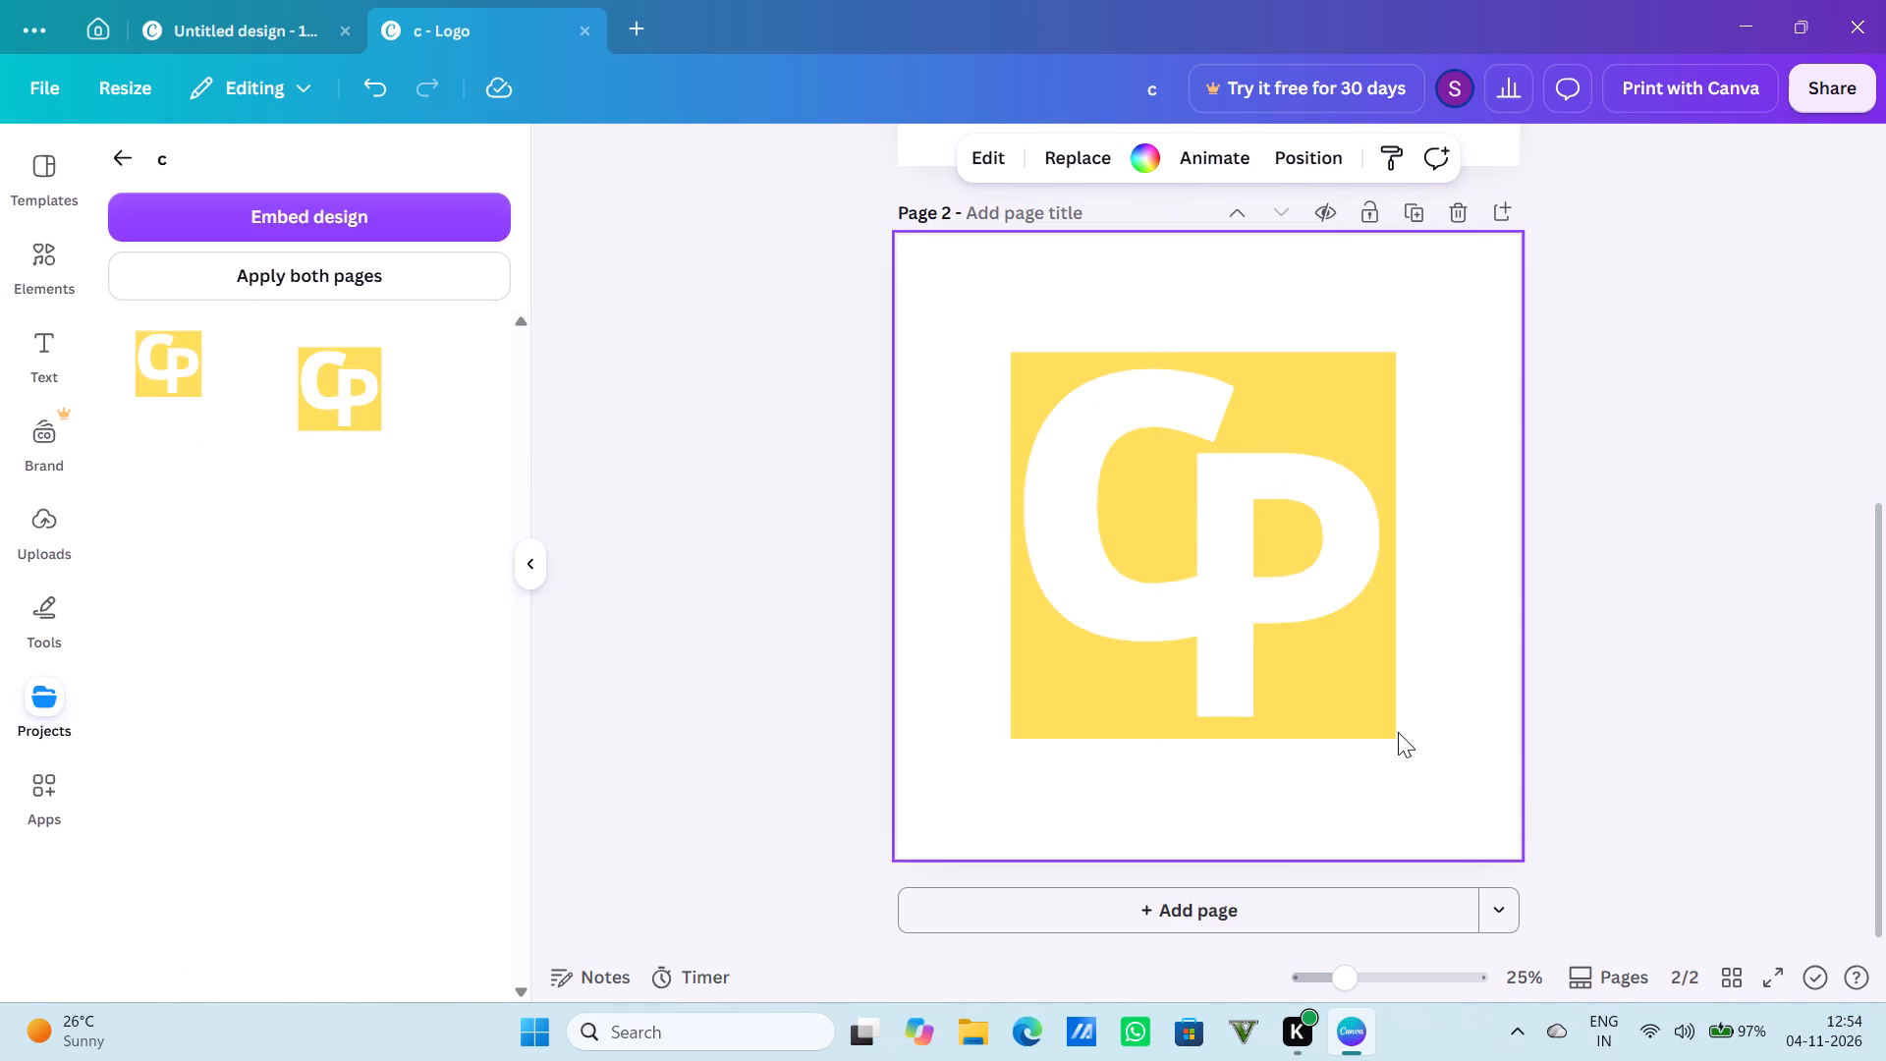
Scale the yellow square and both letters on page 2 together to slightly smaller, placing them horizontally centred and slightly above the page's middle.
{"action": "left_click", "coordinate": [1348, 708]}
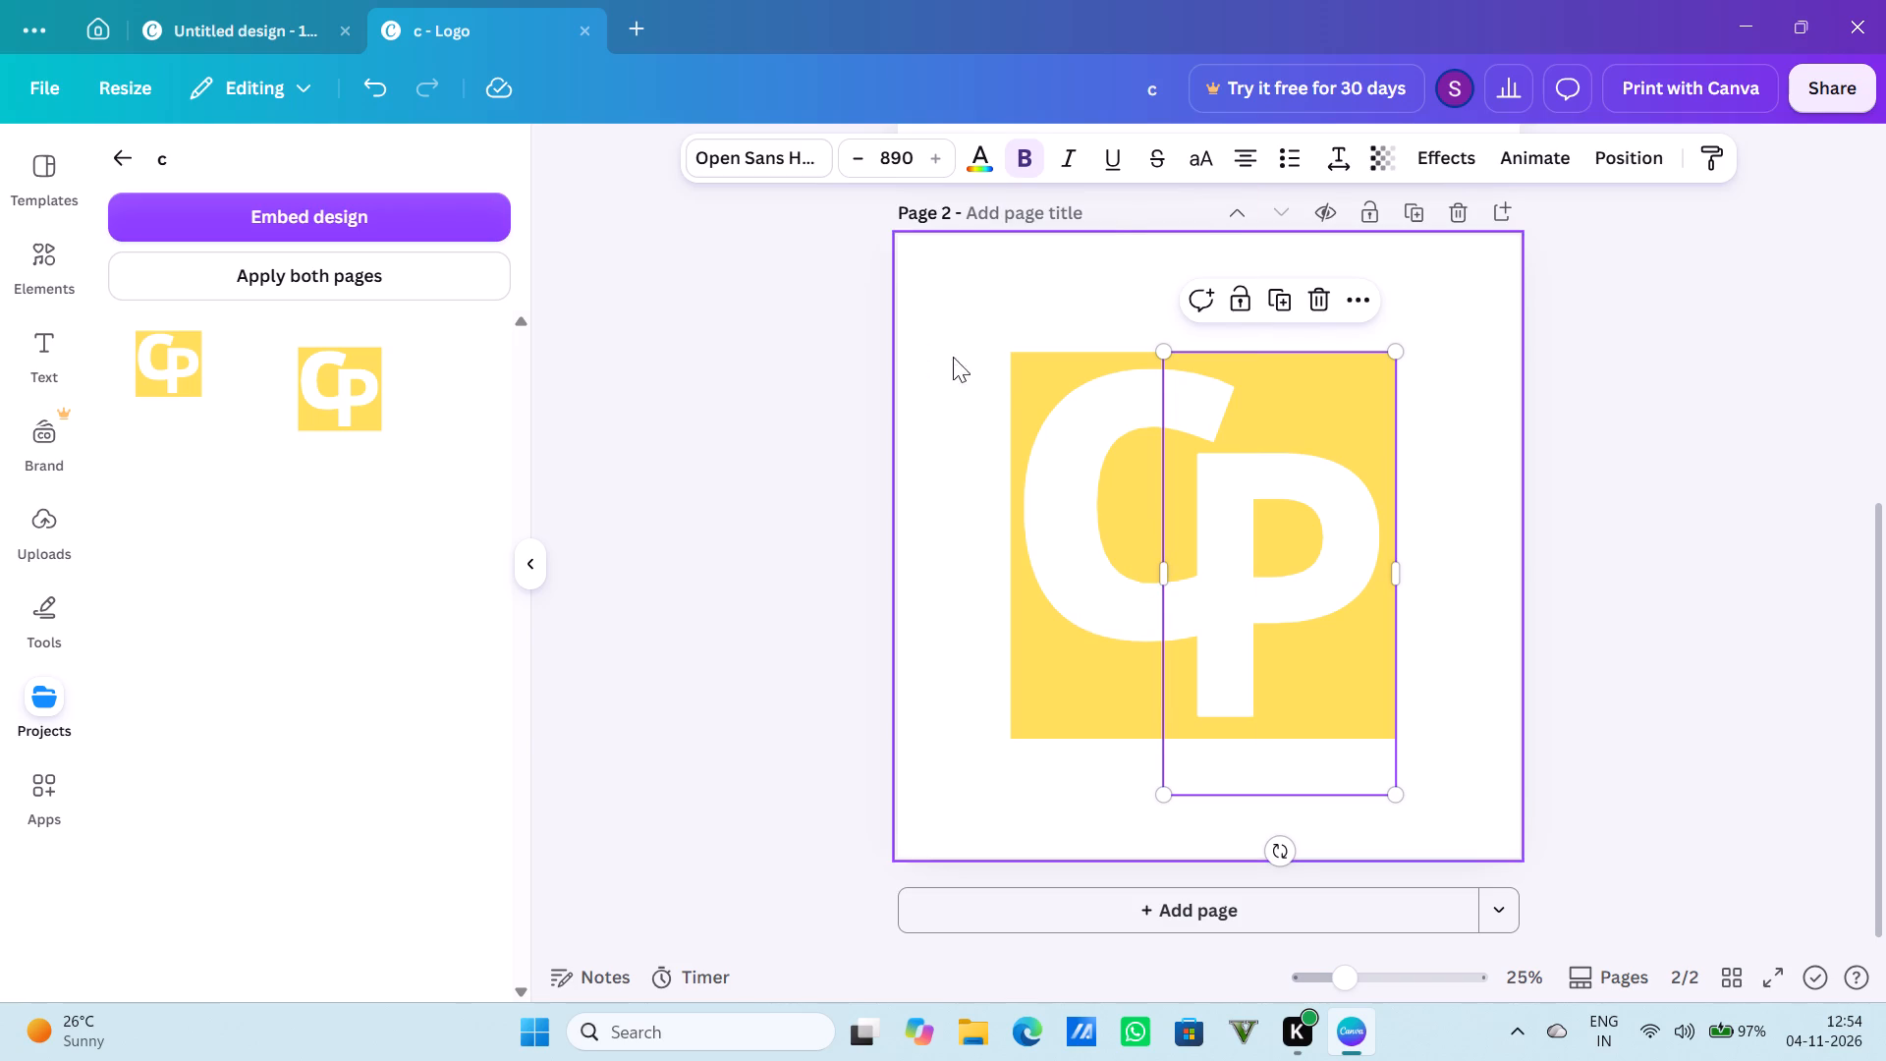
{"action": "left_click_drag", "start_coordinate": [947, 289], "coordinate": [1483, 806]}
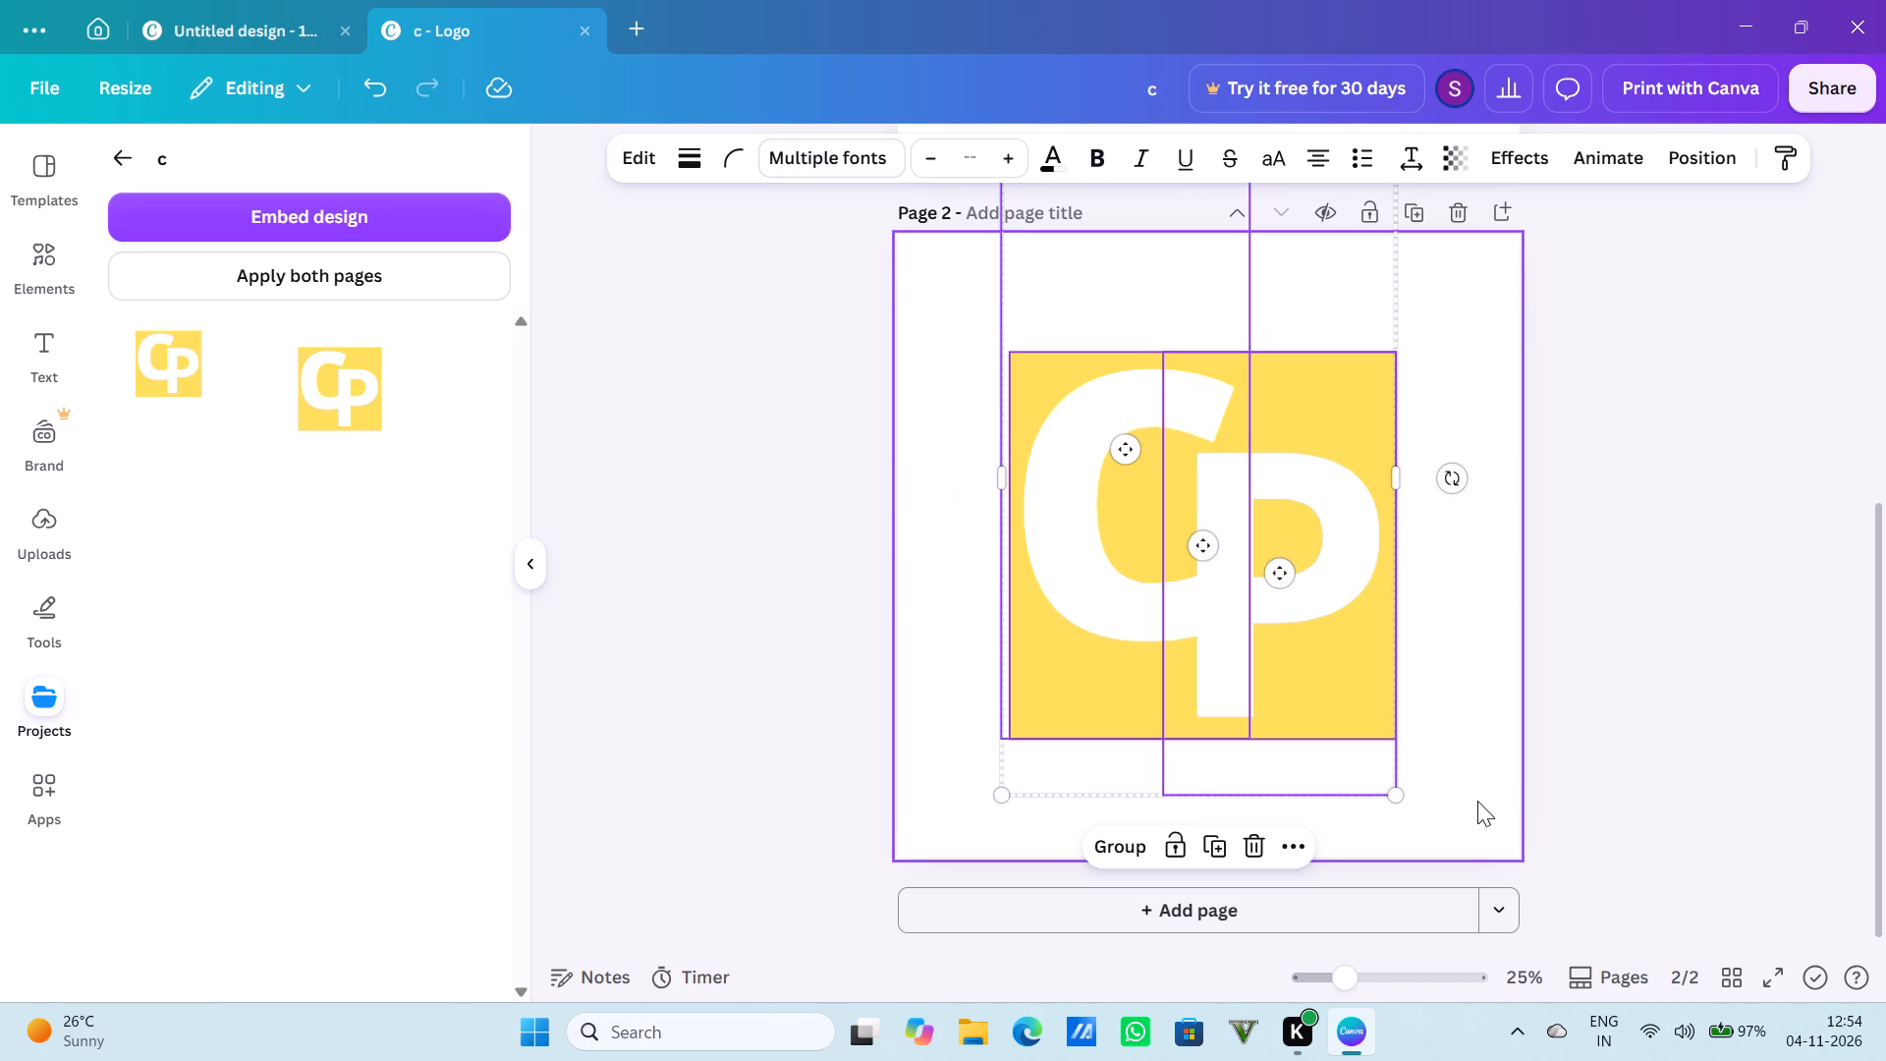
{"action": "left_click_drag", "start_coordinate": [1400, 798], "coordinate": [1485, 841]}
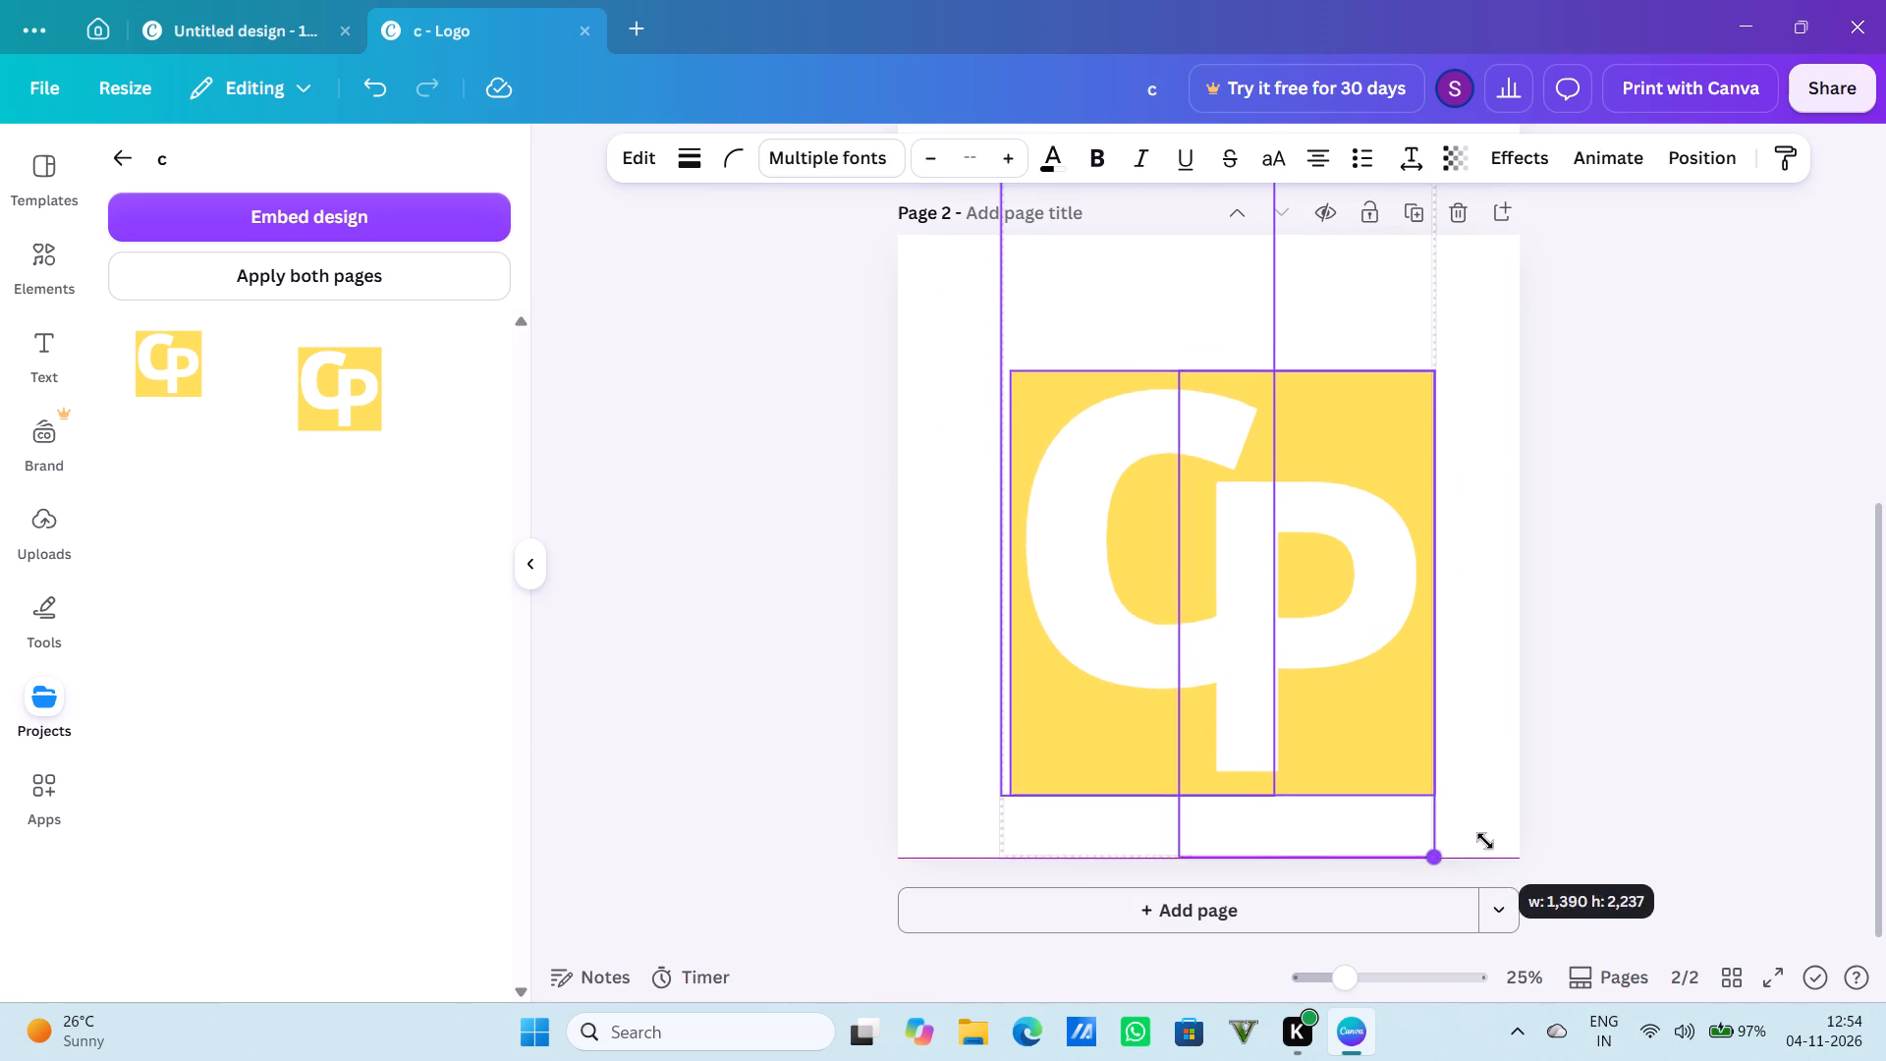
{"action": "left_click_drag", "start_coordinate": [1485, 841], "coordinate": [1486, 841]}
{"action": "left_click_drag", "start_coordinate": [1384, 700], "coordinate": [1364, 626]}
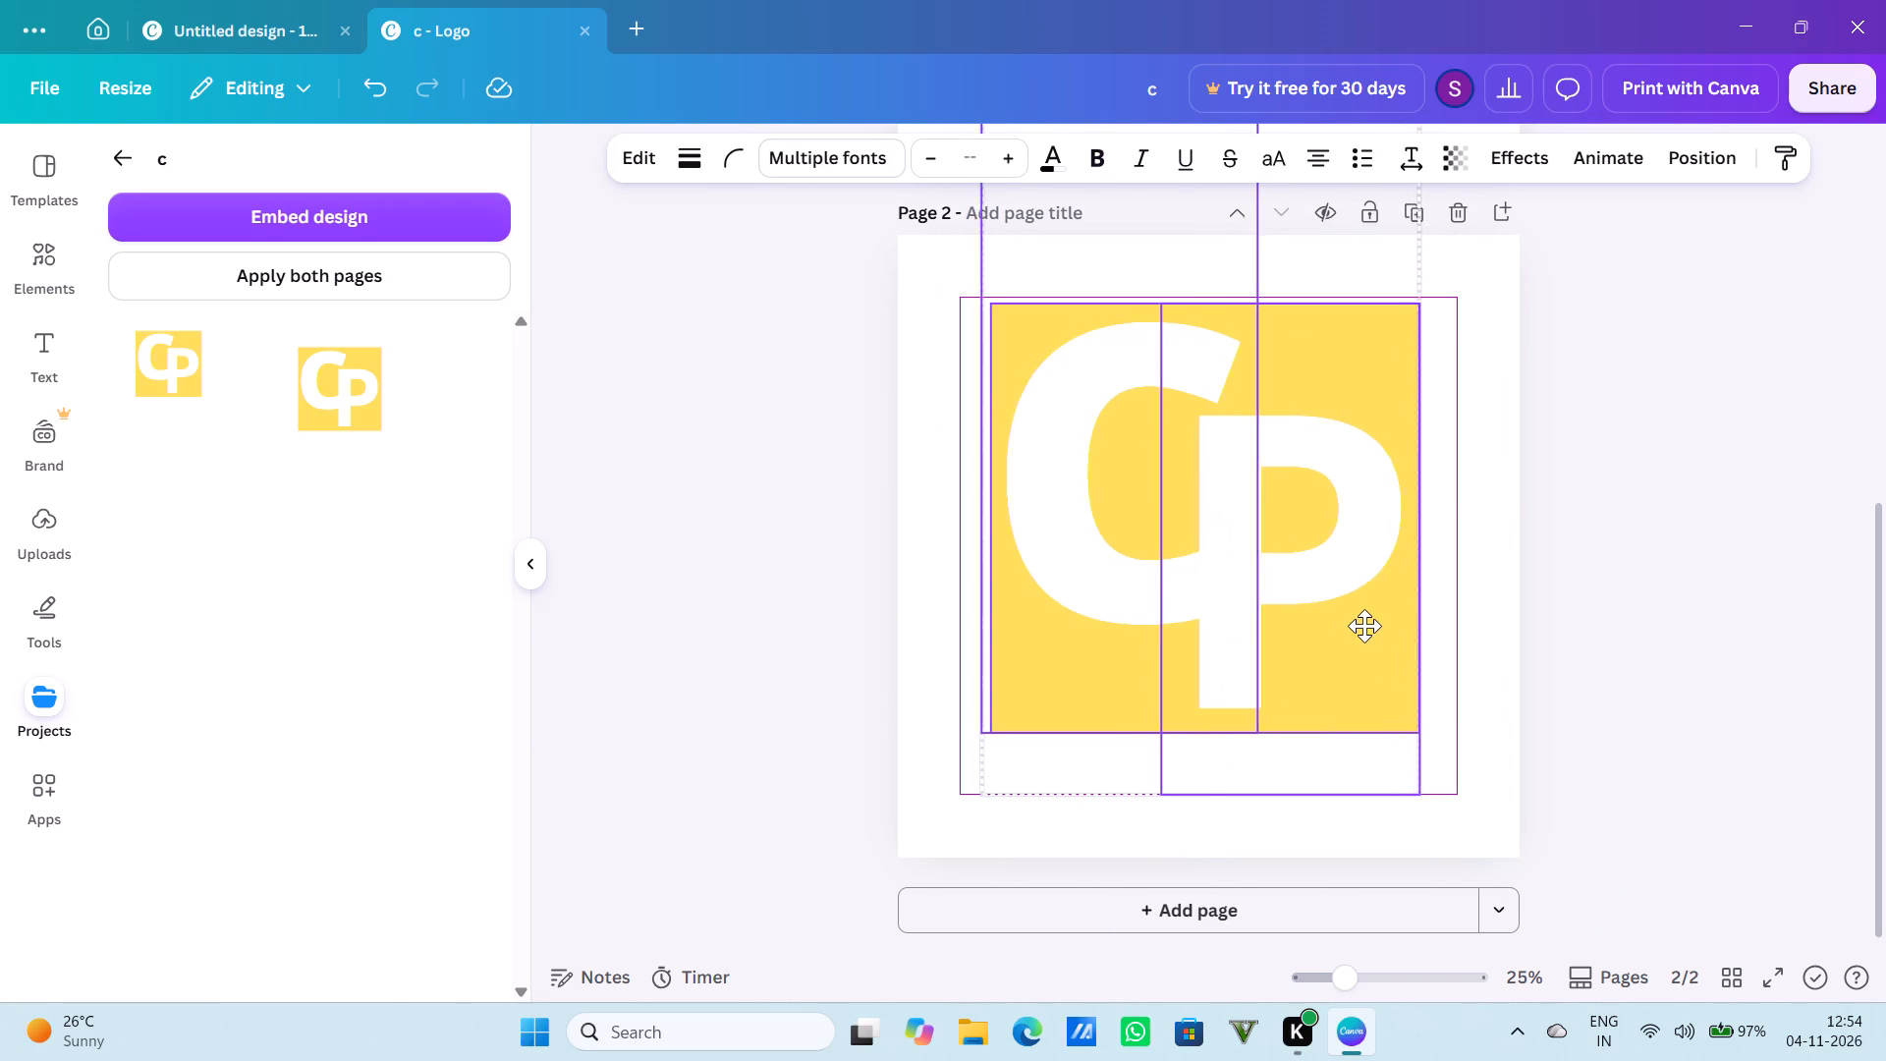
{"action": "left_click_drag", "start_coordinate": [1364, 626], "coordinate": [1366, 626]}
{"action": "left_click_drag", "start_coordinate": [1302, 796], "coordinate": [1299, 753]}
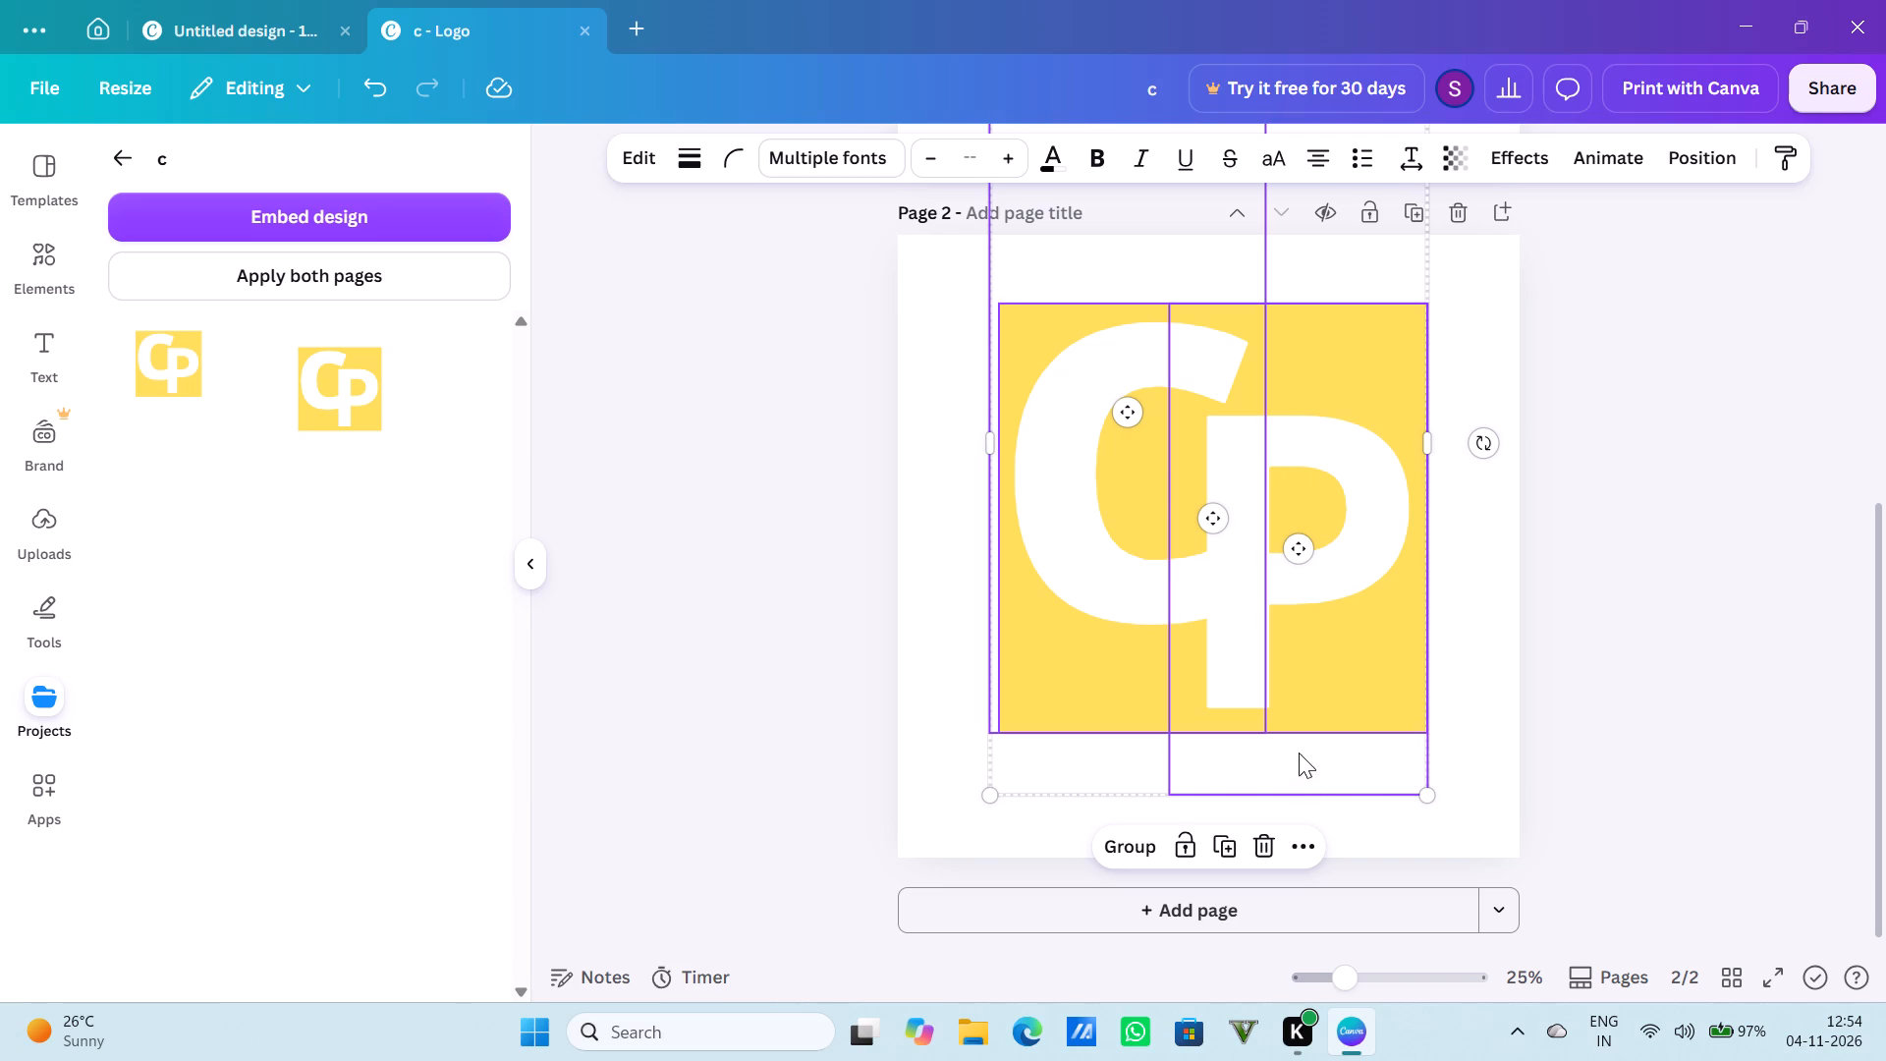
{"action": "left_click_drag", "start_coordinate": [1299, 753], "coordinate": [1316, 762]}
{"action": "left_click_drag", "start_coordinate": [1420, 797], "coordinate": [1344, 705]}
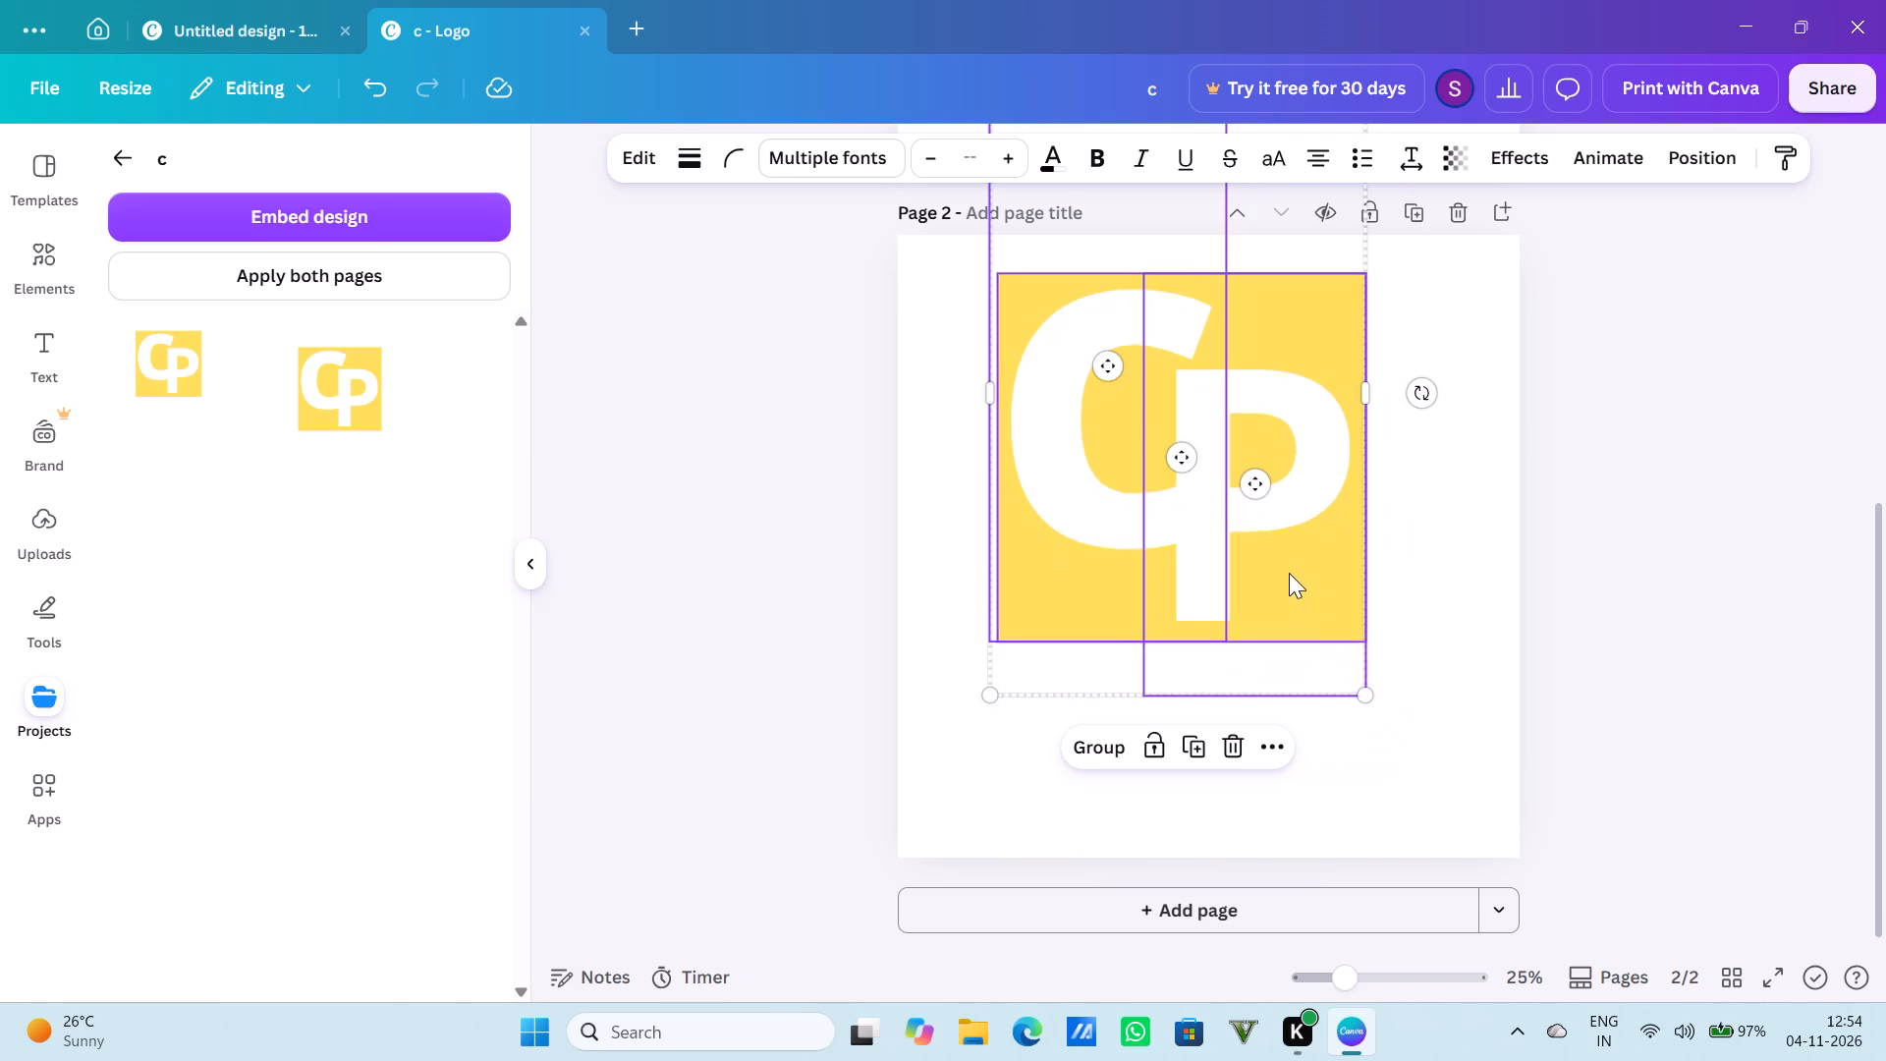
{"action": "left_click_drag", "start_coordinate": [1285, 569], "coordinate": [1322, 610]}
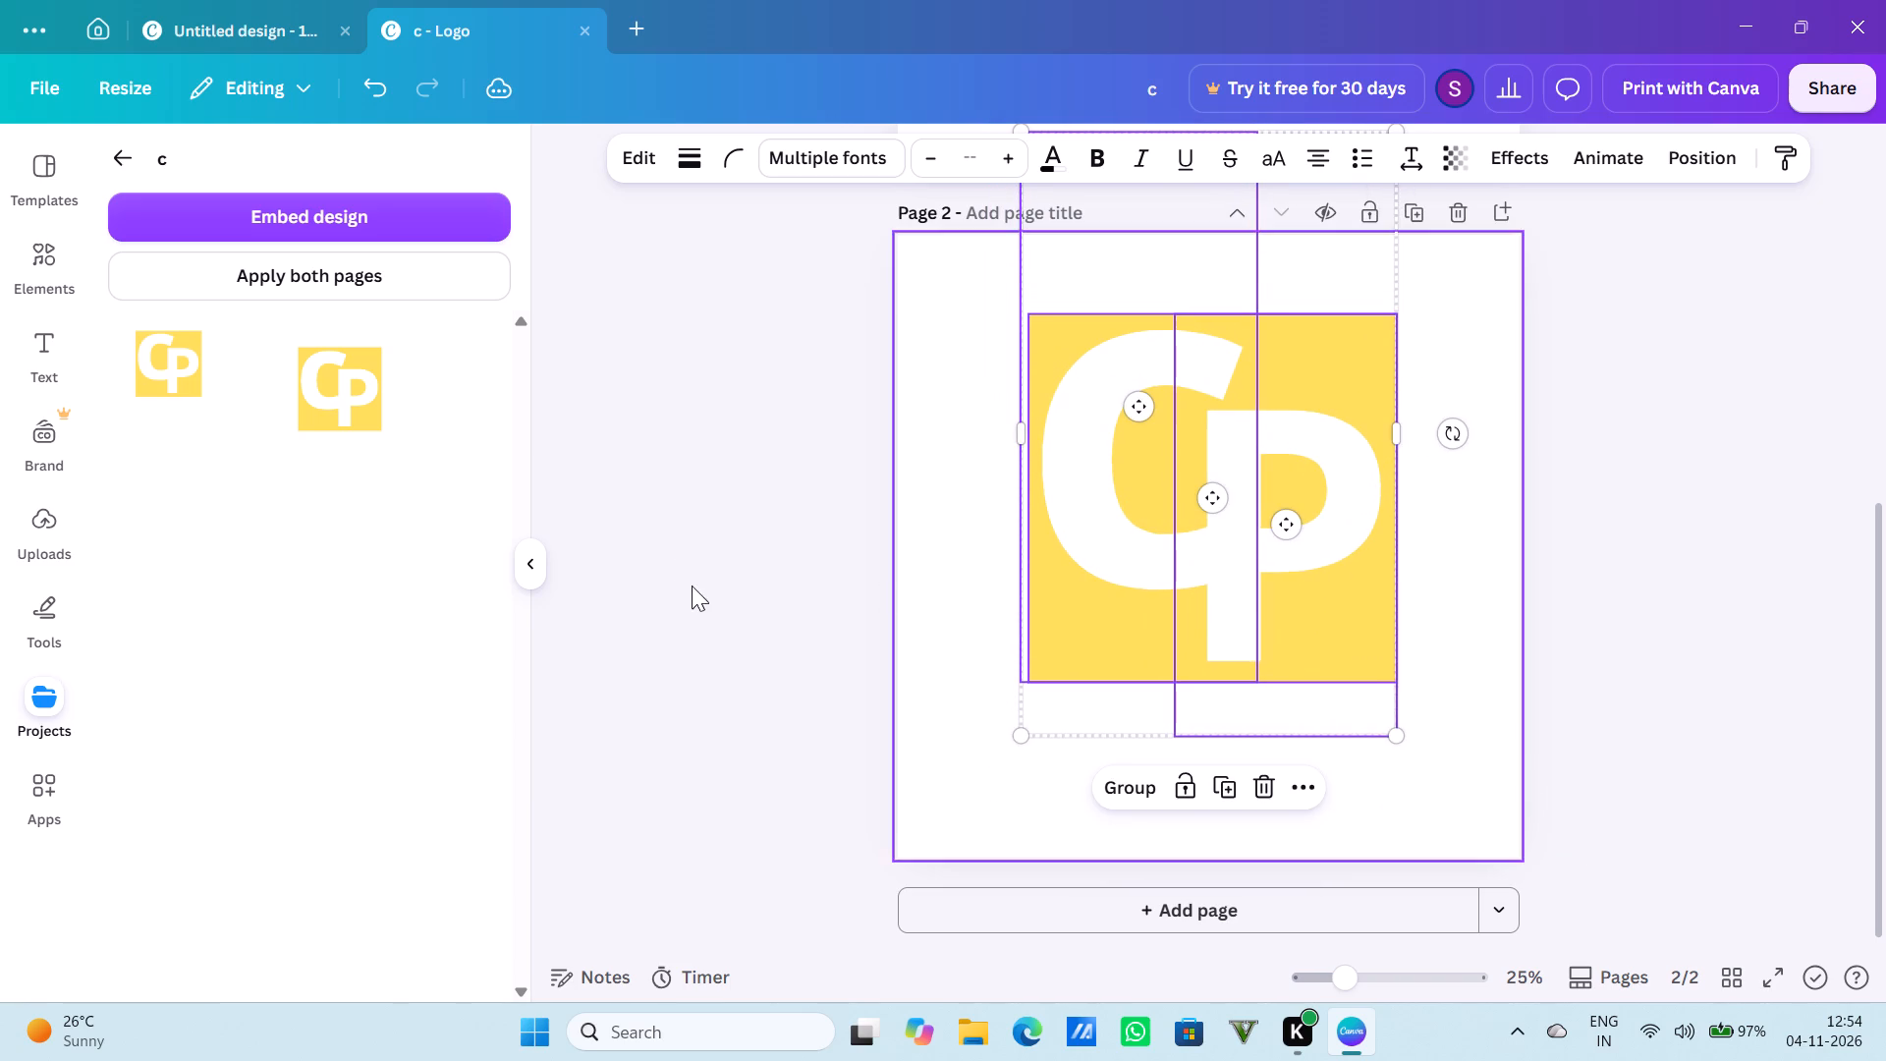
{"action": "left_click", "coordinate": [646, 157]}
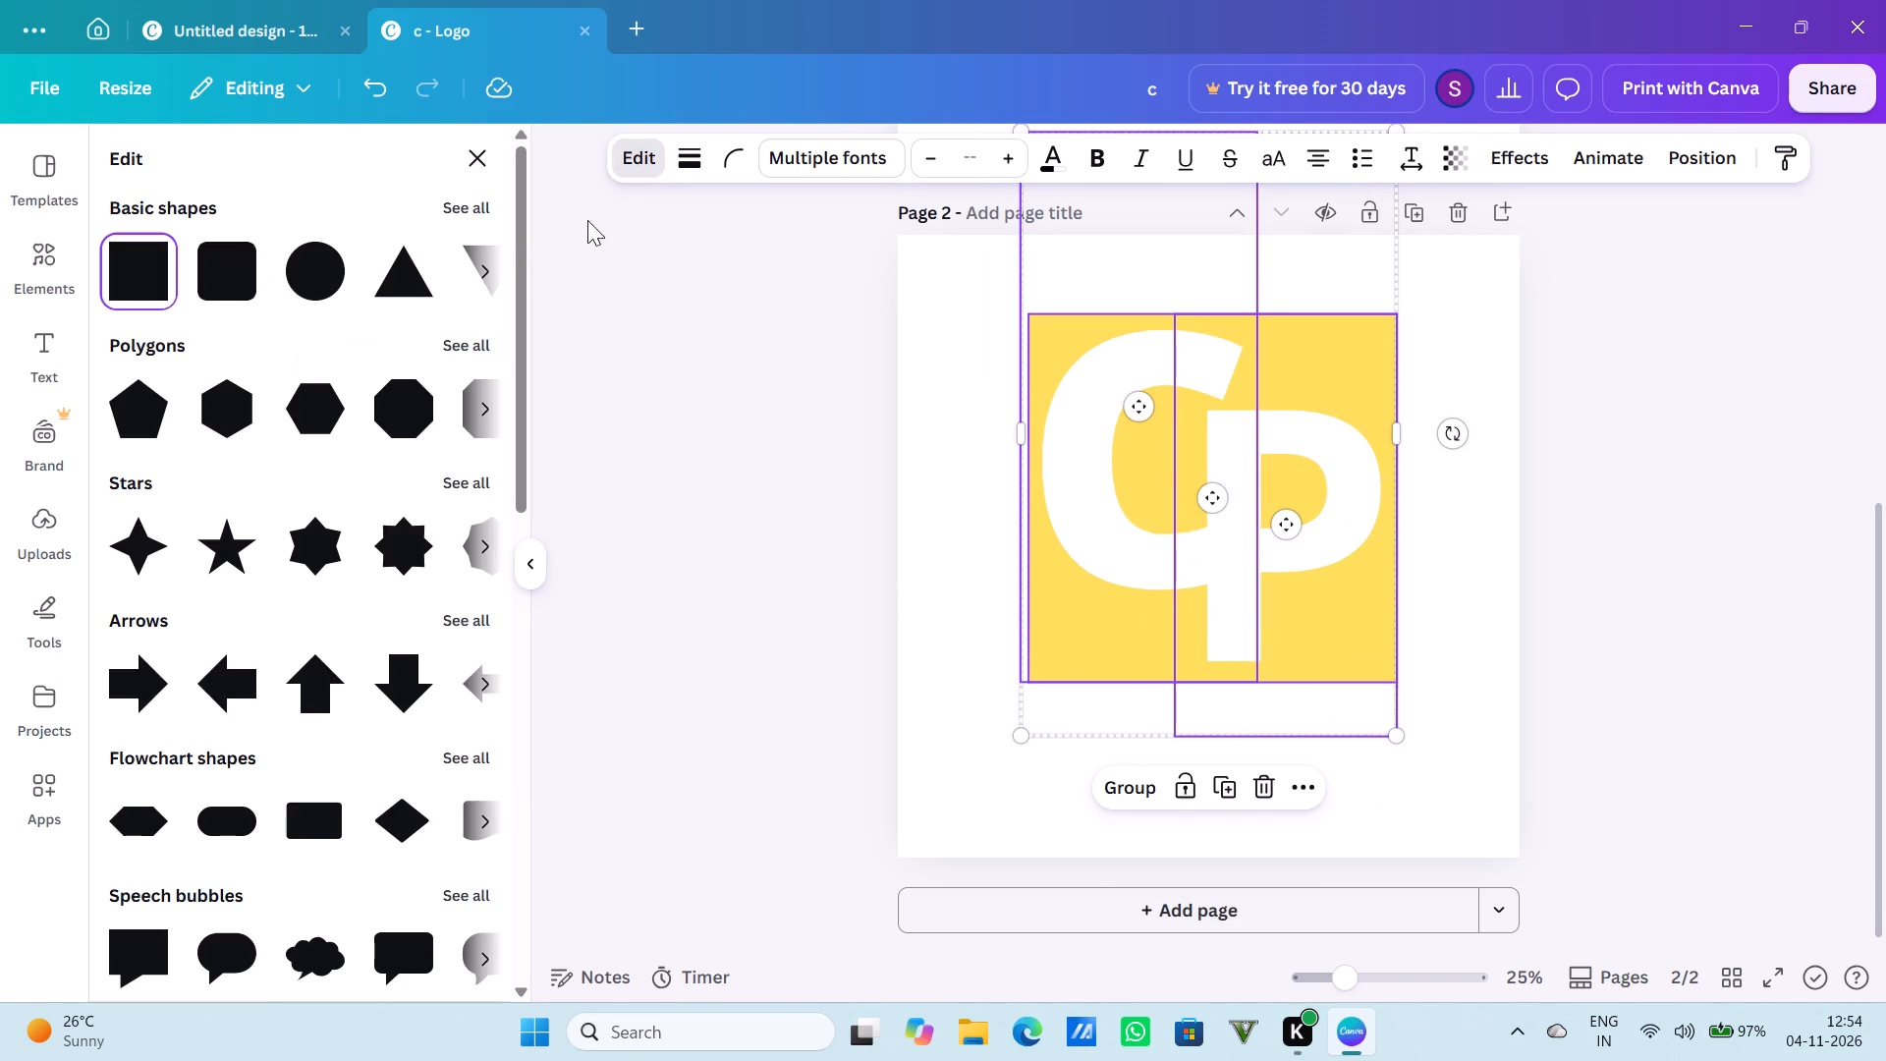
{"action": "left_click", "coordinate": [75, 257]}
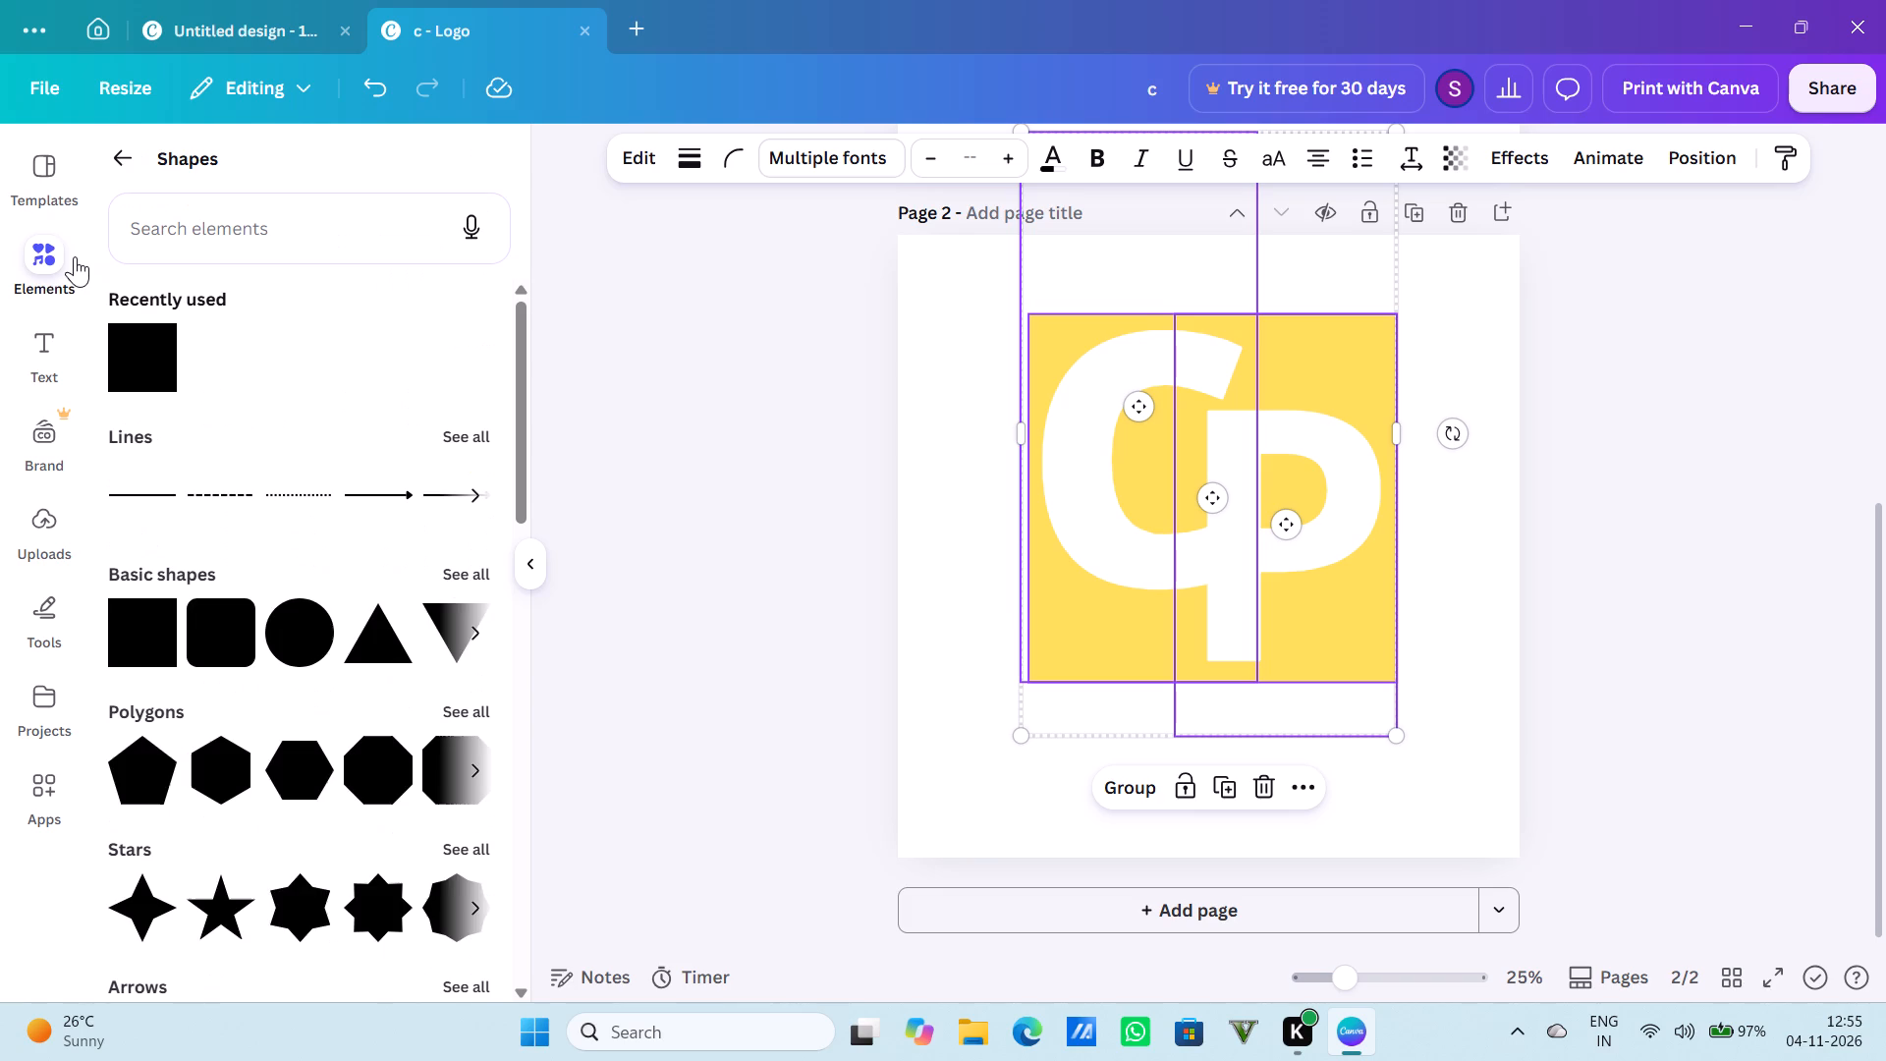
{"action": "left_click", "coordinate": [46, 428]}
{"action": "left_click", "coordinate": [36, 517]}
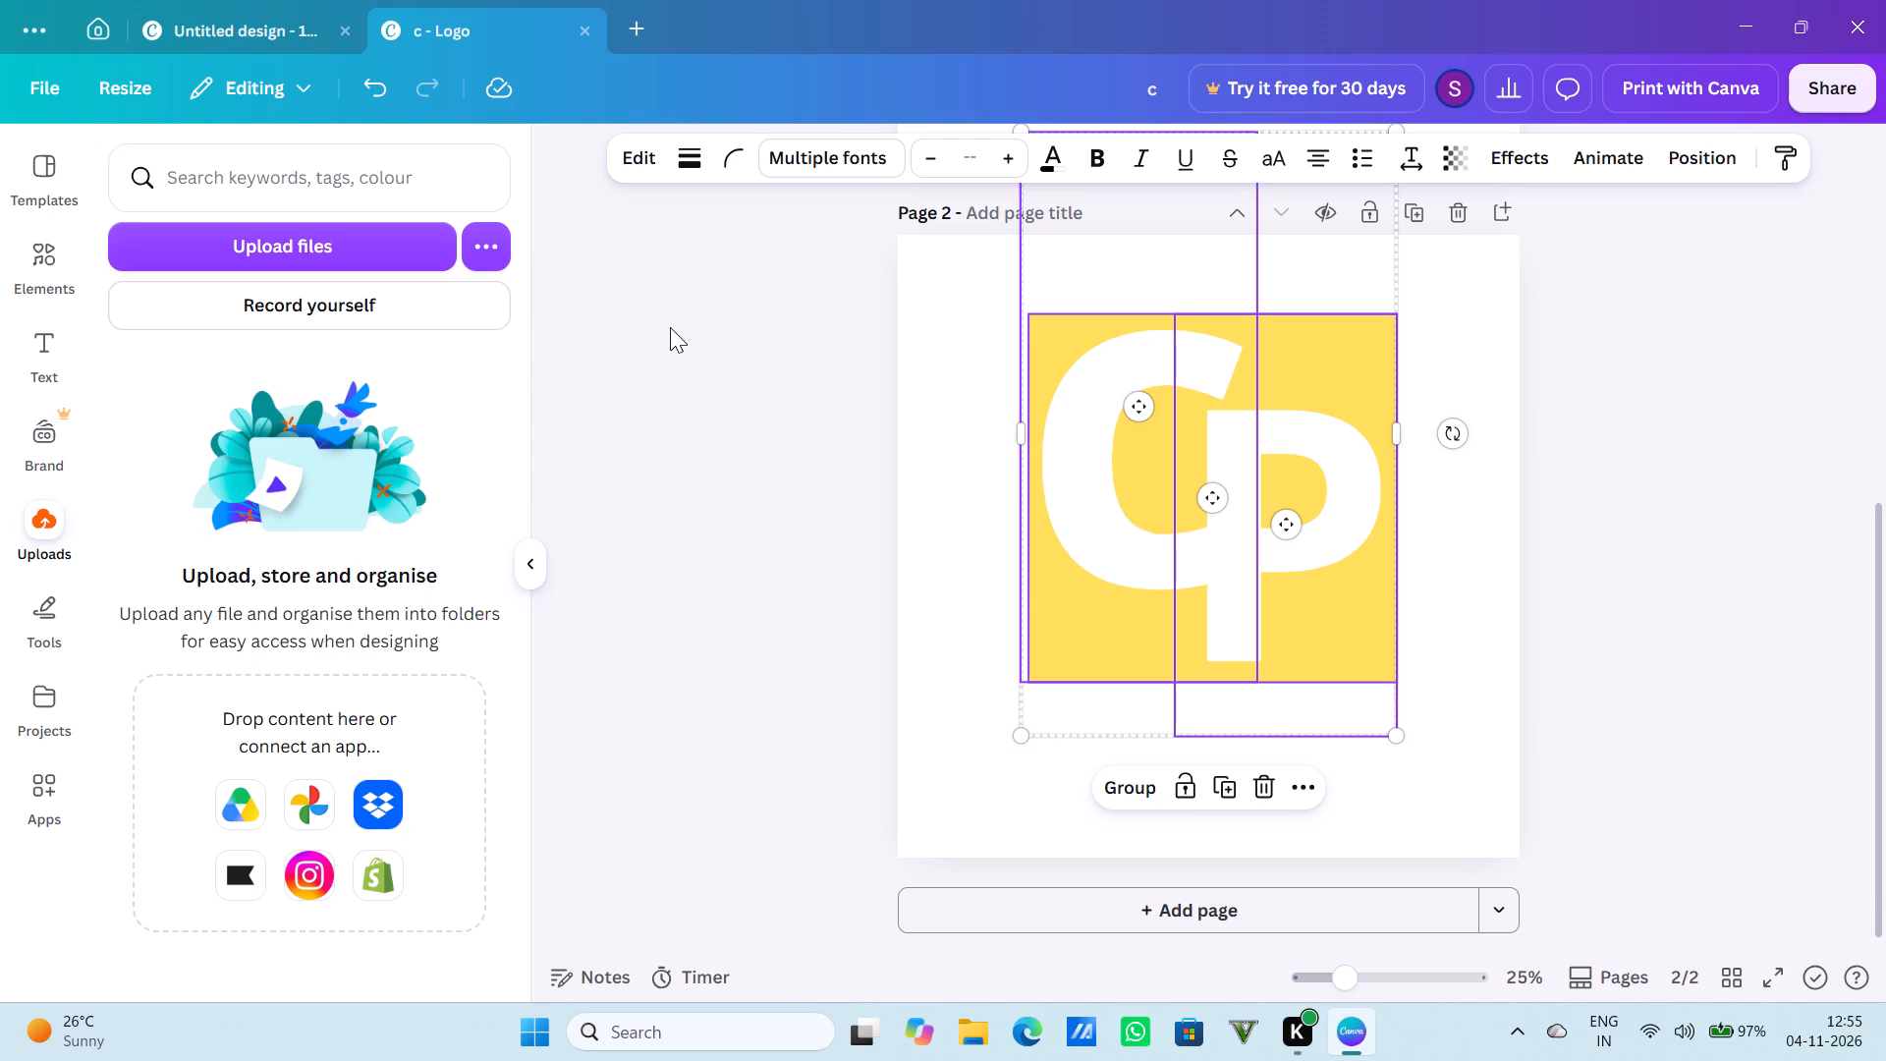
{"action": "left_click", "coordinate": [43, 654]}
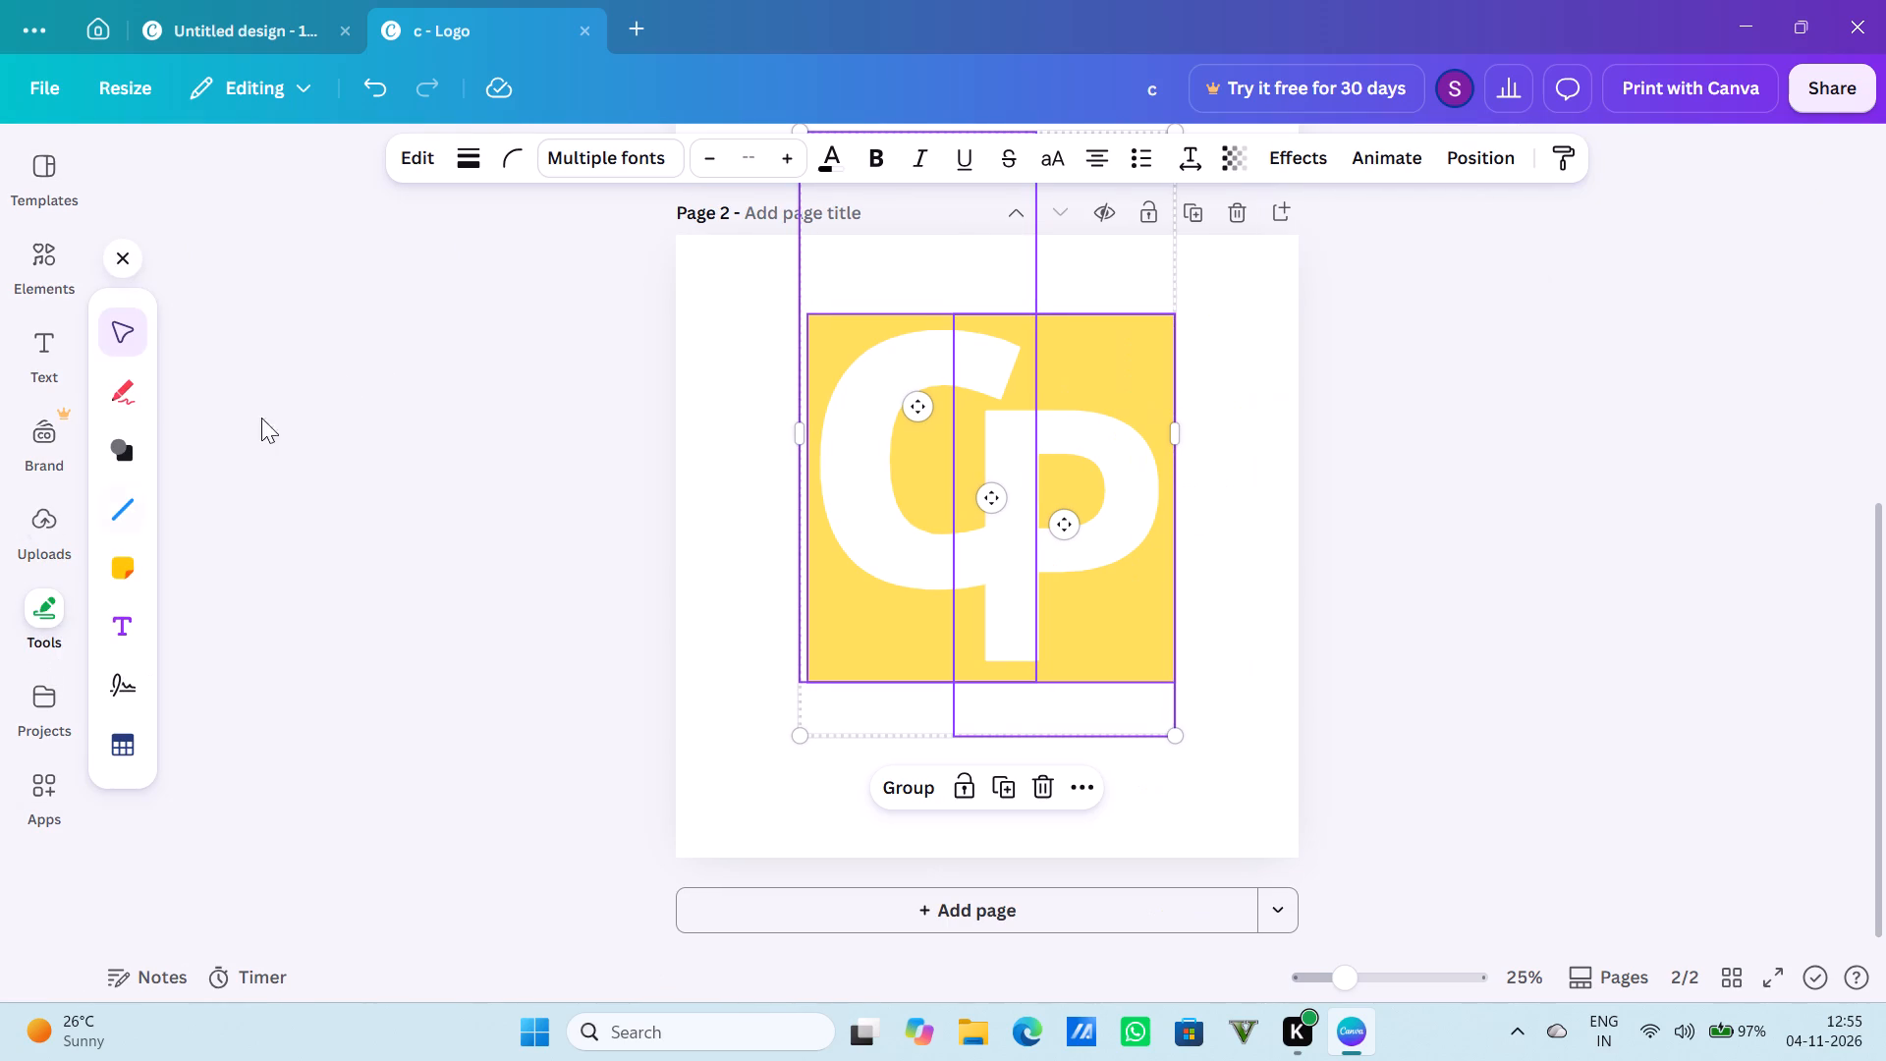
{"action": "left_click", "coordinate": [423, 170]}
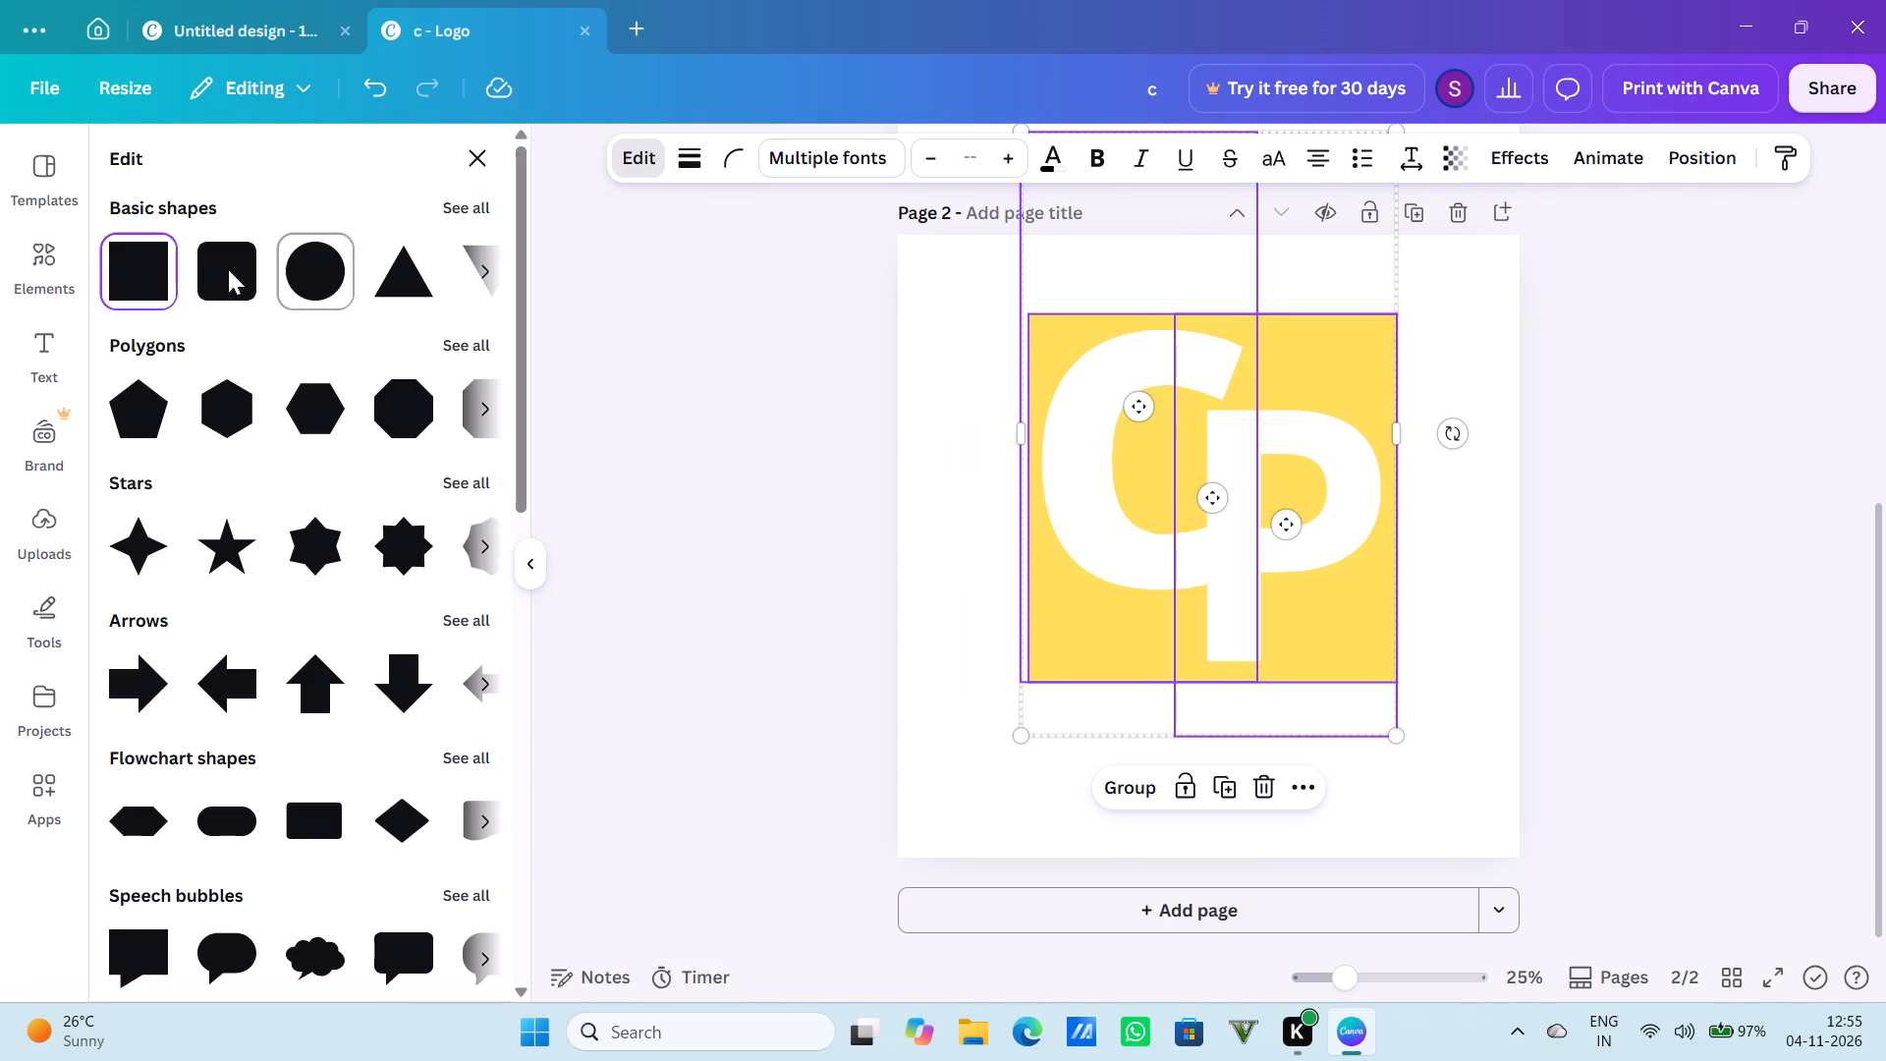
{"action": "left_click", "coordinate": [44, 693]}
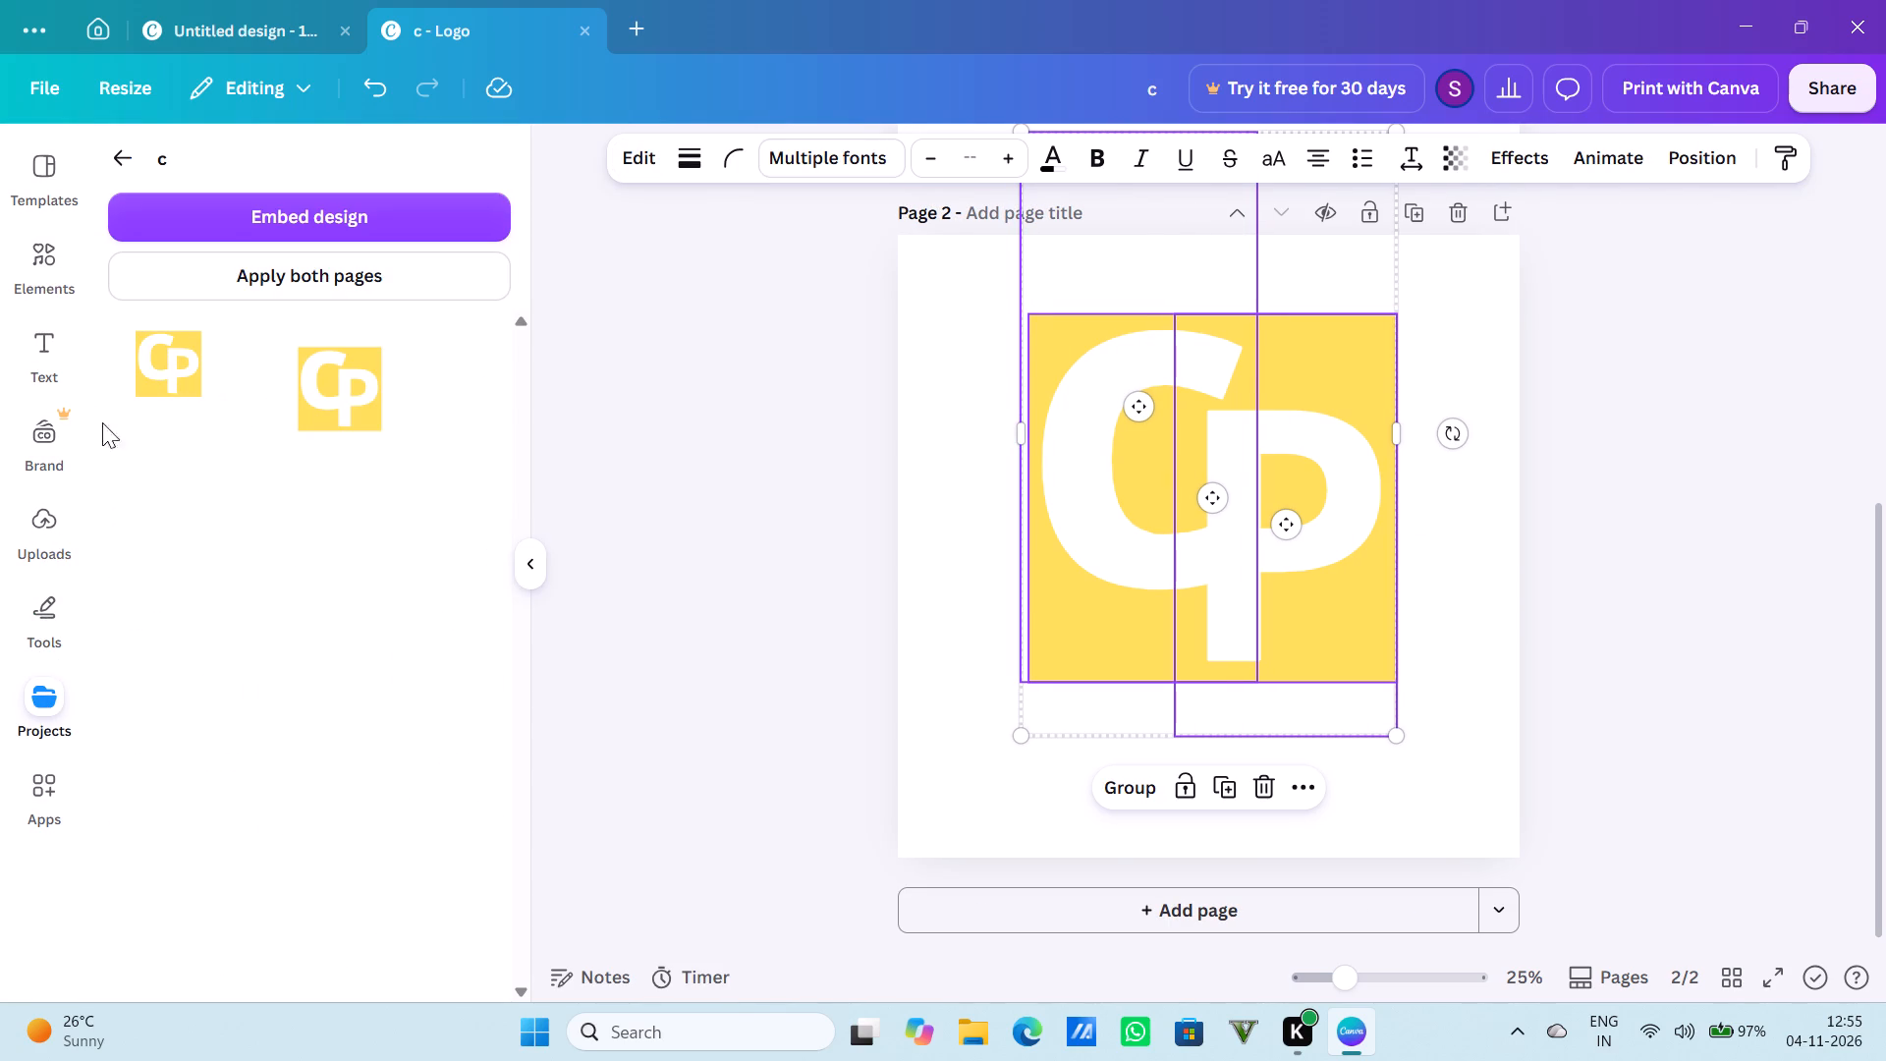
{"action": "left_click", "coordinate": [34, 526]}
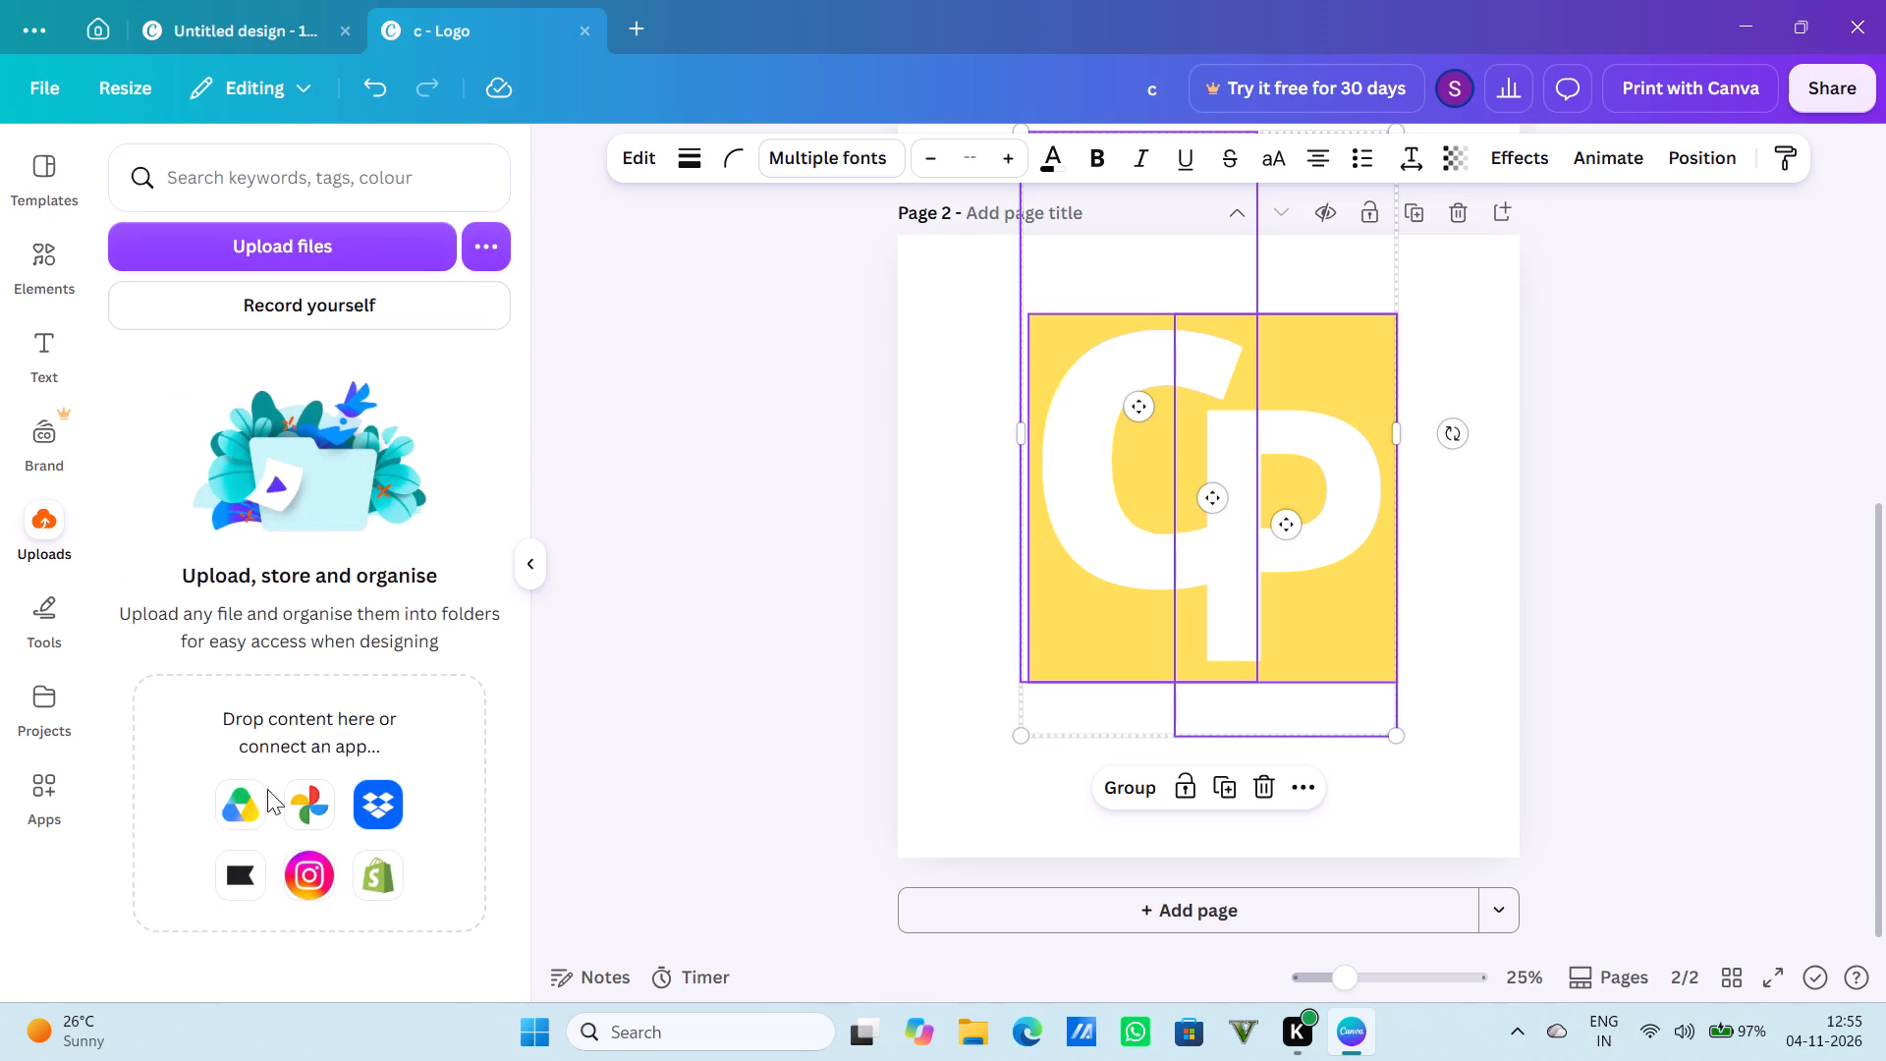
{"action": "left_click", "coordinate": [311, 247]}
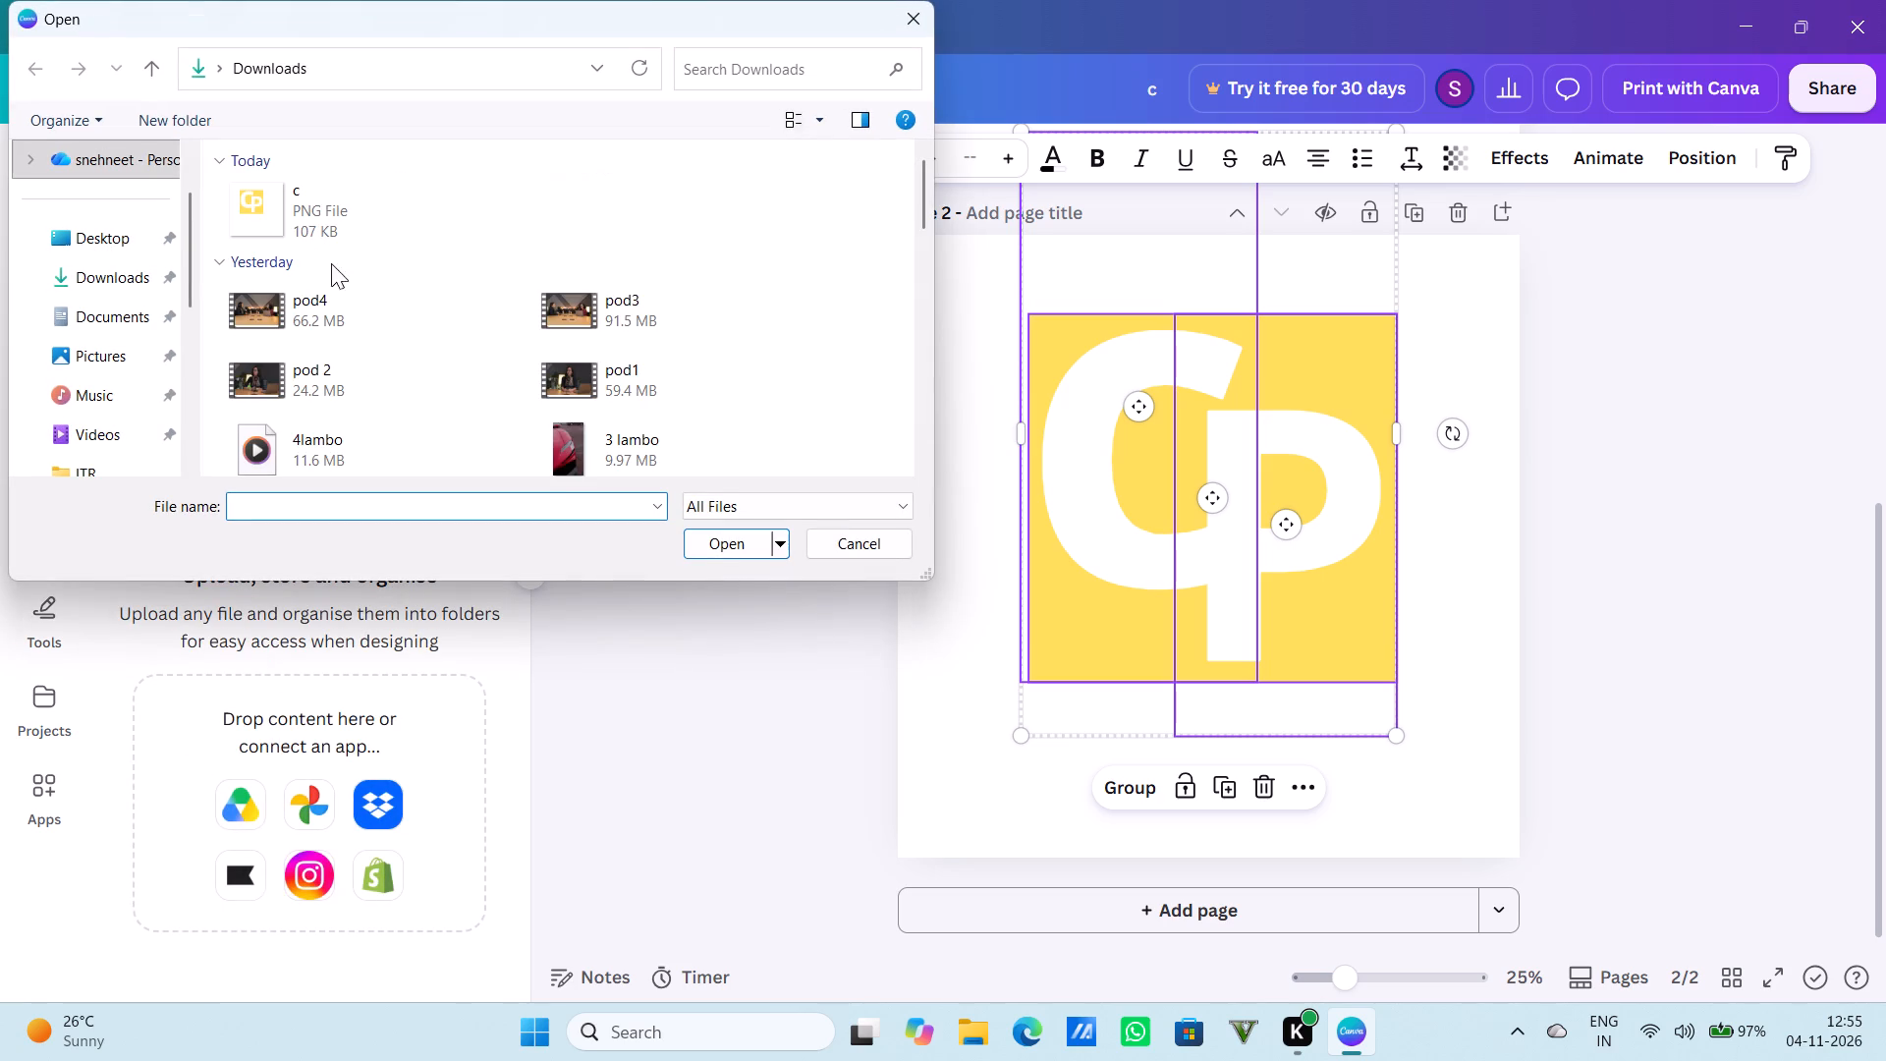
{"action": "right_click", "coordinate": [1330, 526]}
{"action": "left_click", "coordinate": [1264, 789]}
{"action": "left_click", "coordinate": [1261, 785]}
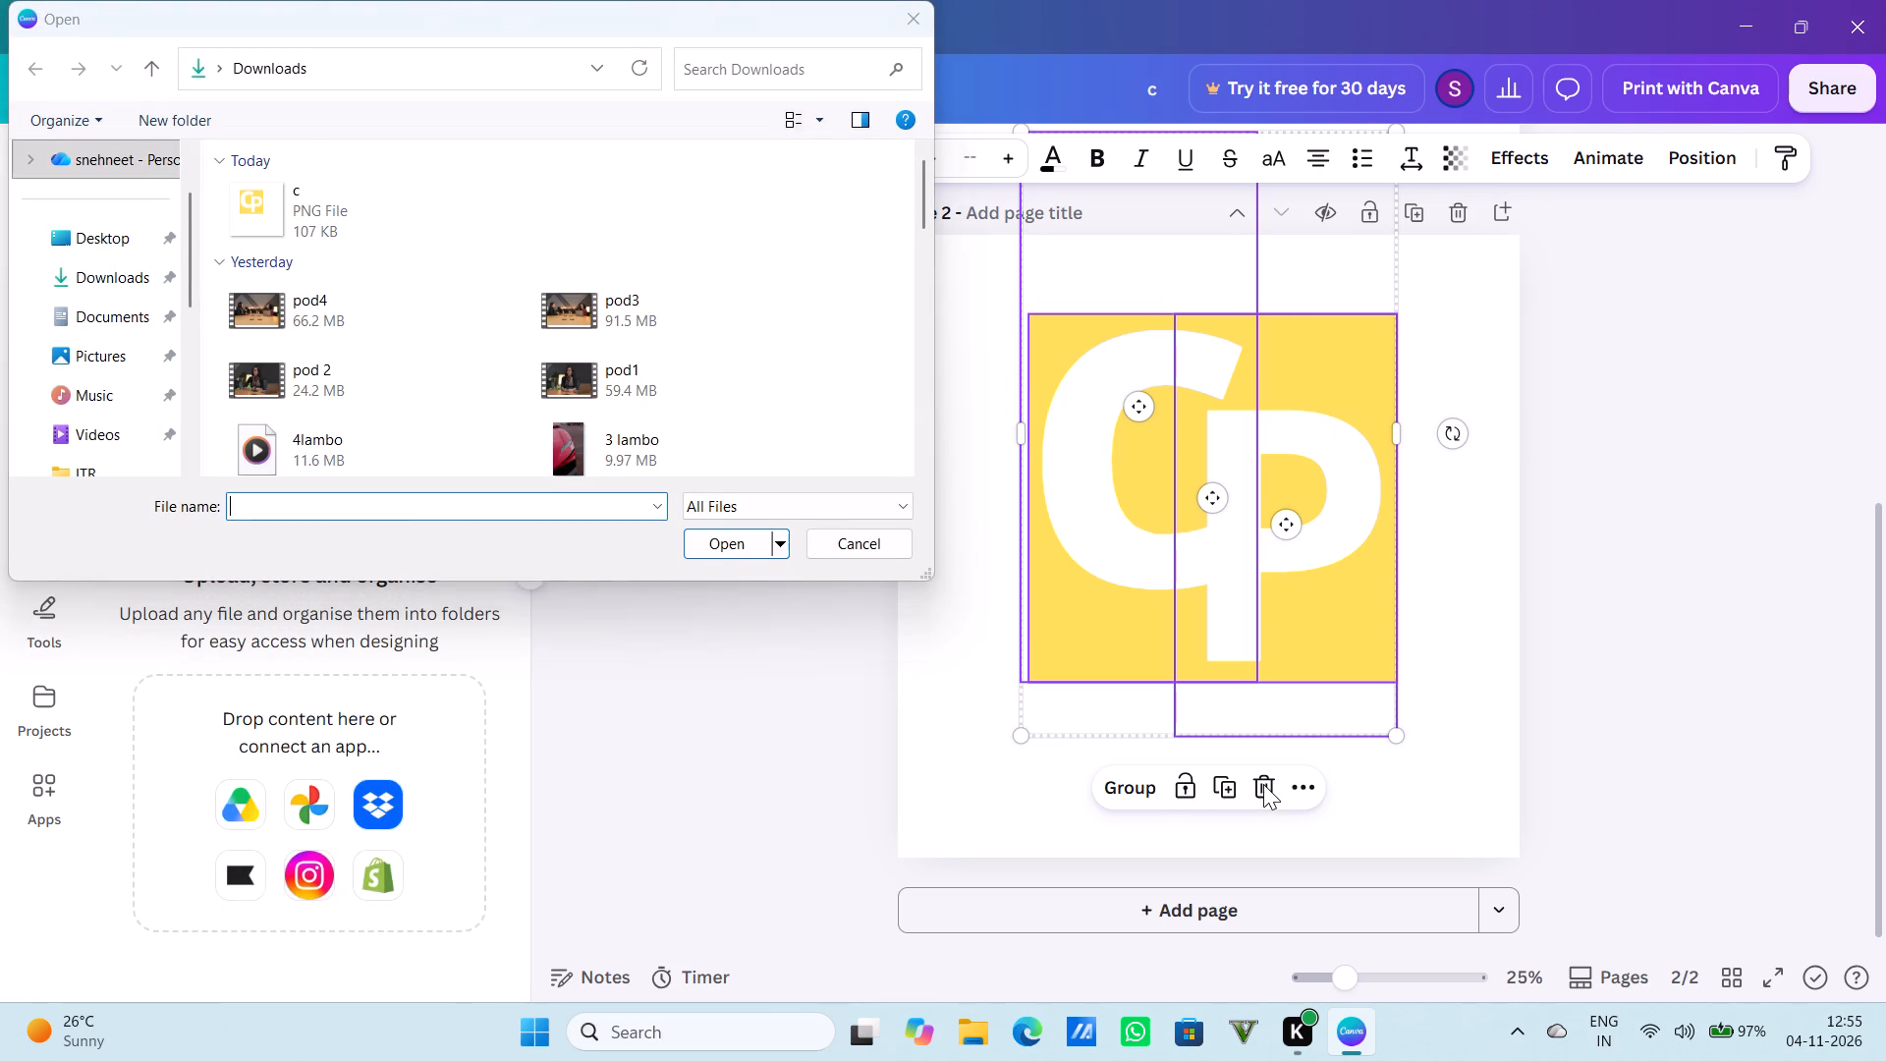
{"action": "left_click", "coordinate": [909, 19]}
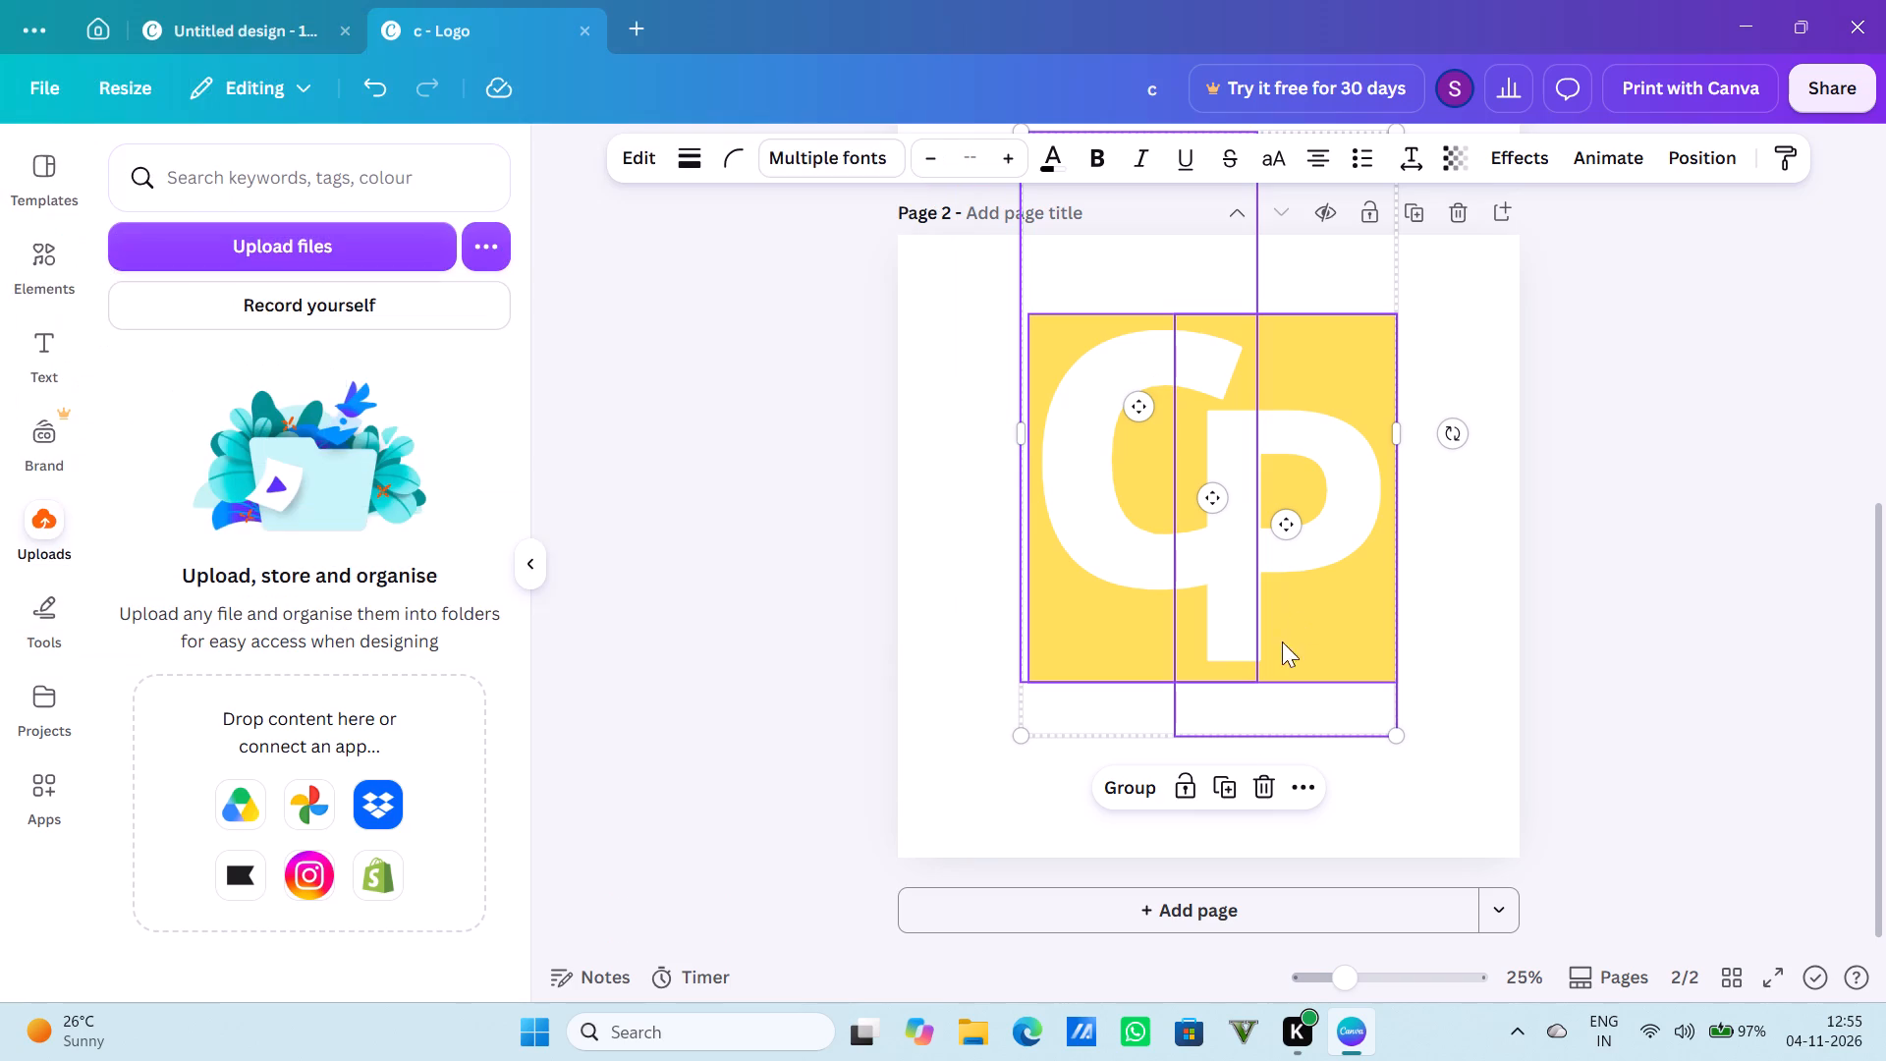
Delete the selected yellow square and both letters from page 2.
{"action": "left_click", "coordinate": [1263, 793]}
Upload the PNG file c from the Downloads folder to the design's uploads.
{"action": "left_click", "coordinate": [205, 249]}
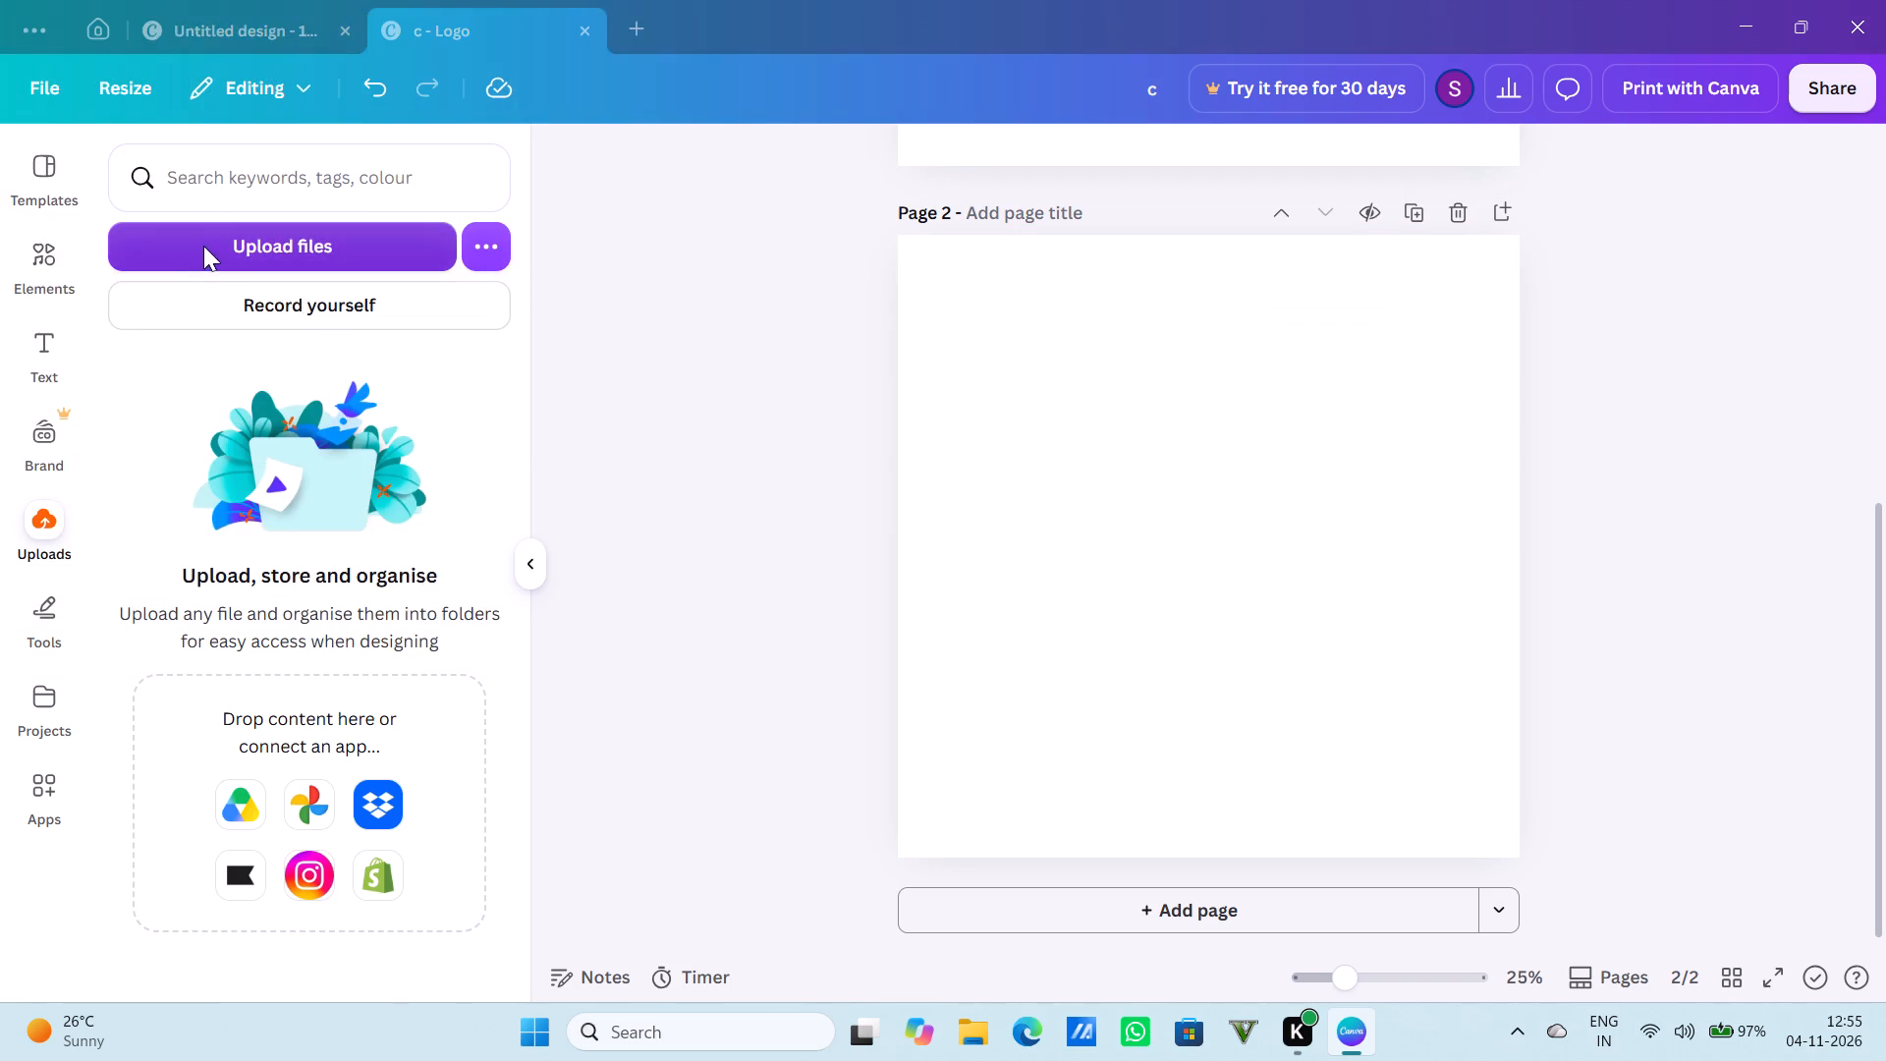
{"action": "left_click", "coordinate": [302, 215]}
{"action": "left_click_drag", "start_coordinate": [300, 214], "coordinate": [744, 406]}
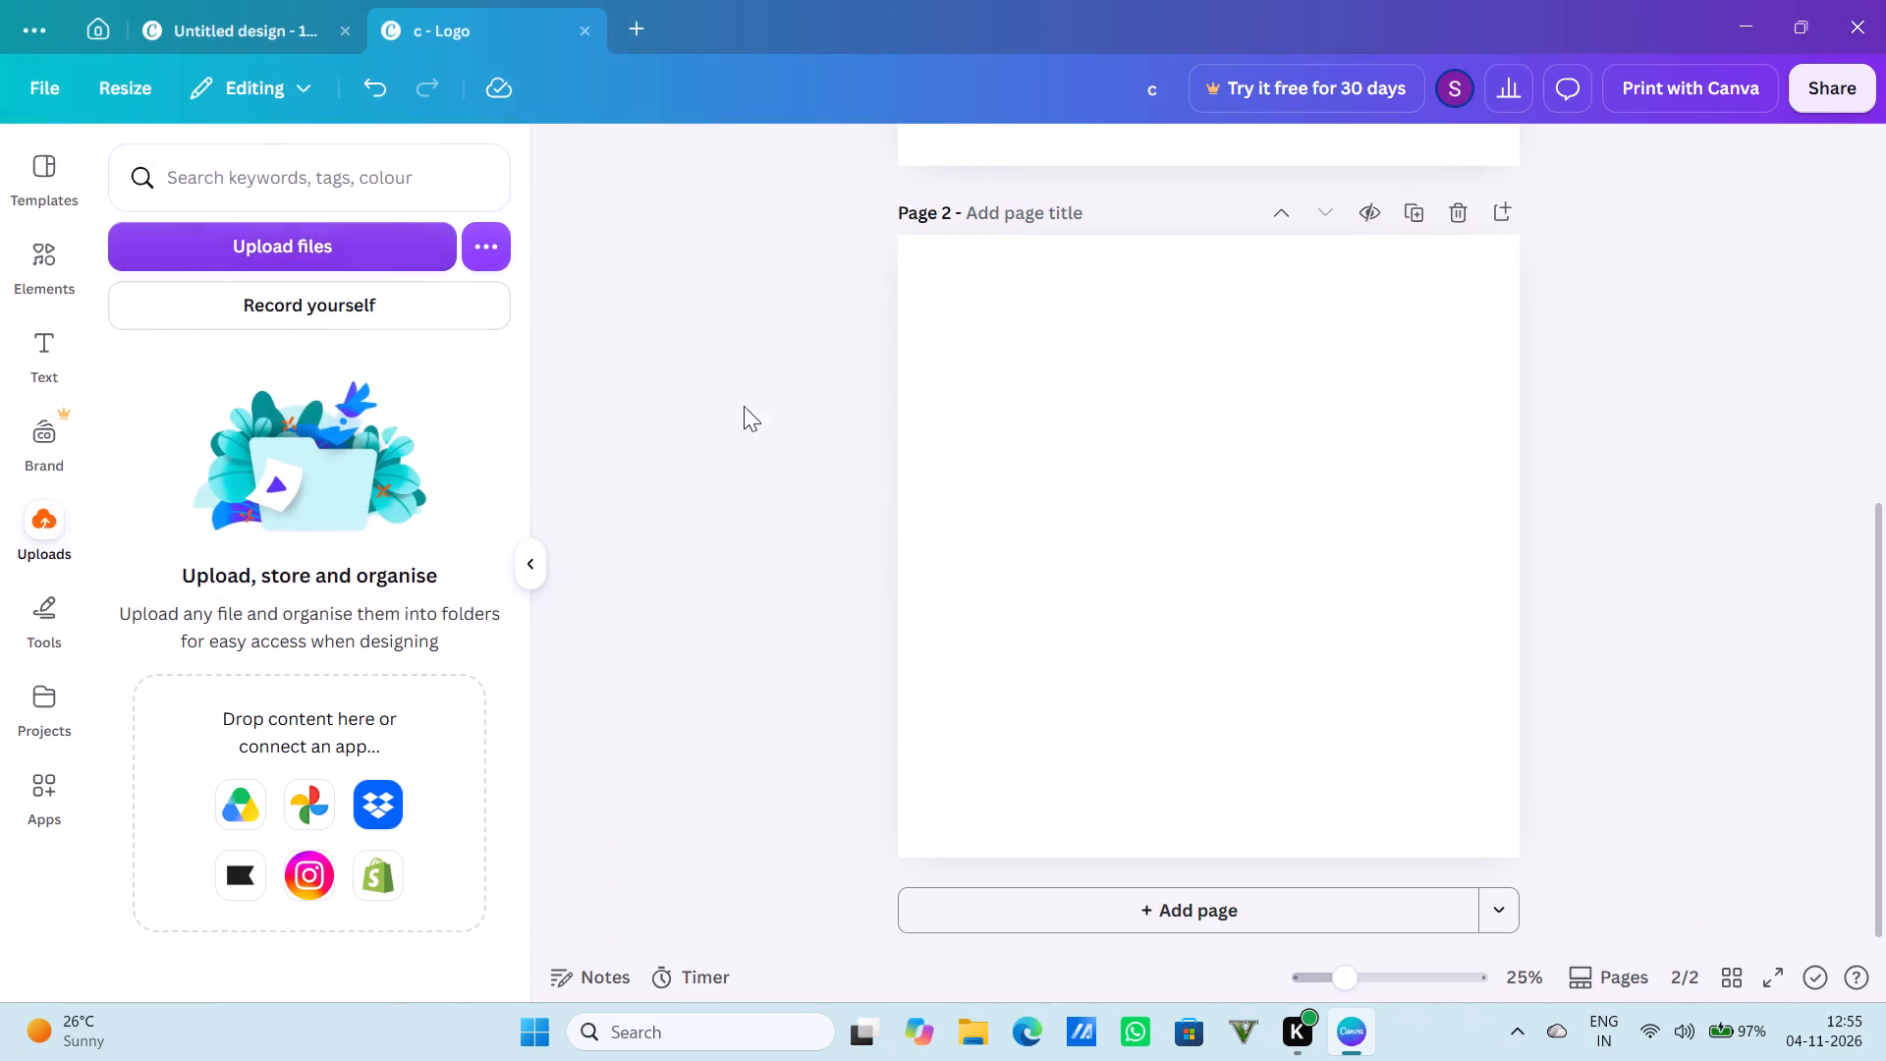
{"action": "left_click_drag", "start_coordinate": [744, 406], "coordinate": [1068, 489]}
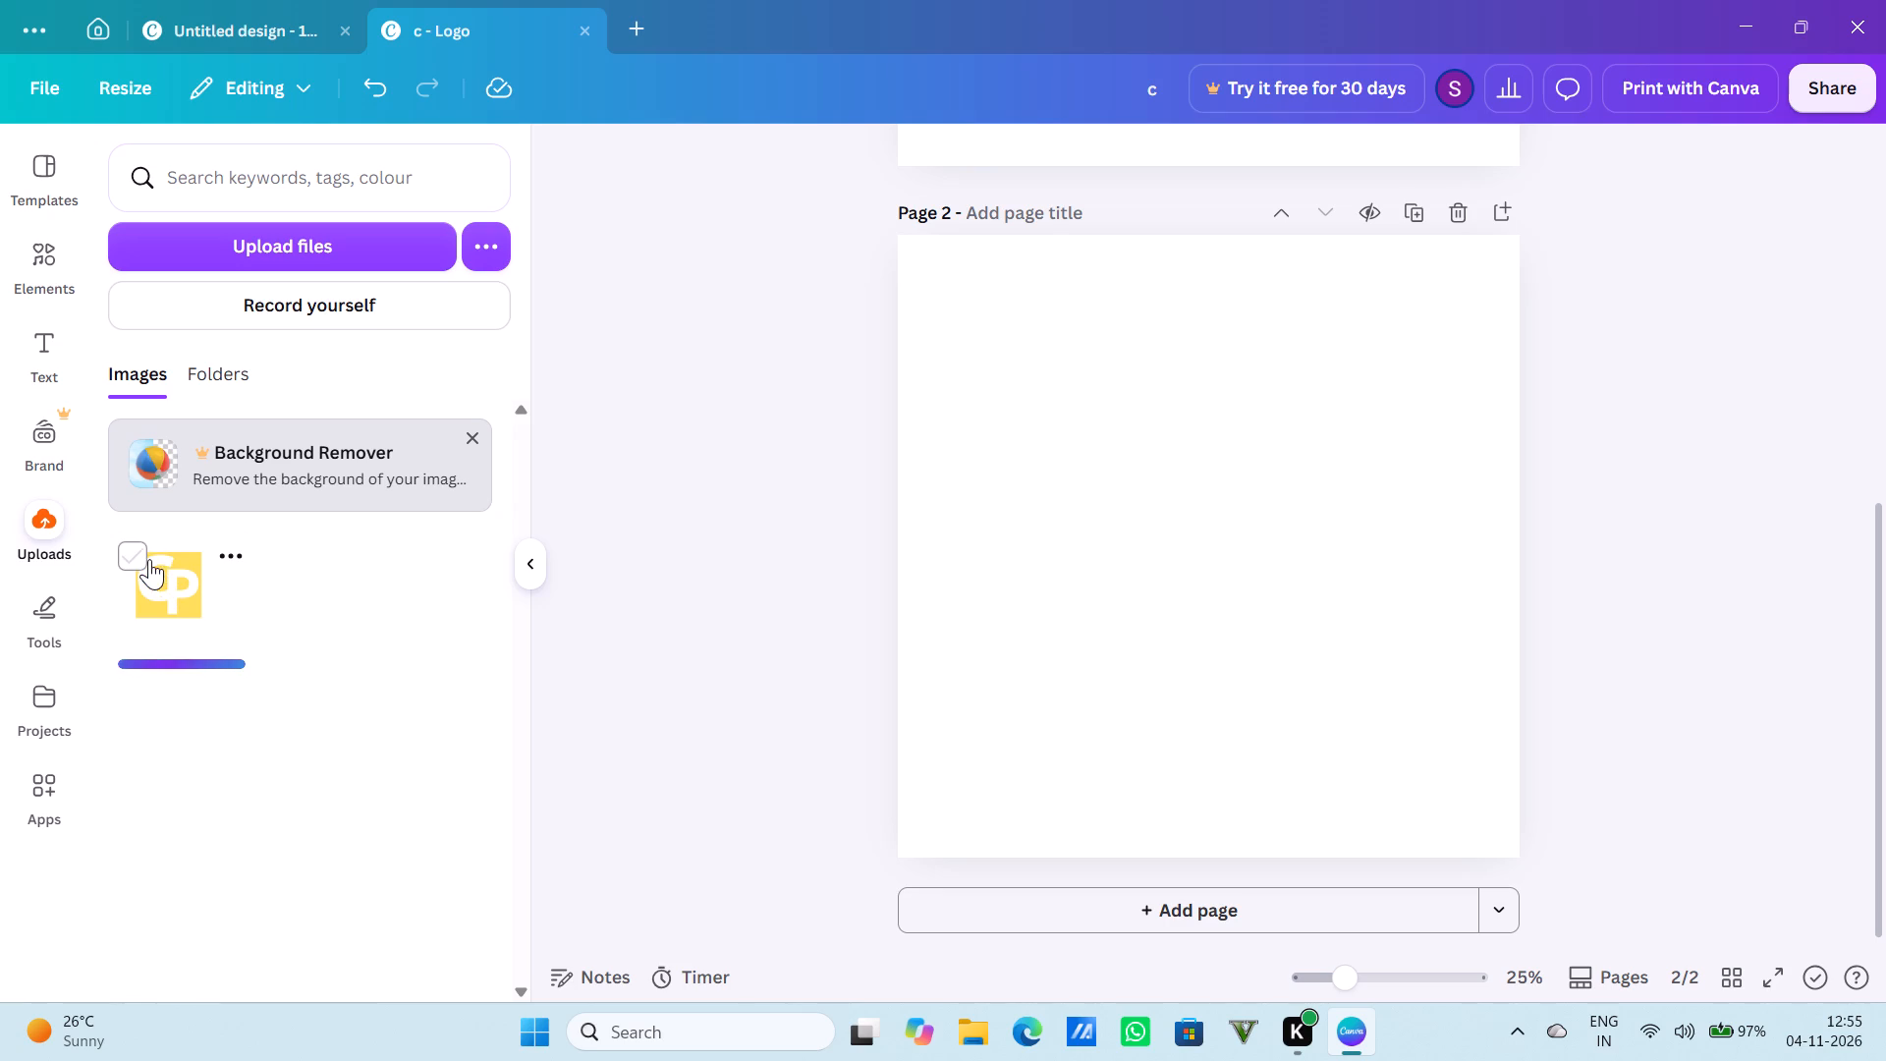
Place the uploaded CP logo image on page 2, aligned to the page's top-left corner, and enlarge it to fill the page.
{"action": "left_click_drag", "start_coordinate": [153, 610], "coordinate": [1097, 590]}
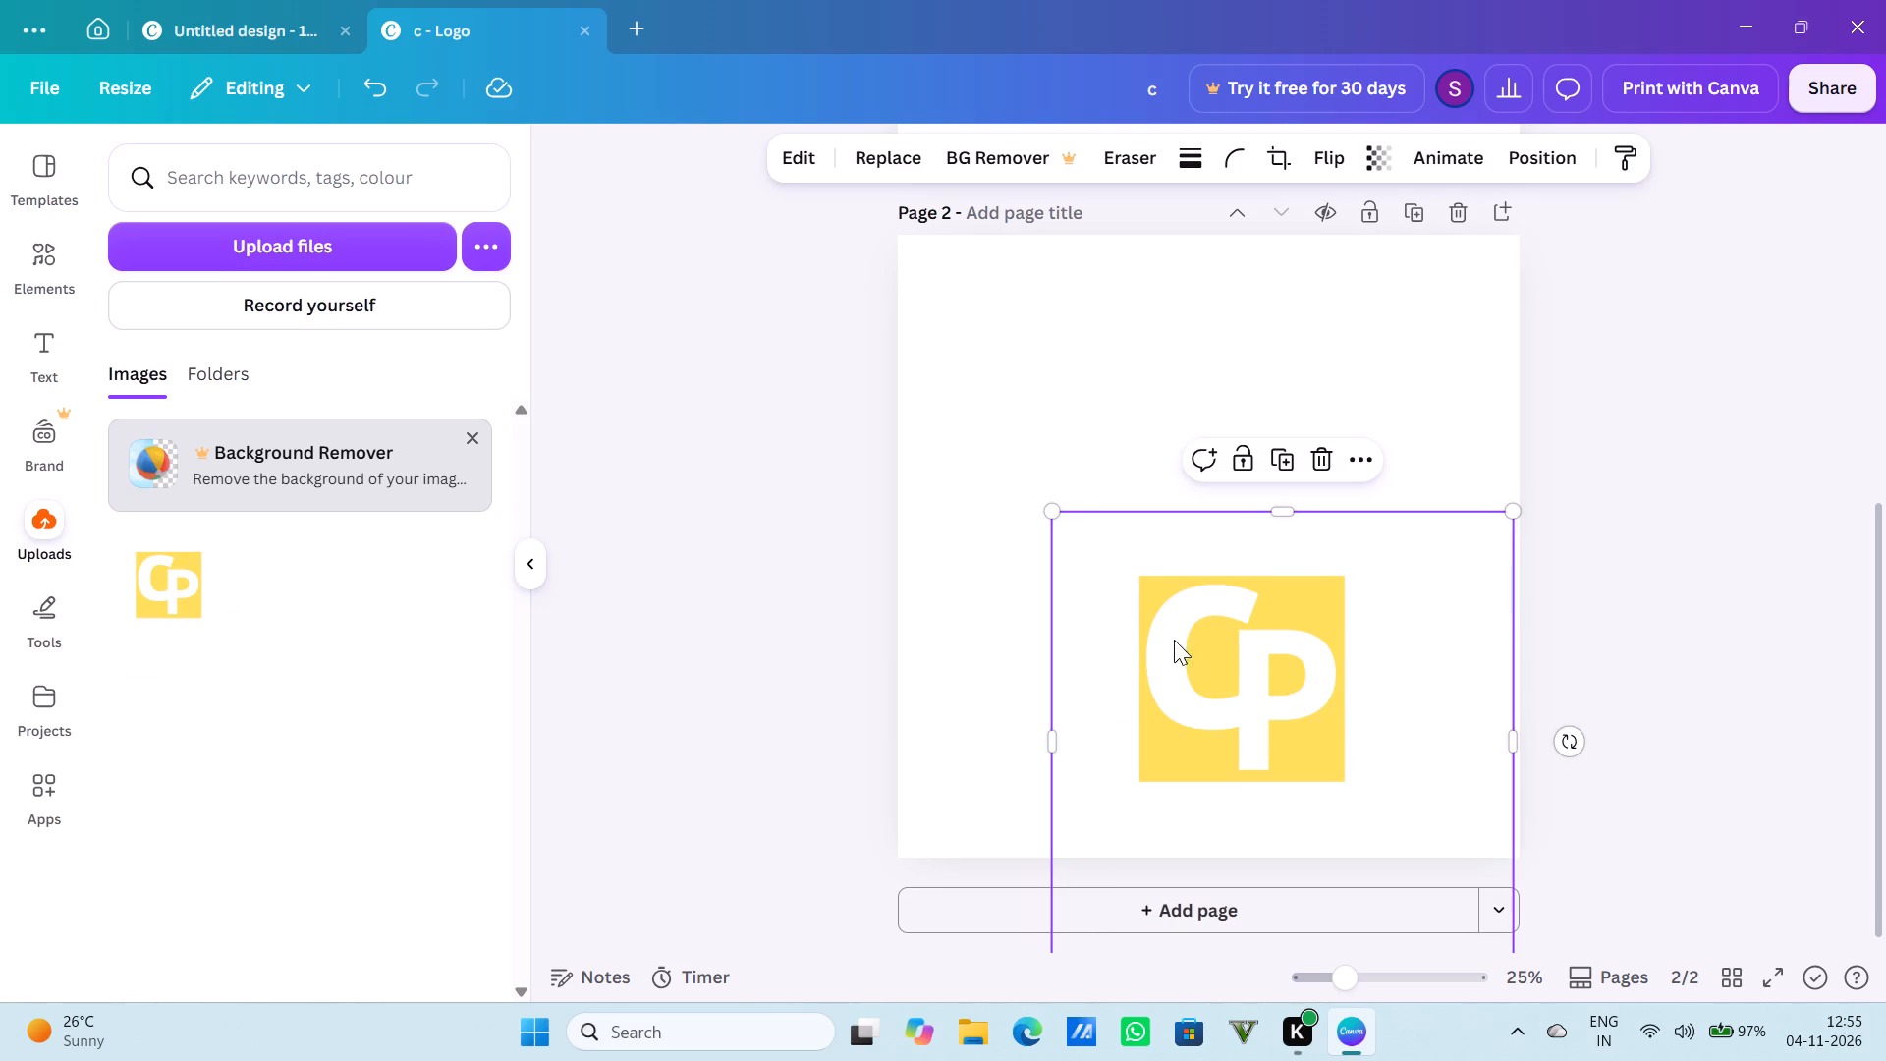
{"action": "left_click_drag", "start_coordinate": [1206, 644], "coordinate": [1059, 378]}
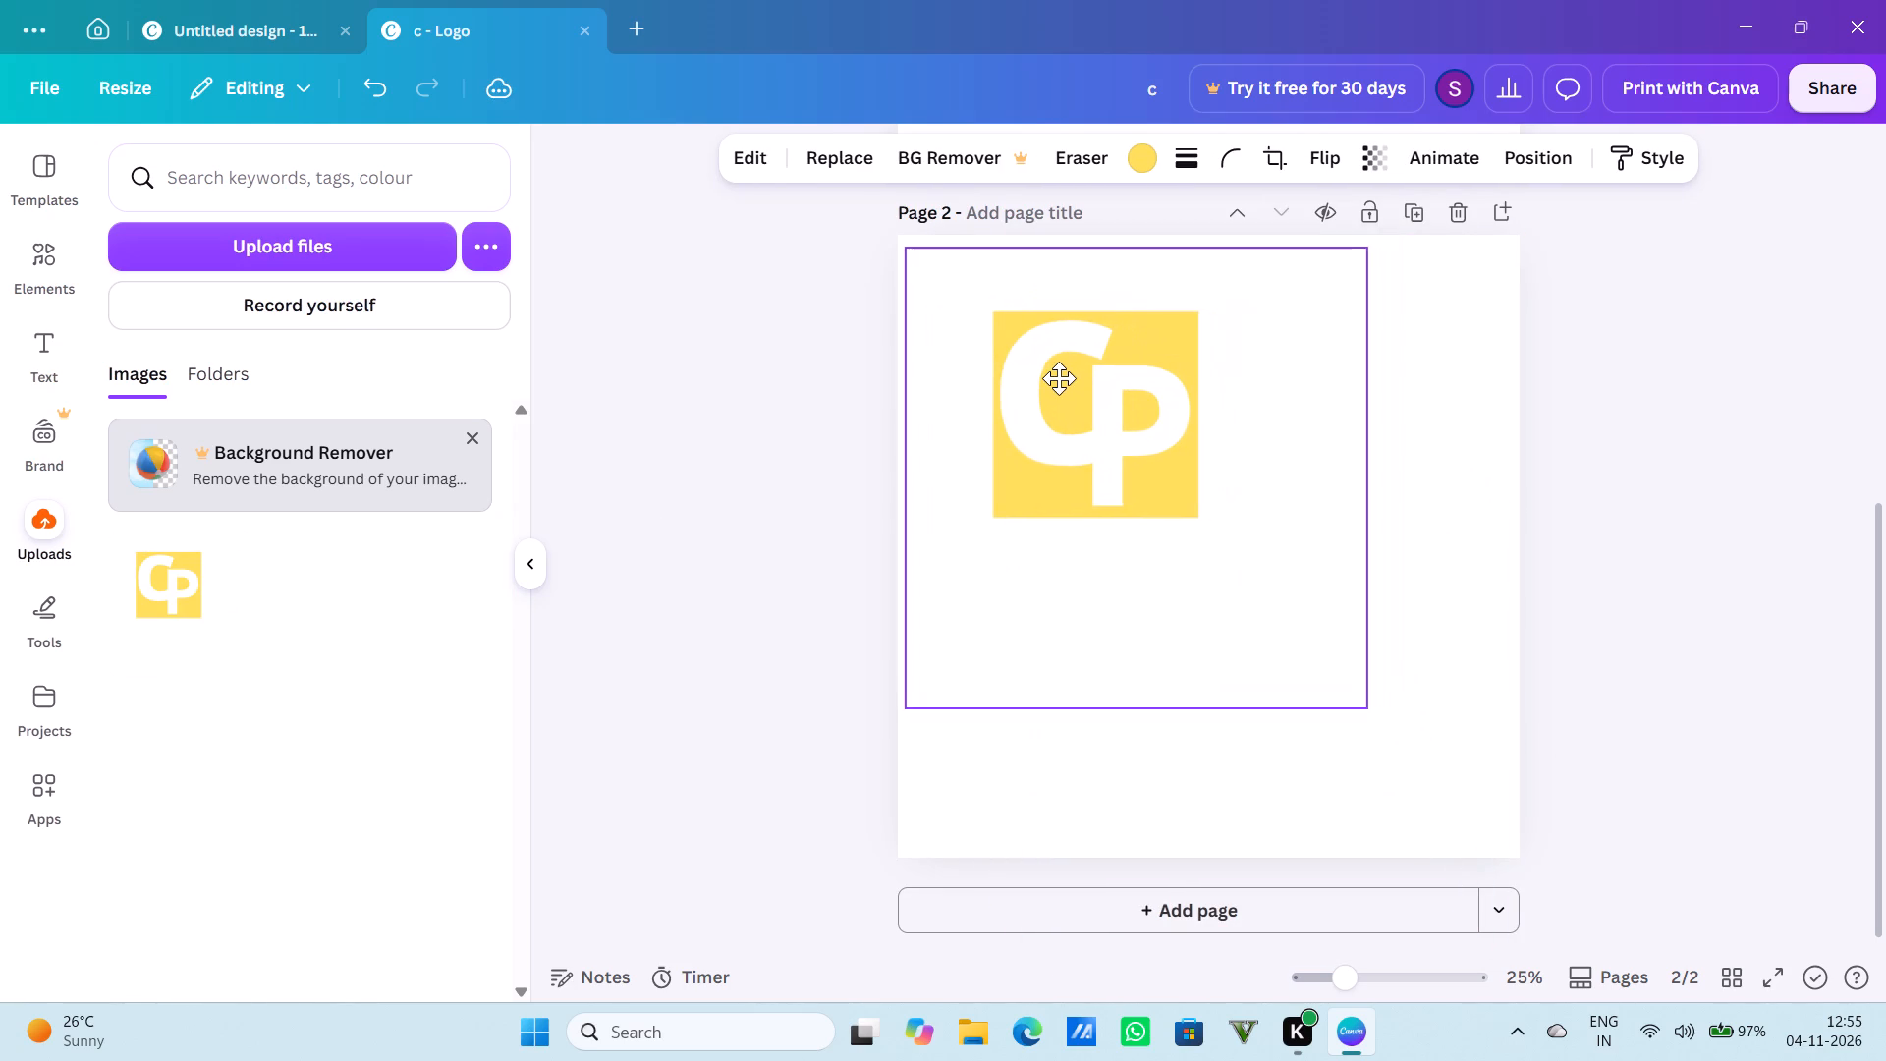
{"action": "left_click_drag", "start_coordinate": [1059, 378], "coordinate": [1056, 372]}
{"action": "left_click_drag", "start_coordinate": [1352, 696], "coordinate": [1491, 839]}
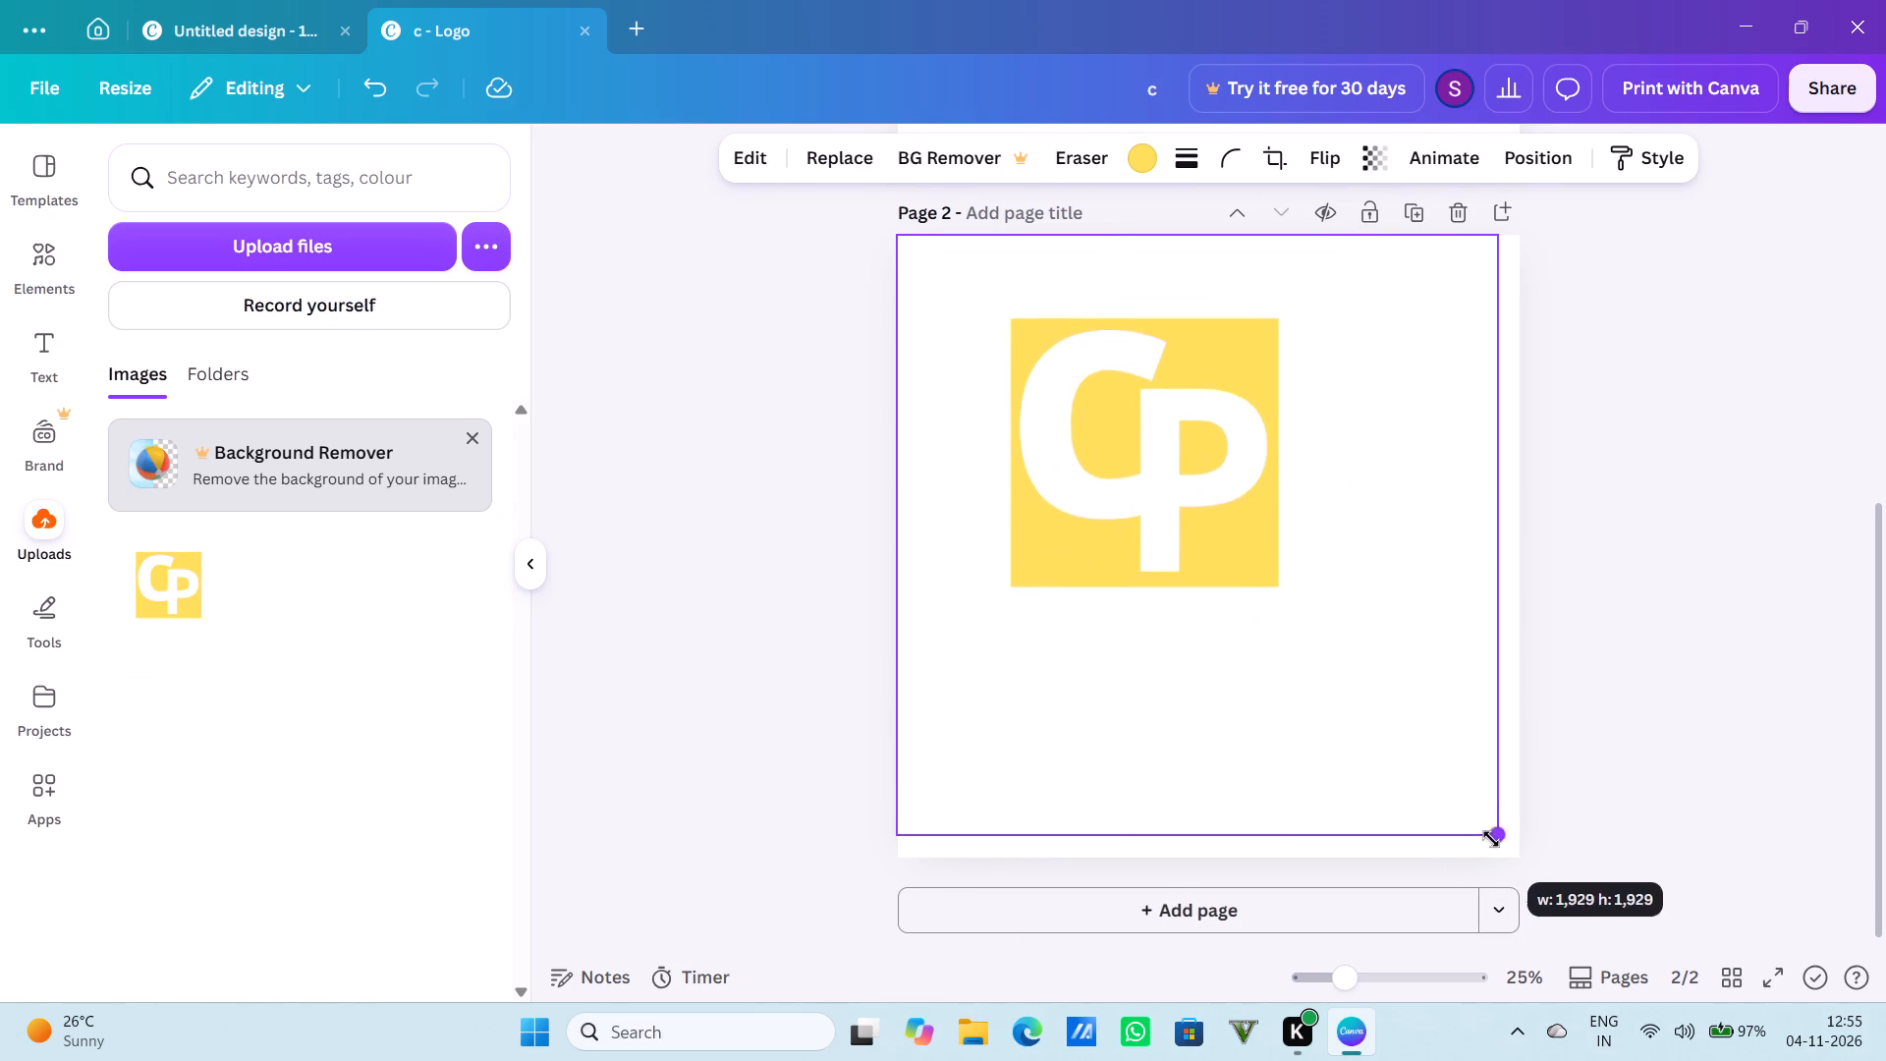
{"action": "left_click_drag", "start_coordinate": [1491, 839], "coordinate": [1513, 861]}
Move the enlarged logo image so its yellow square sits near the centre of page 2.
{"action": "left_click_drag", "start_coordinate": [1241, 664], "coordinate": [1246, 671]}
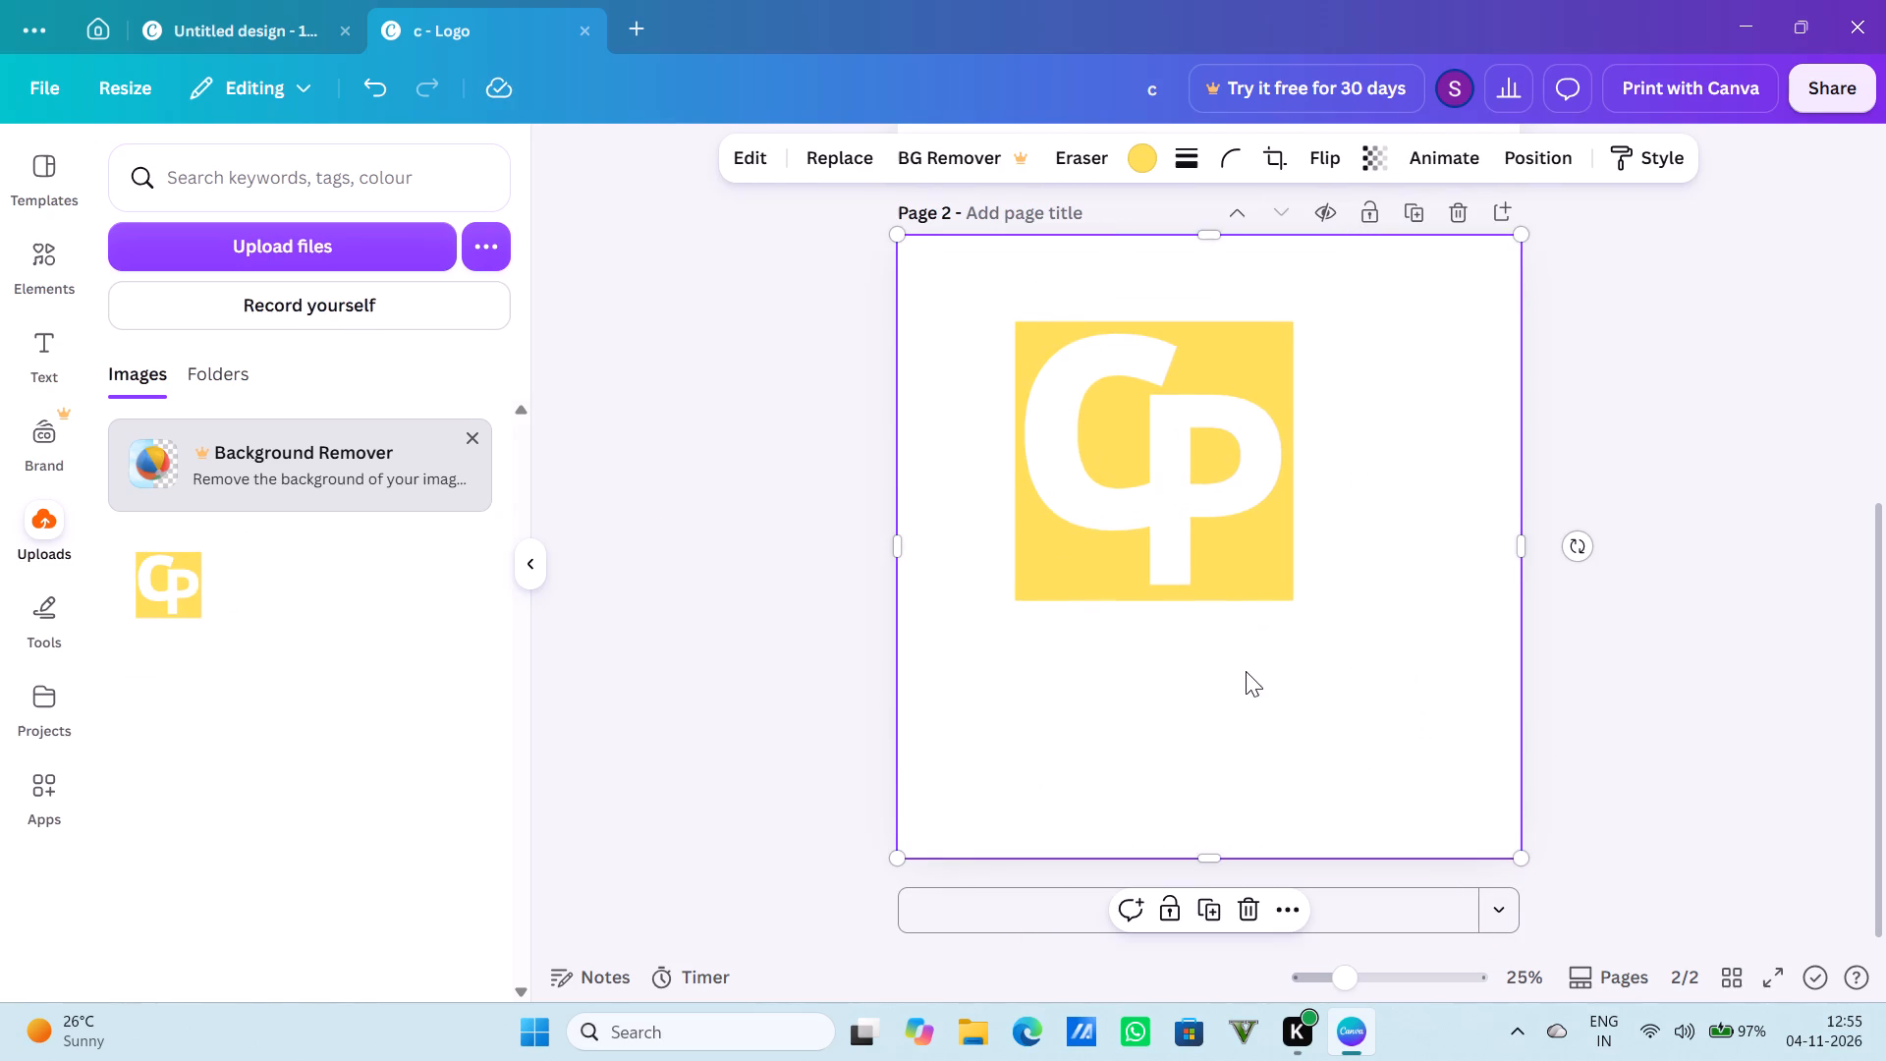
{"action": "left_click_drag", "start_coordinate": [1246, 671], "coordinate": [1300, 733]}
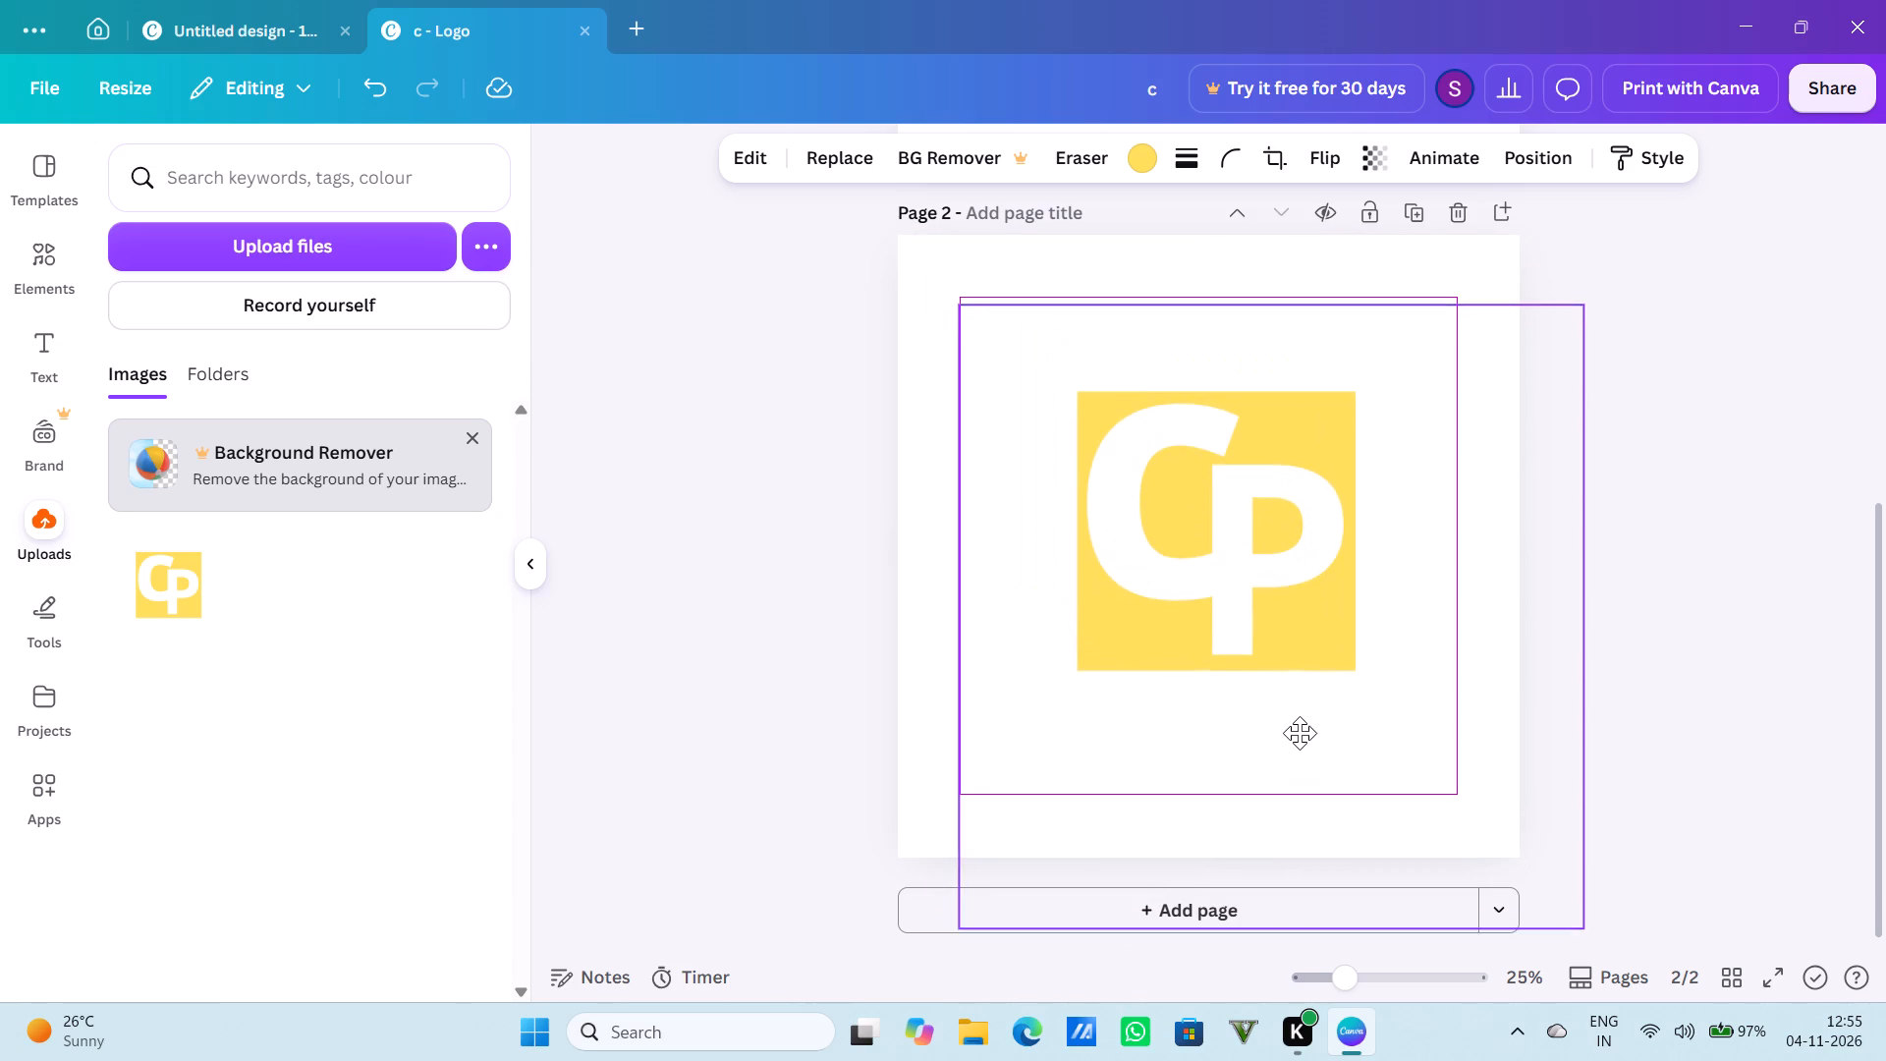
{"action": "left_click_drag", "start_coordinate": [1300, 733], "coordinate": [1280, 721]}
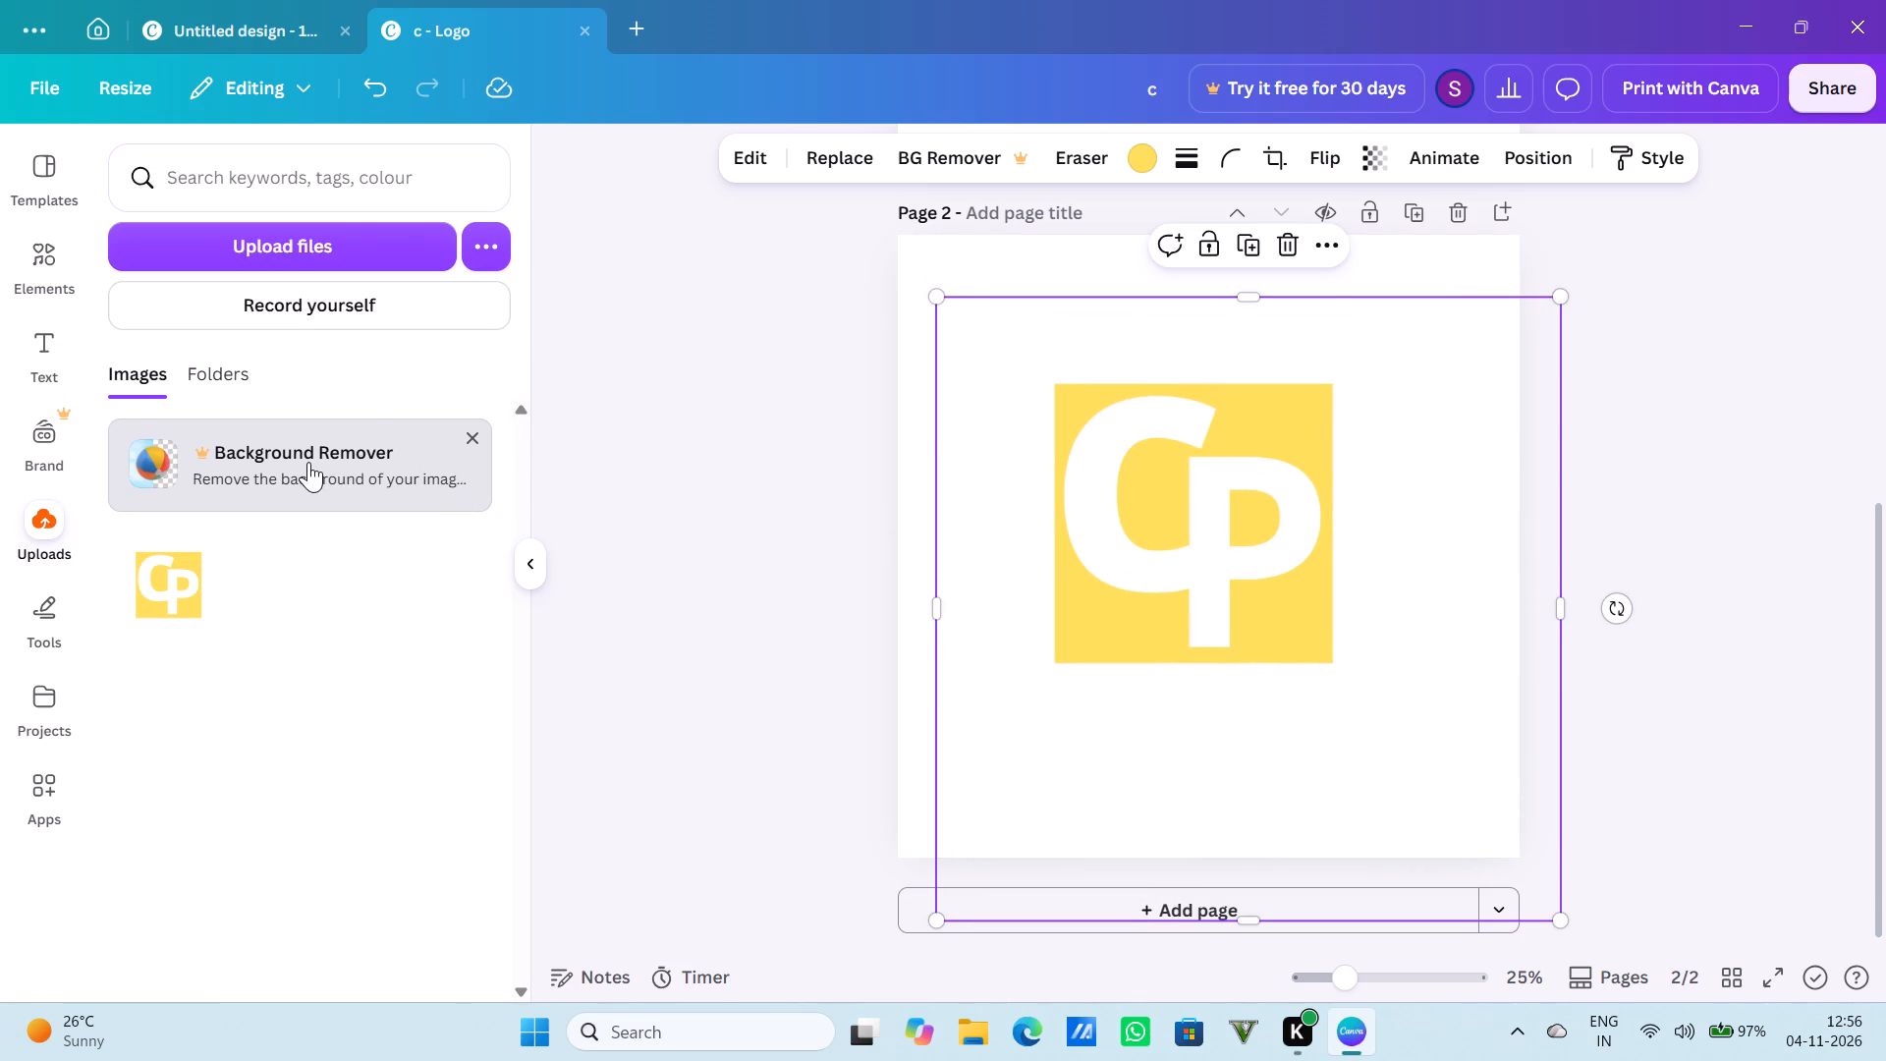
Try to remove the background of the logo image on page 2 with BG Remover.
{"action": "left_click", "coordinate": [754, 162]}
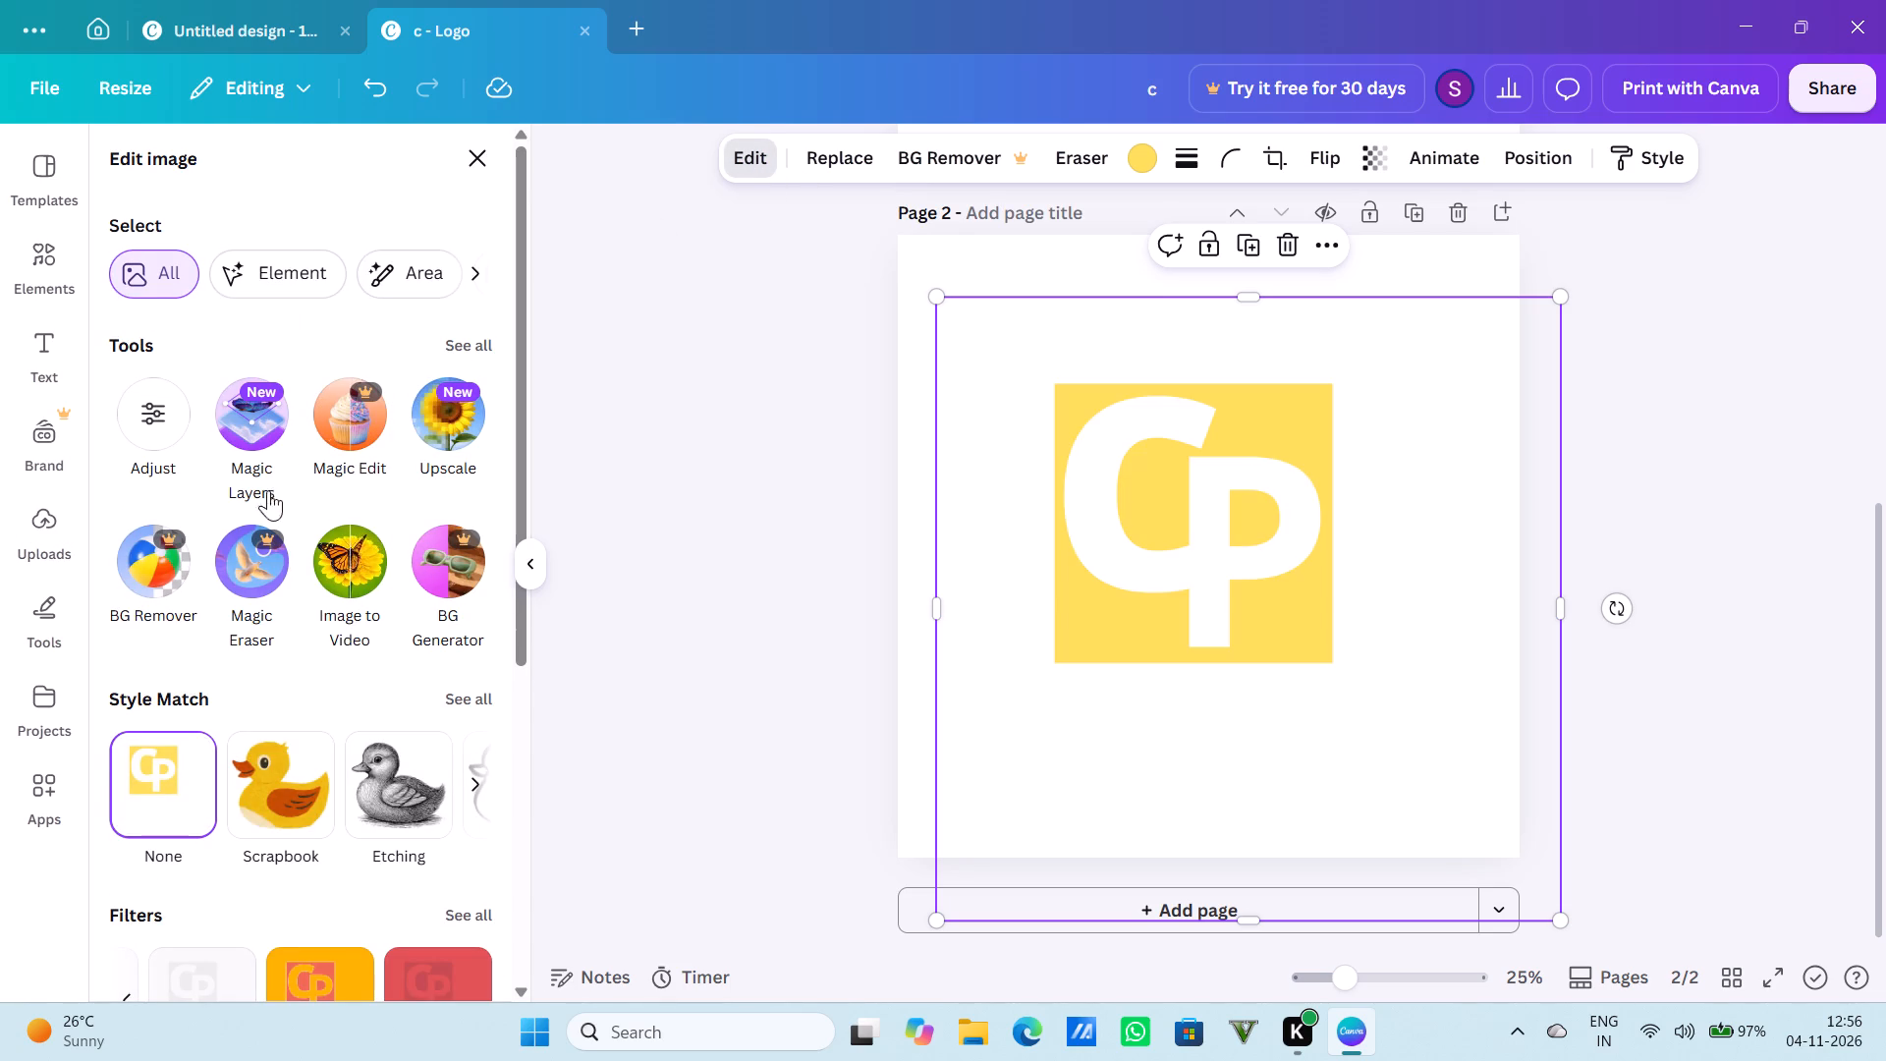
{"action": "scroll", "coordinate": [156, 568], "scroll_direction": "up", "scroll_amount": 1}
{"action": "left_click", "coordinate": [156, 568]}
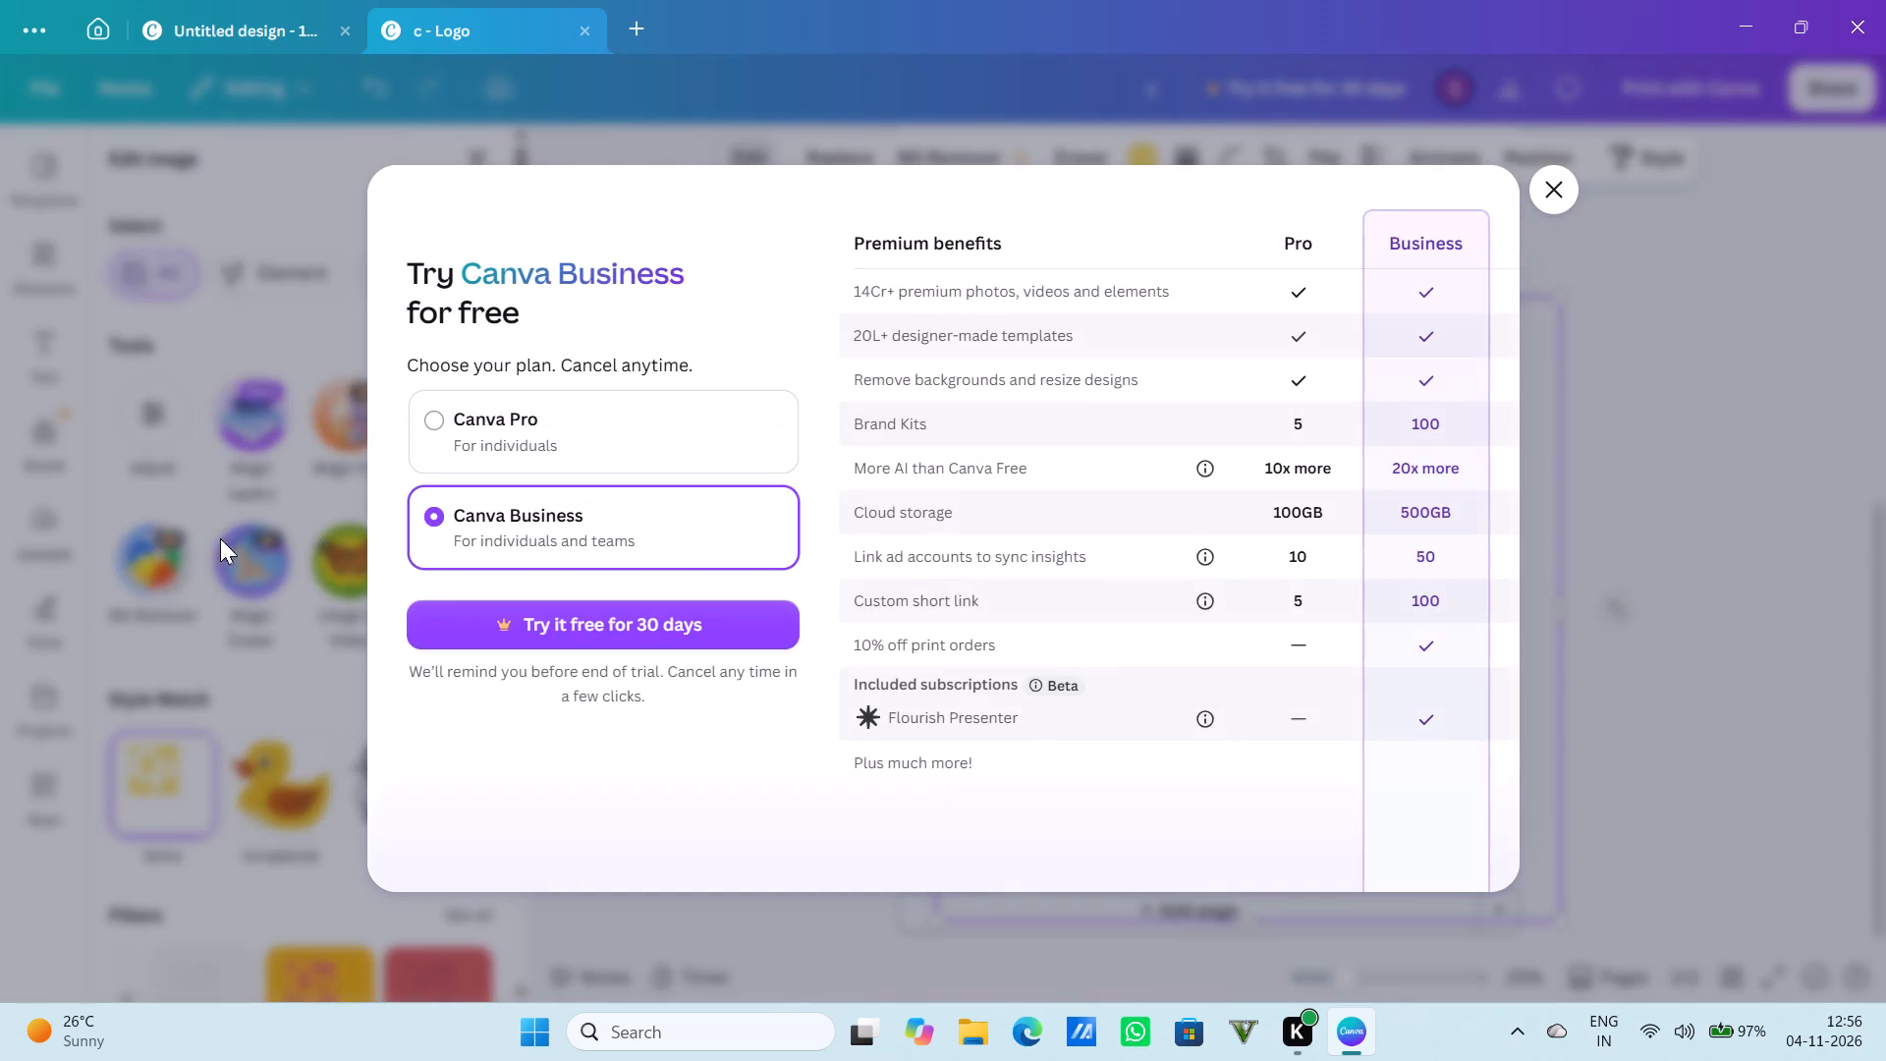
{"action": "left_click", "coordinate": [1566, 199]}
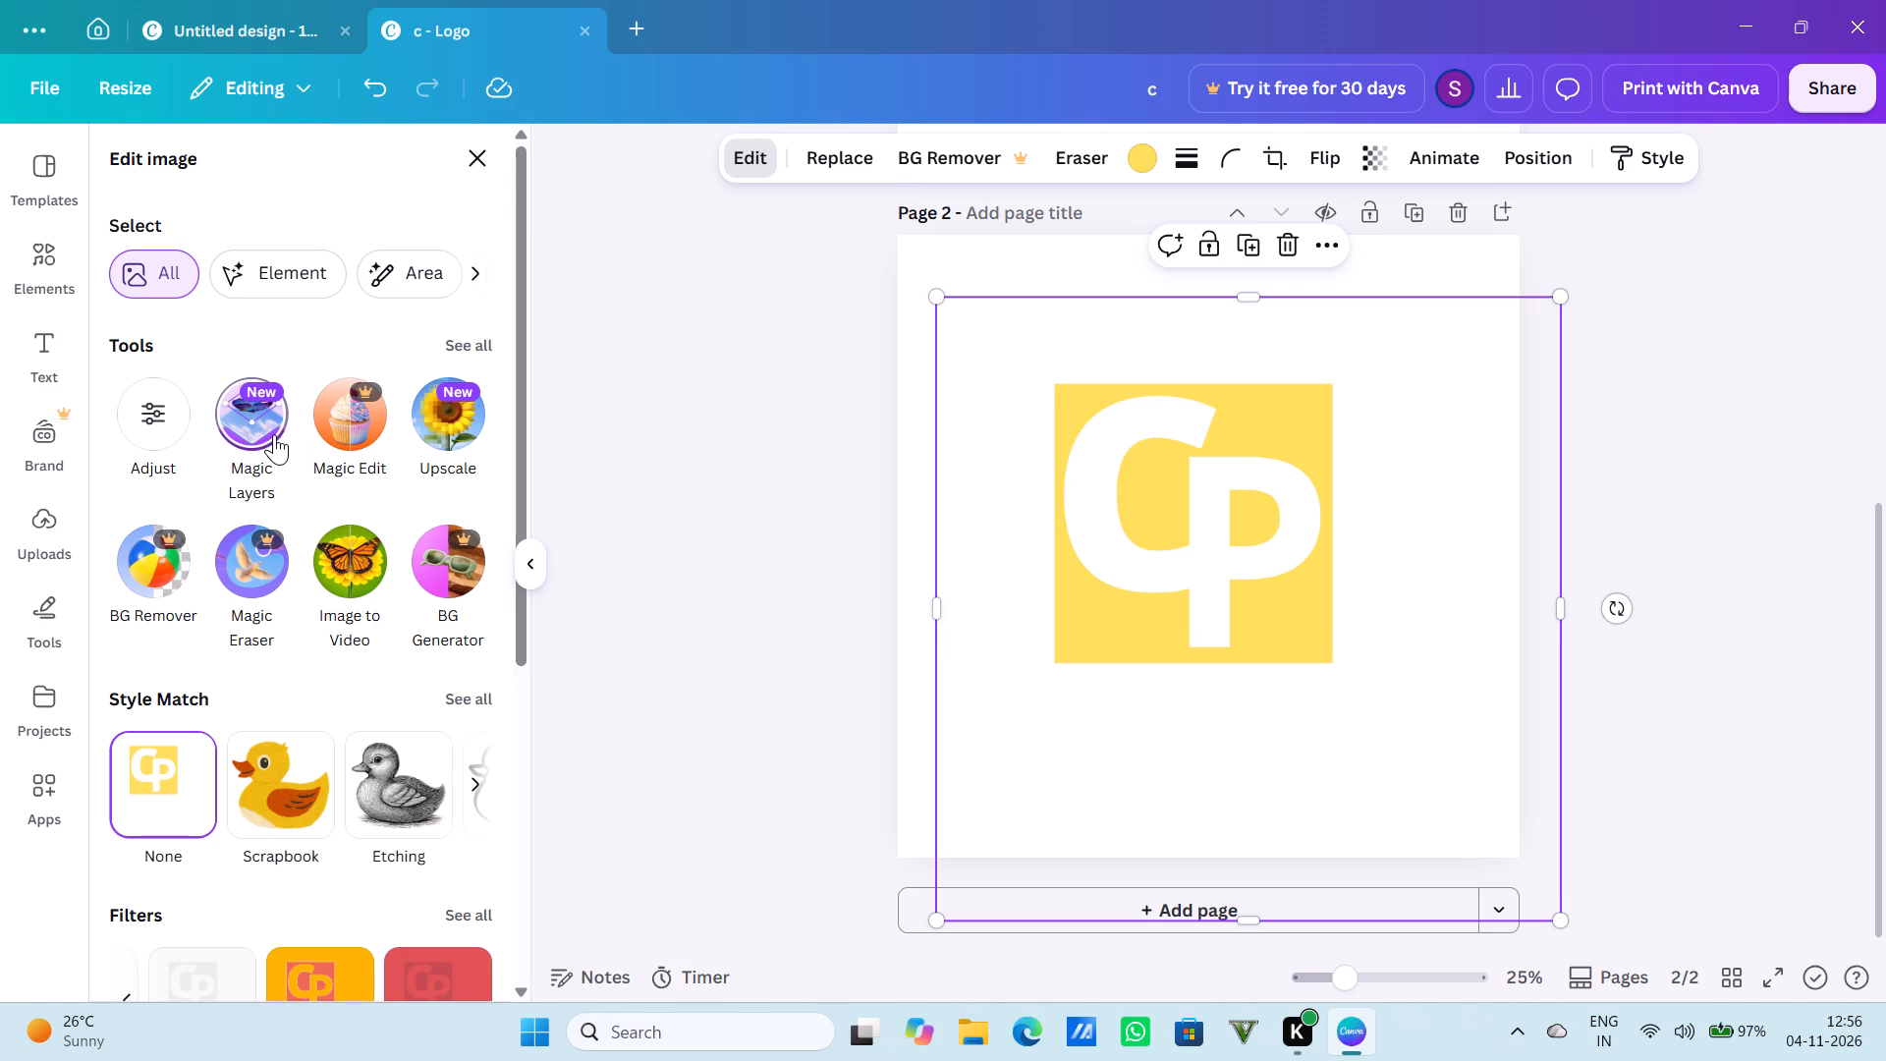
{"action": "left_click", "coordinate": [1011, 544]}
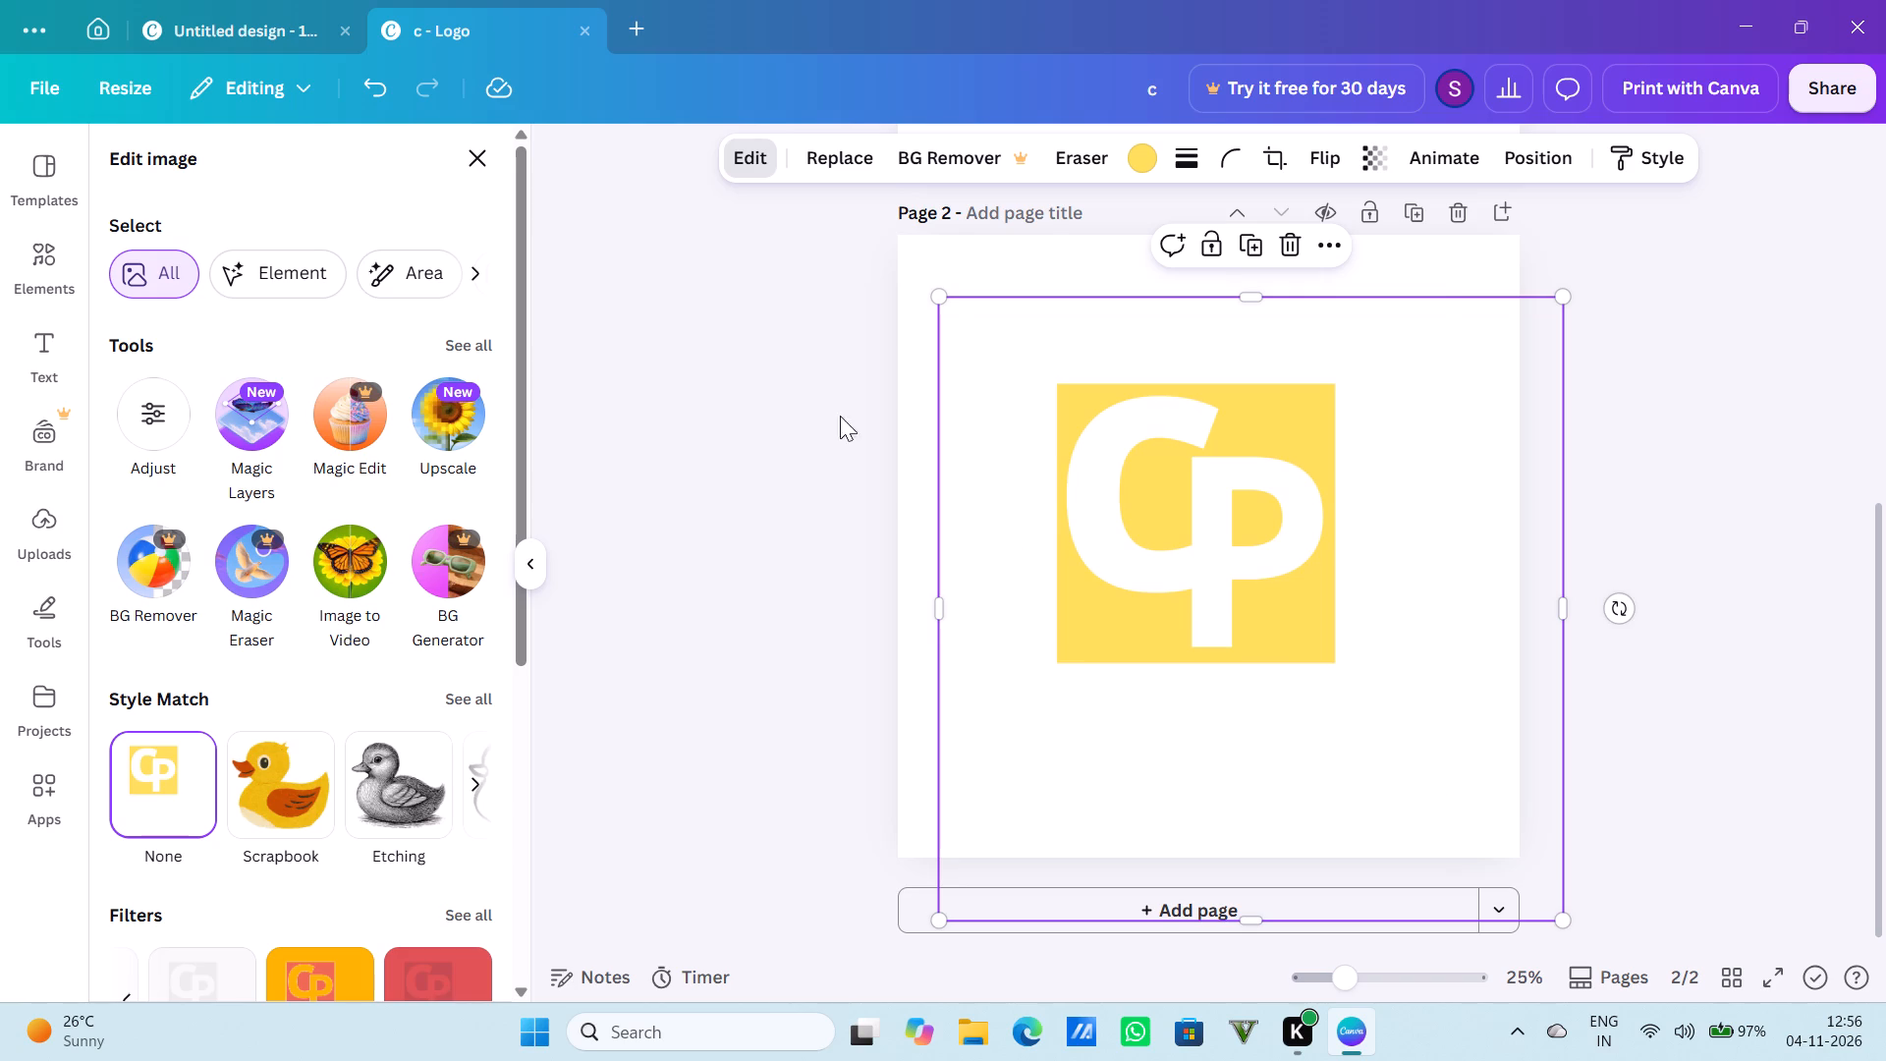
Close the c logo design and create a new blank Logo design.
{"action": "left_click", "coordinate": [584, 26]}
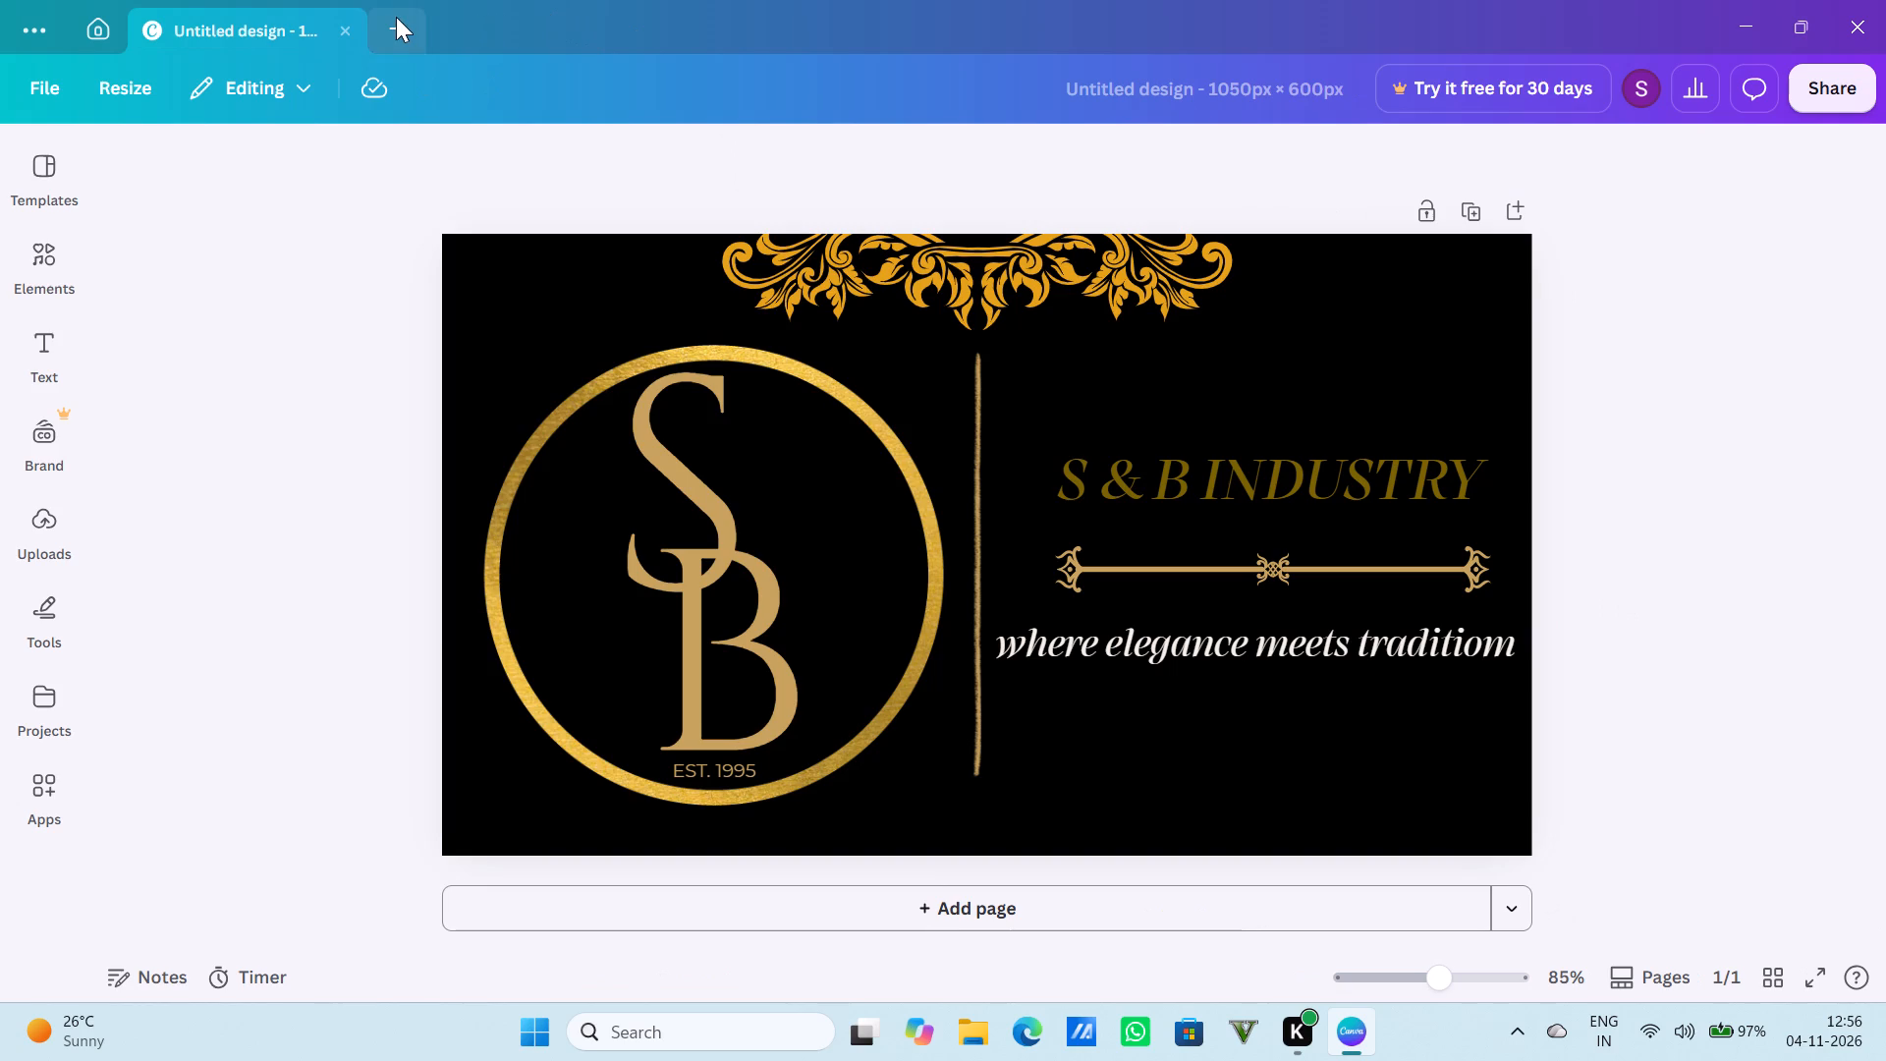
{"action": "left_click", "coordinate": [396, 17]}
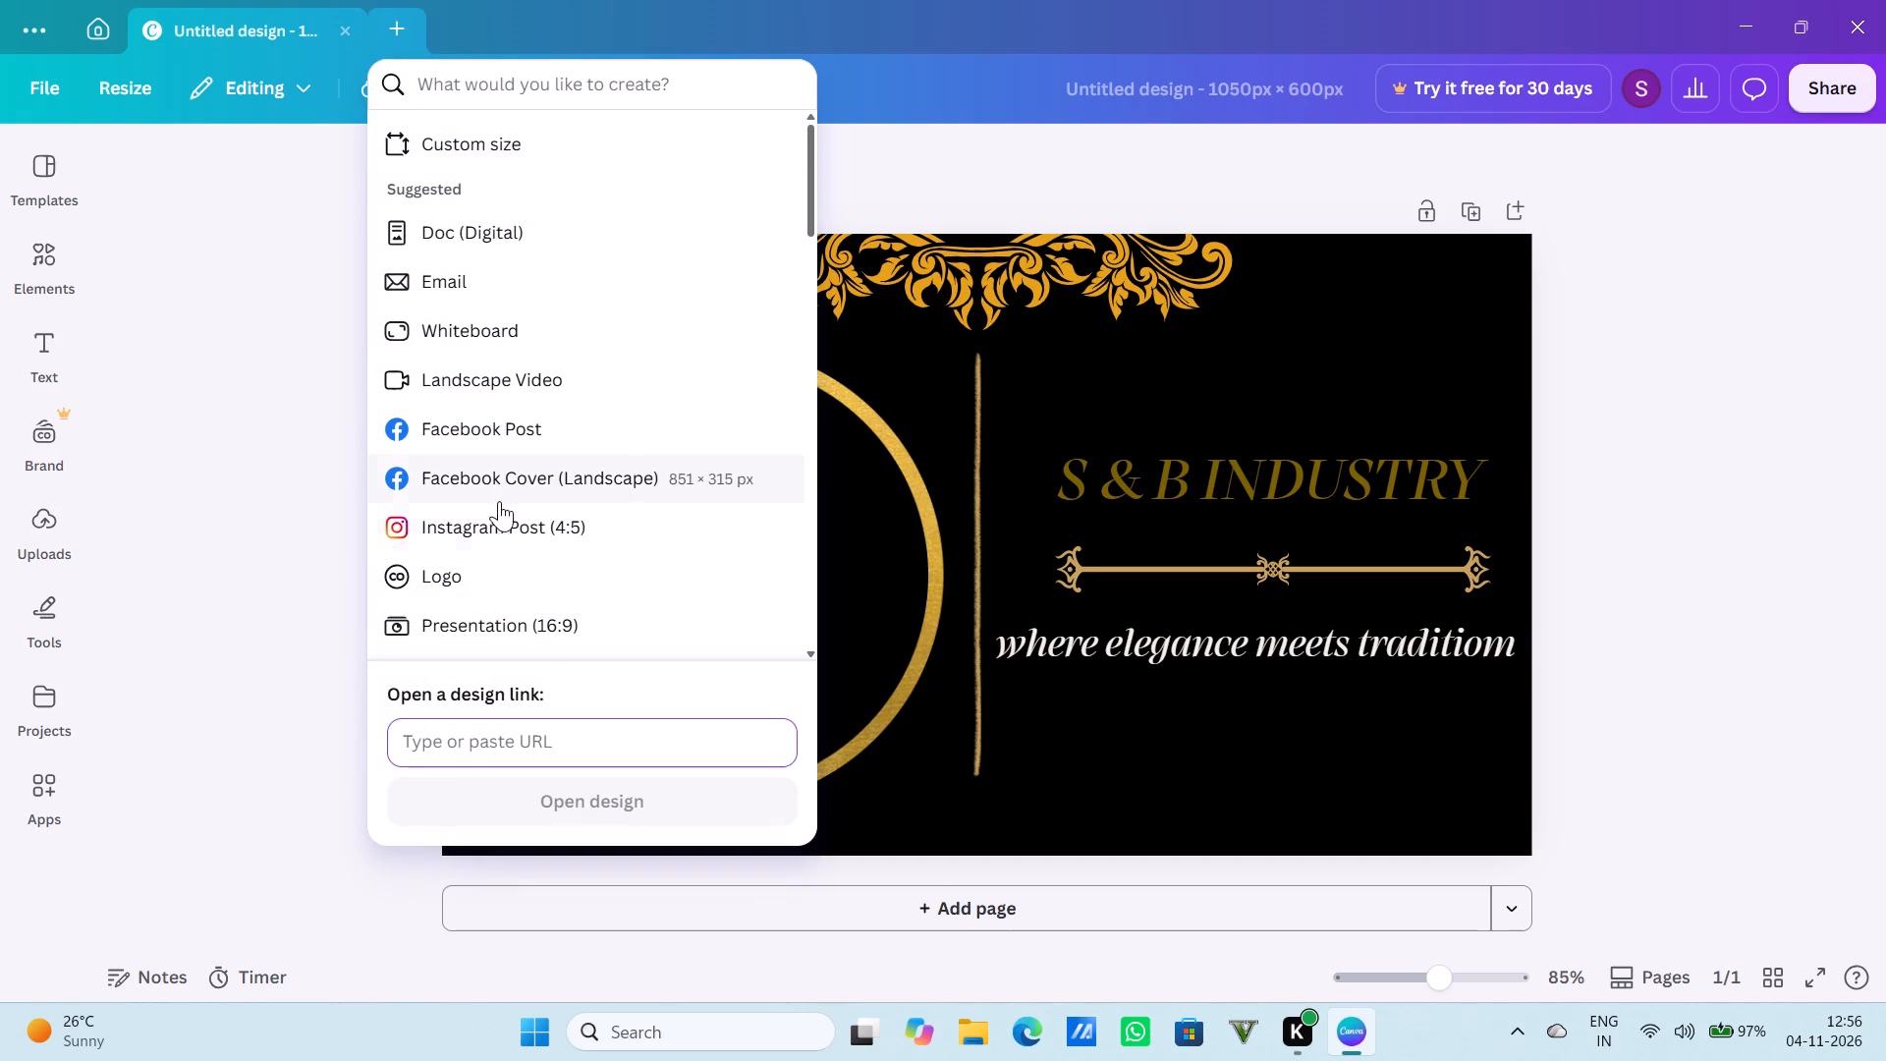
{"action": "left_click", "coordinate": [499, 563]}
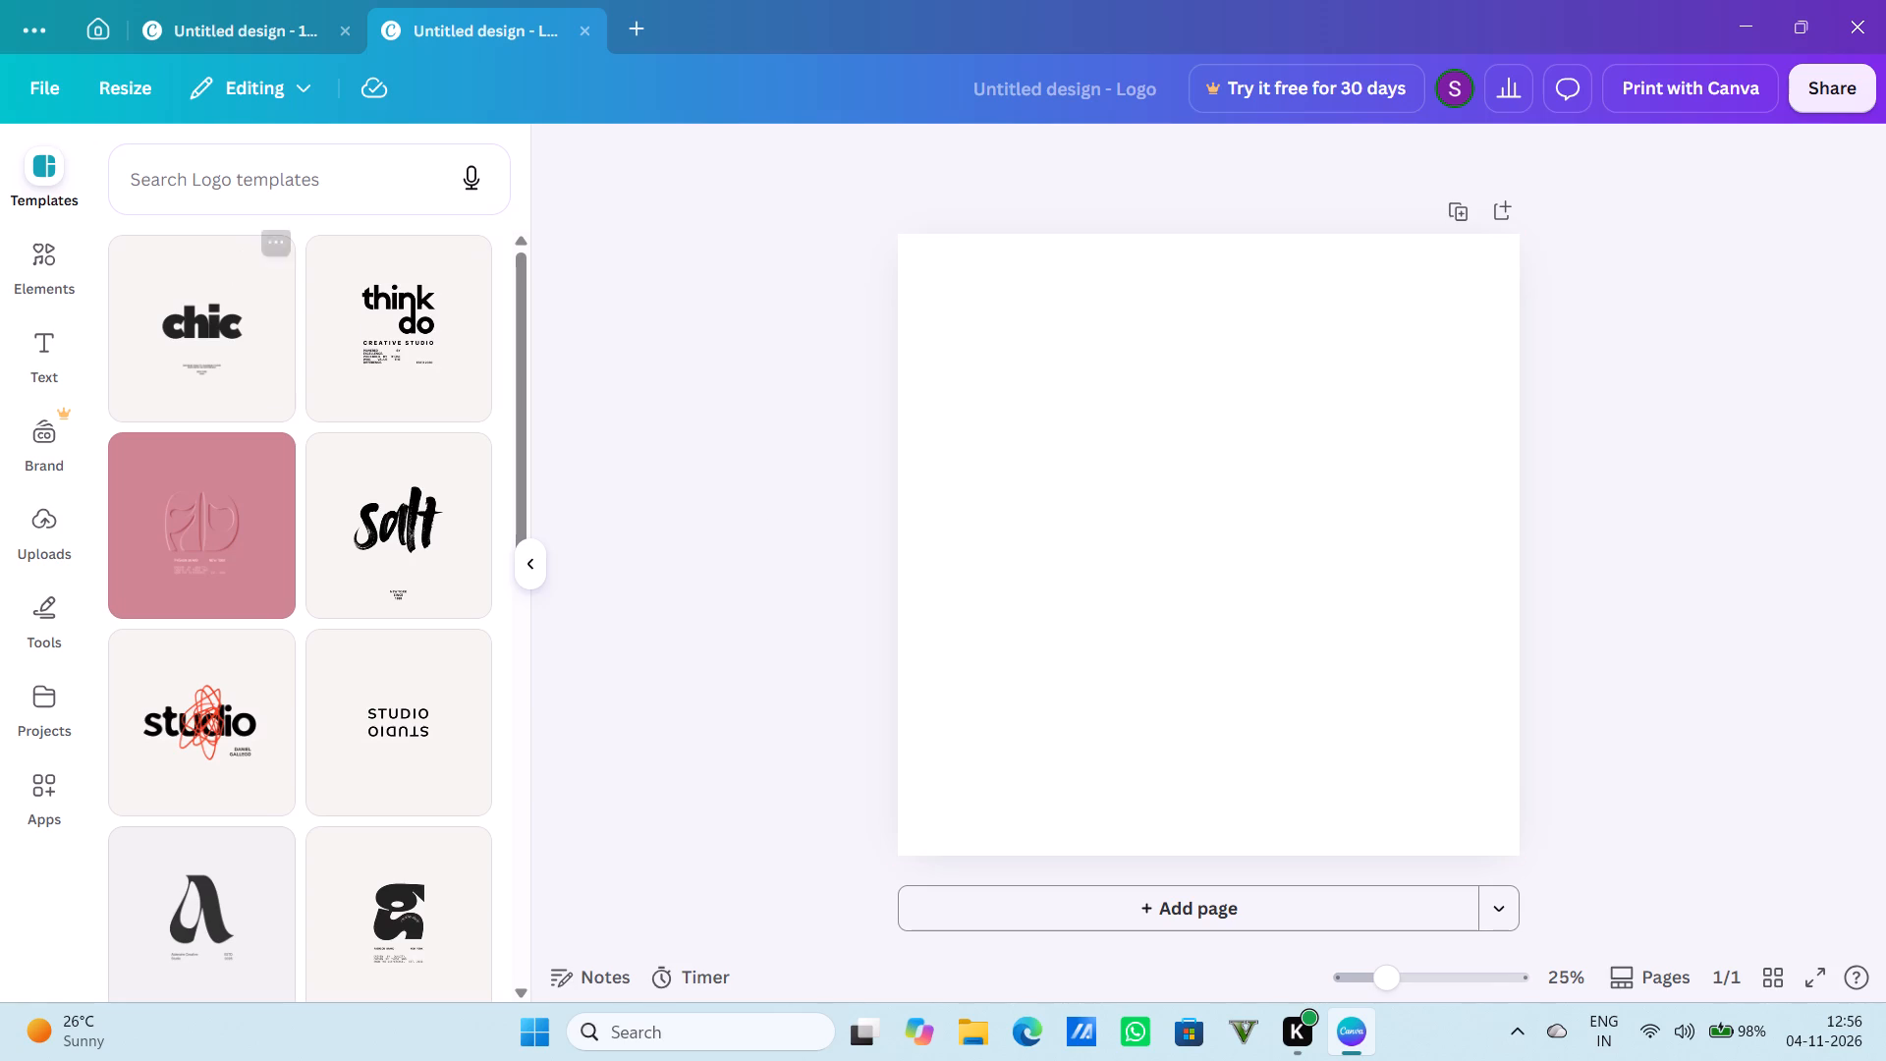
Add a heading text box to the blank logo page and open its text for editing.
{"action": "left_click", "coordinate": [46, 368]}
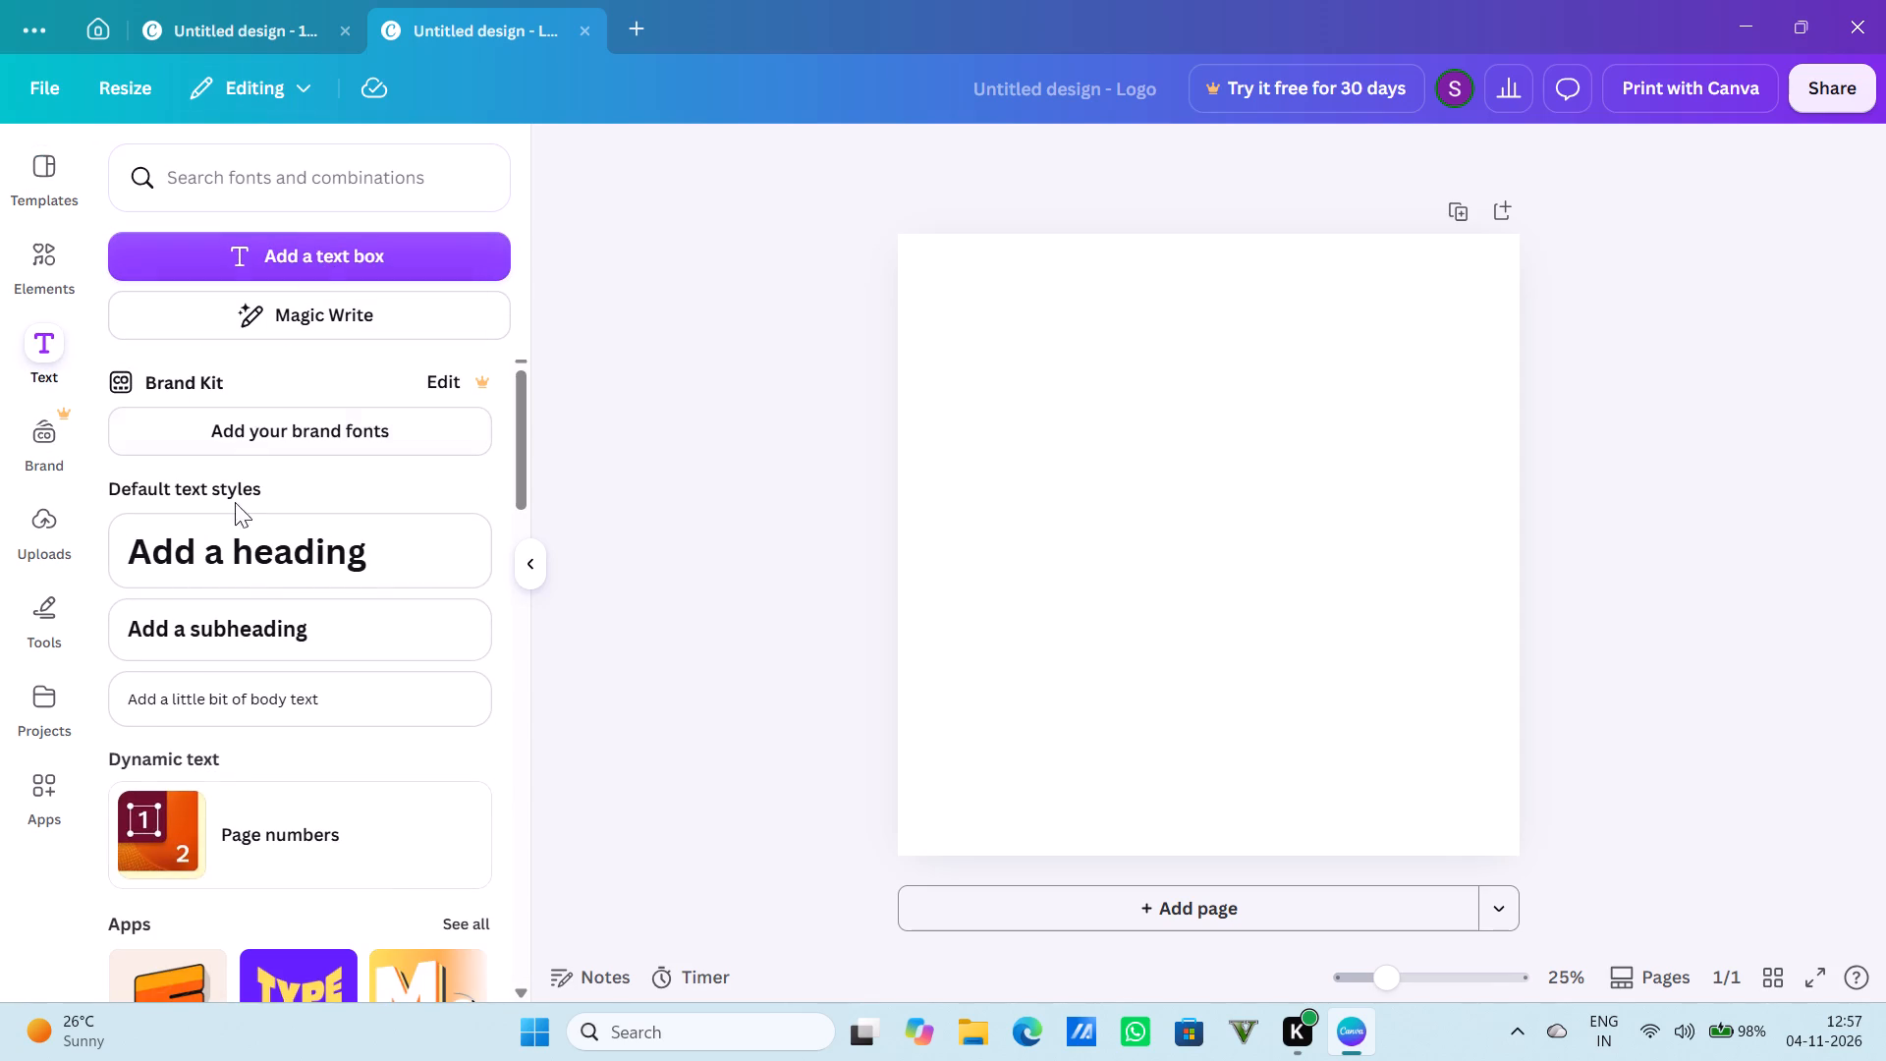
{"action": "left_click", "coordinate": [241, 532]}
{"action": "left_click", "coordinate": [1272, 547]}
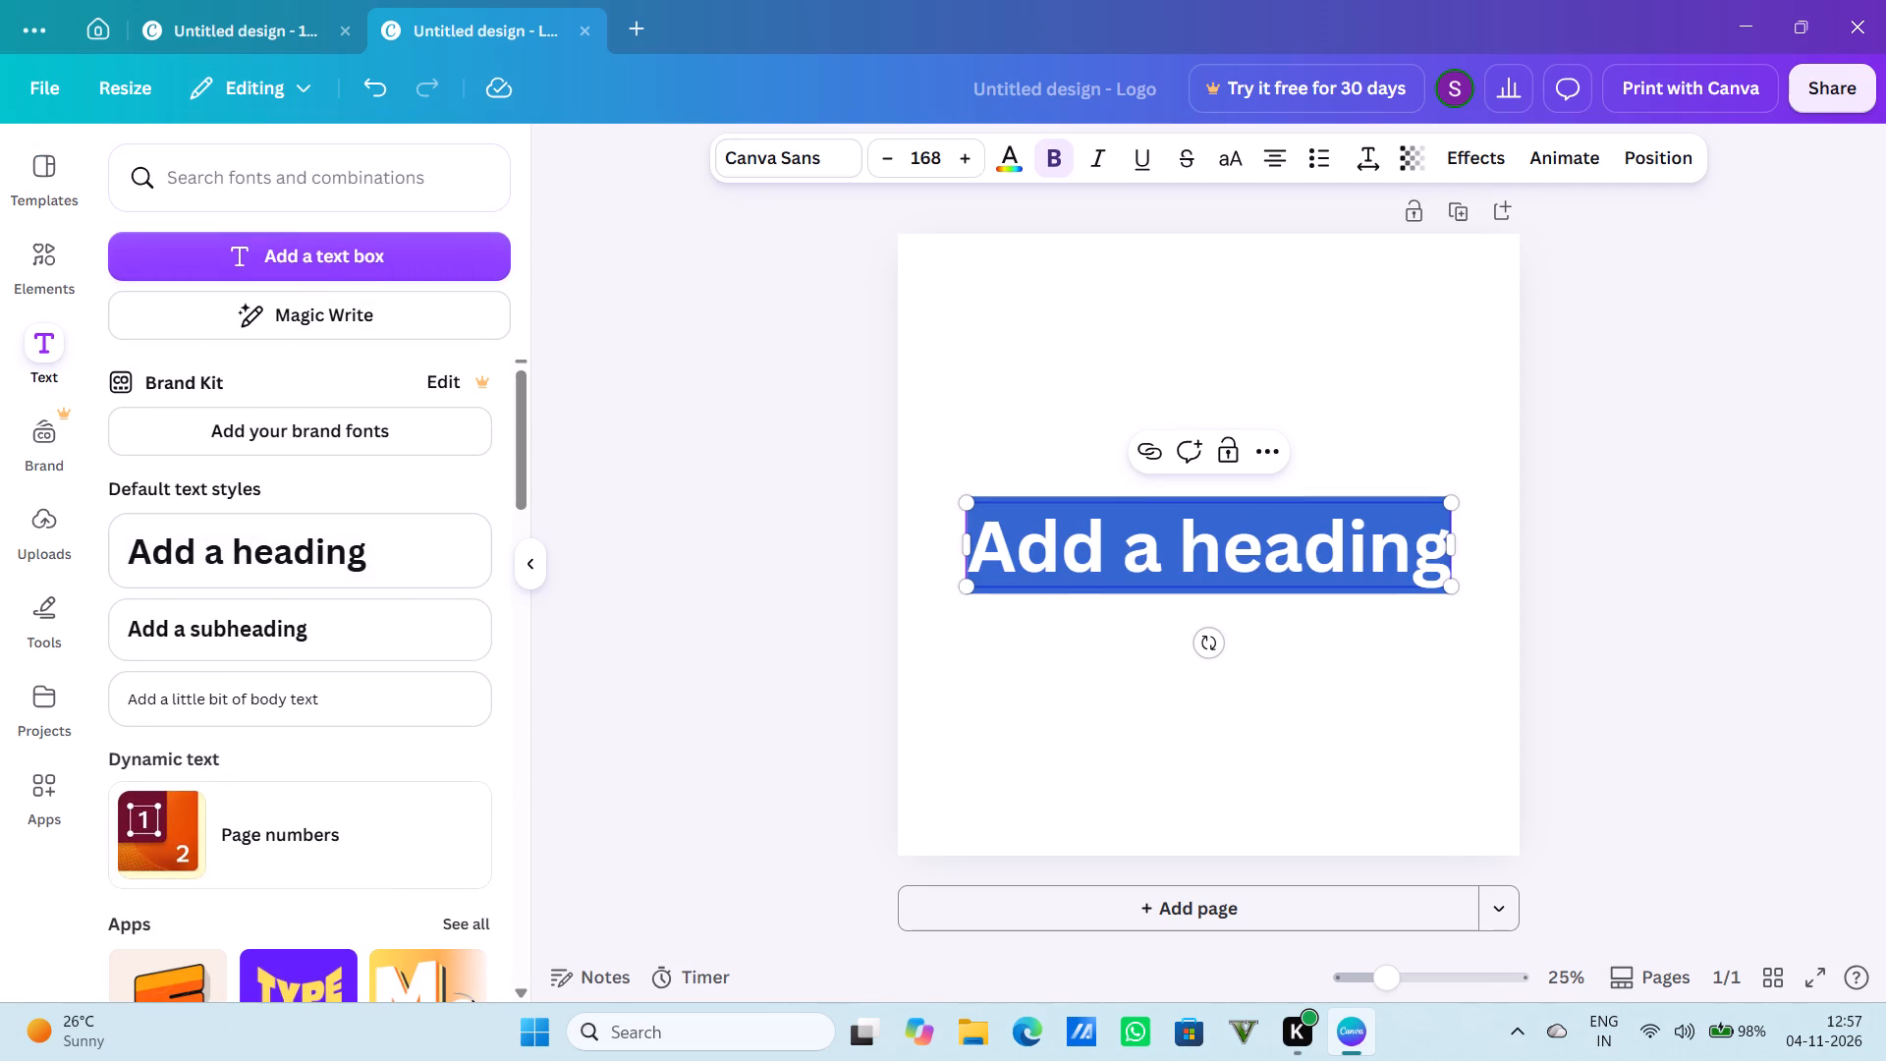